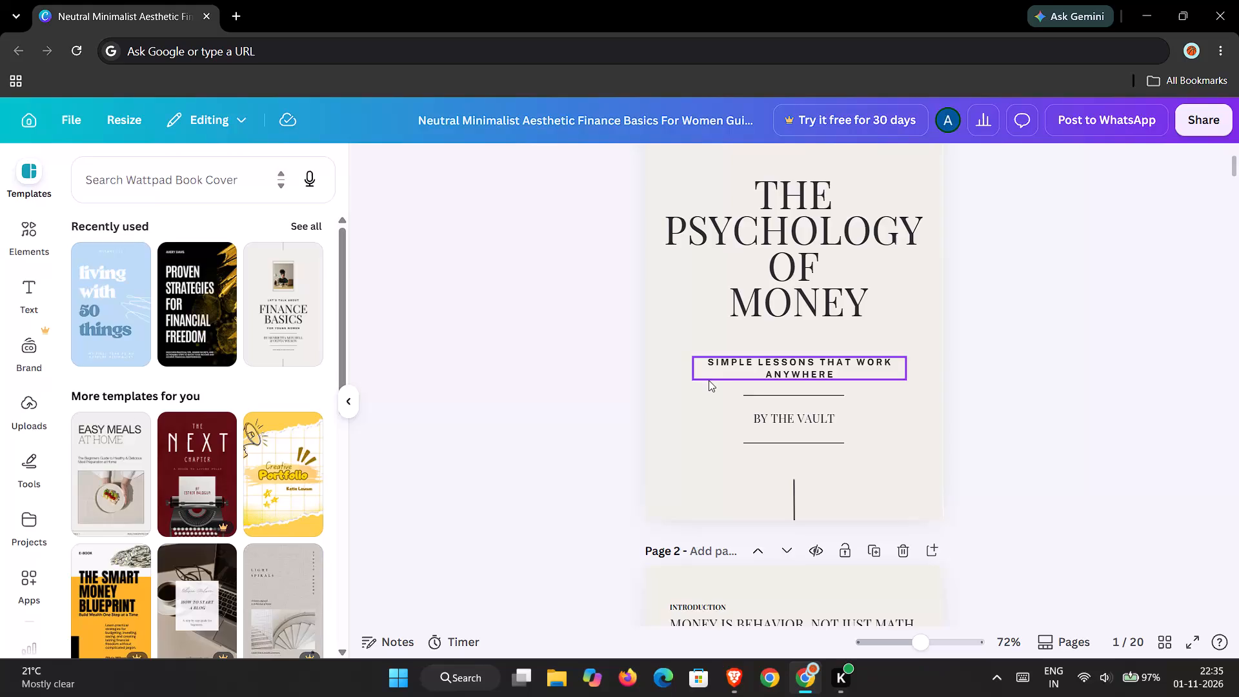
Look over the cover page and the suggested book cover templates.
scroll(709, 380, down, 1)
scroll(709, 380, up, 3)
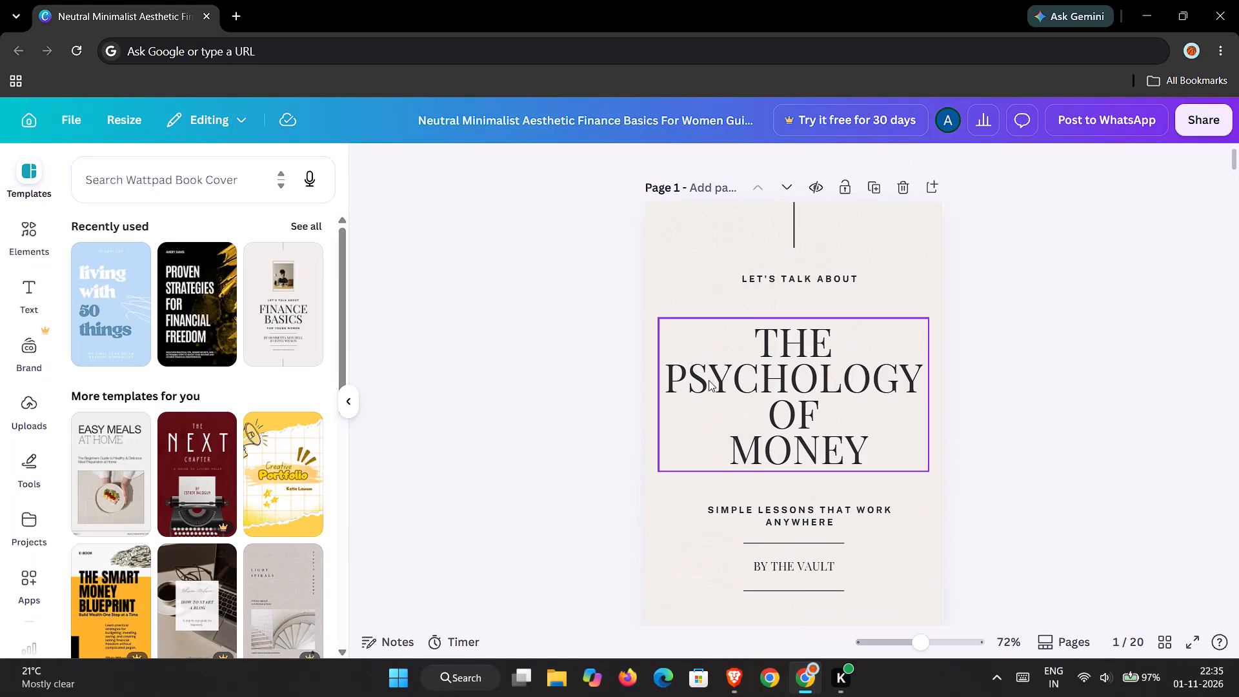
scroll(709, 380, up, 1)
scroll(161, 391, down, 2)
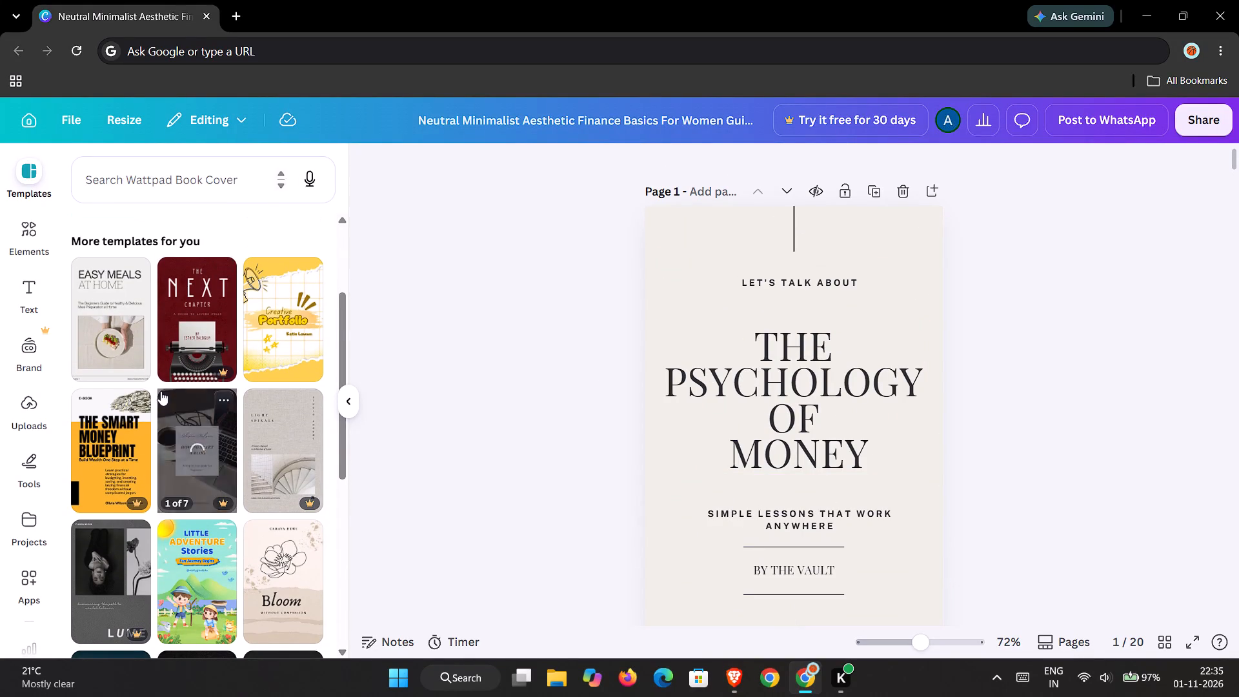
scroll(161, 391, down, 1)
scroll(161, 391, right, 1)
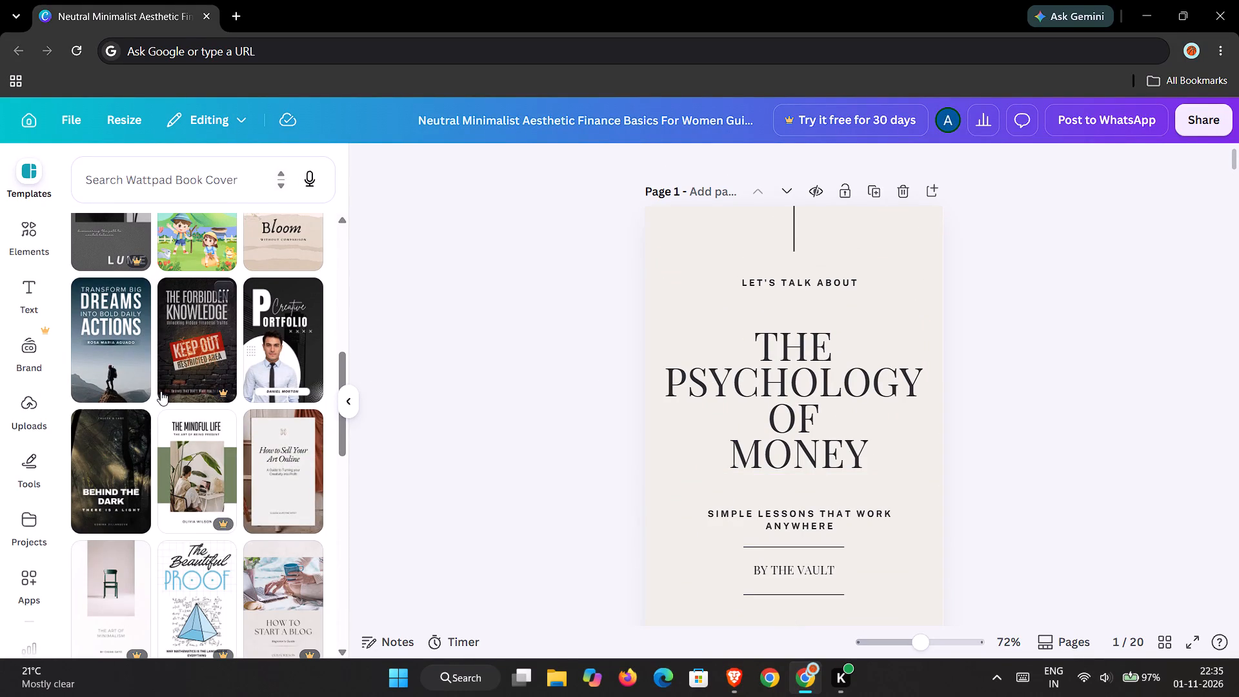
scroll(161, 391, right, 1)
scroll(161, 391, up, 2)
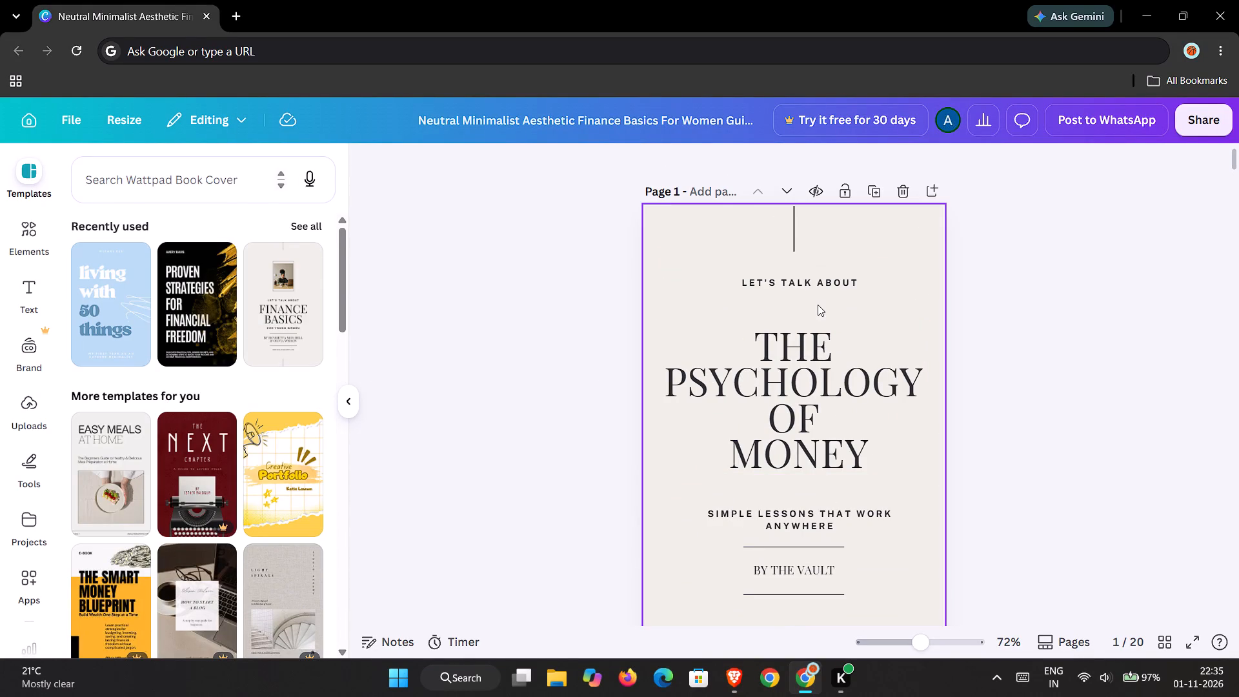
scroll(818, 305, down, 2)
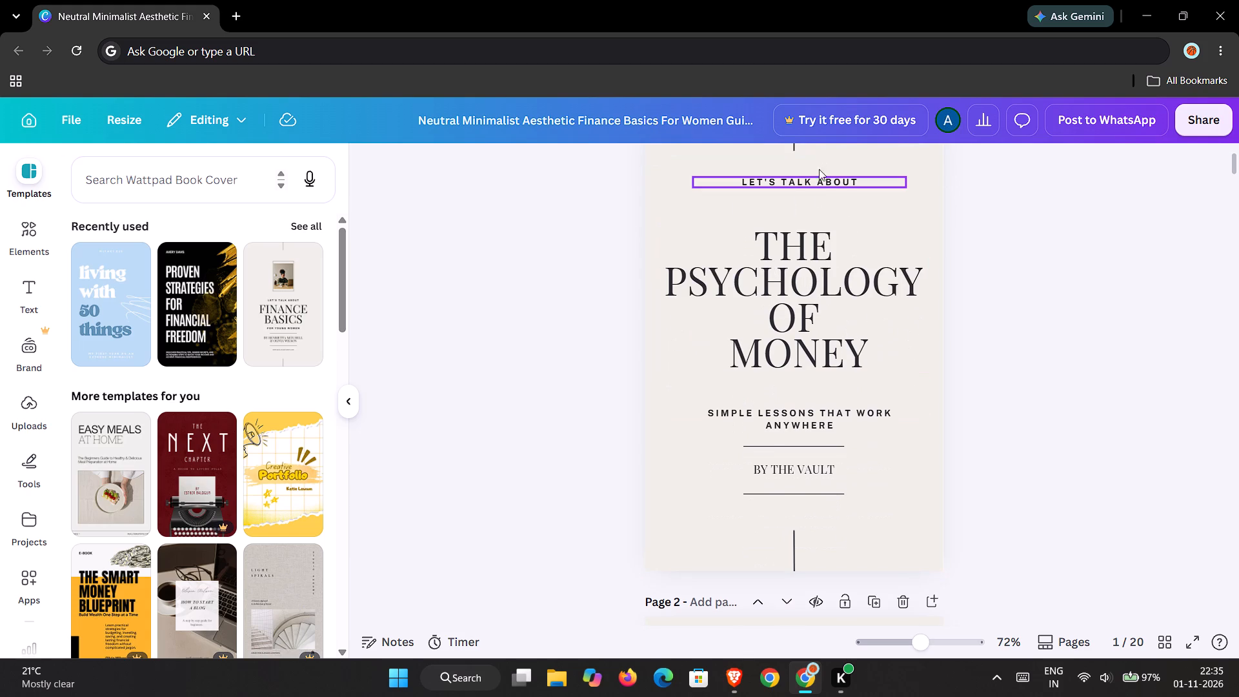
Slant the vertical line at the cover's top by moving its lower end toward the right page margin, making it about 182 long.
scroll(818, 174, up, 1)
click(795, 174)
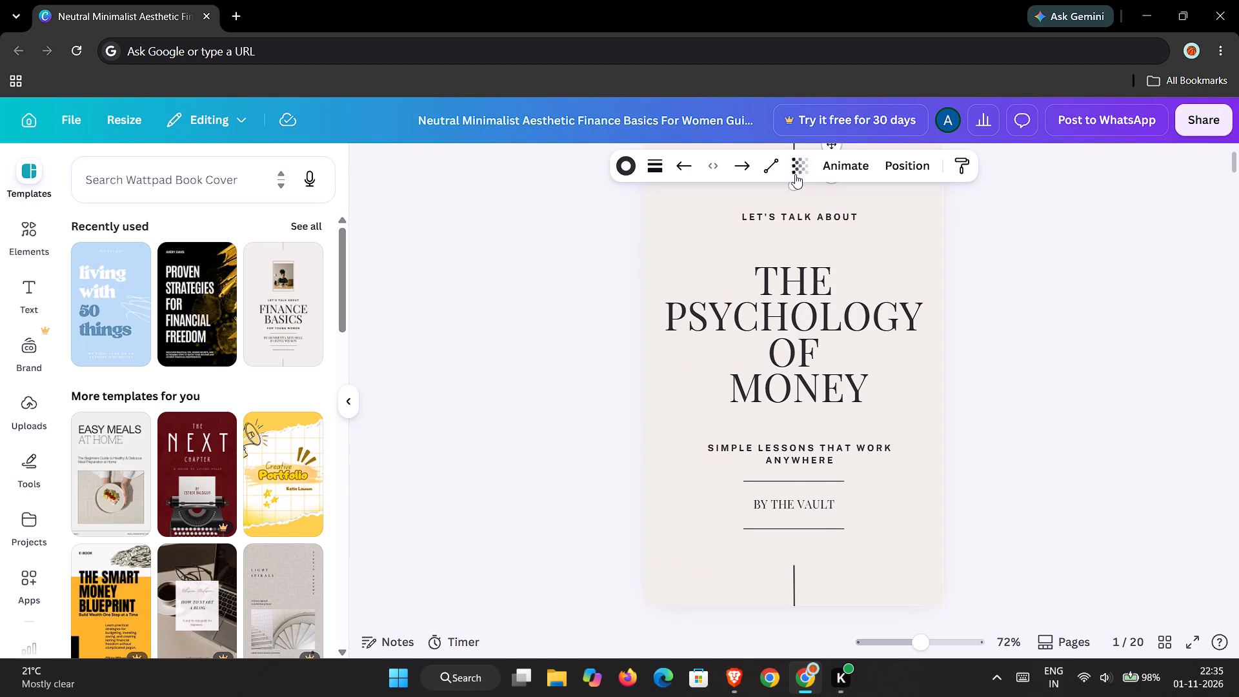
scroll(1025, 344, up, 1)
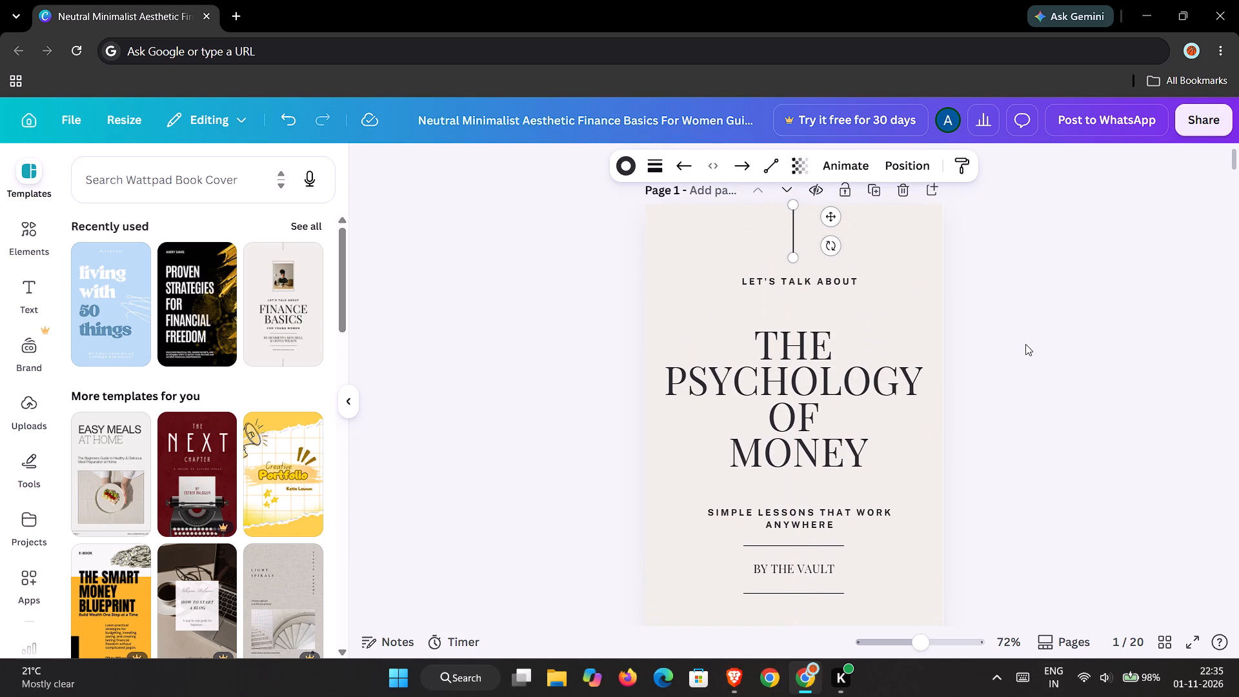
scroll(1025, 344, up, 1)
drag(793, 251, 828, 249)
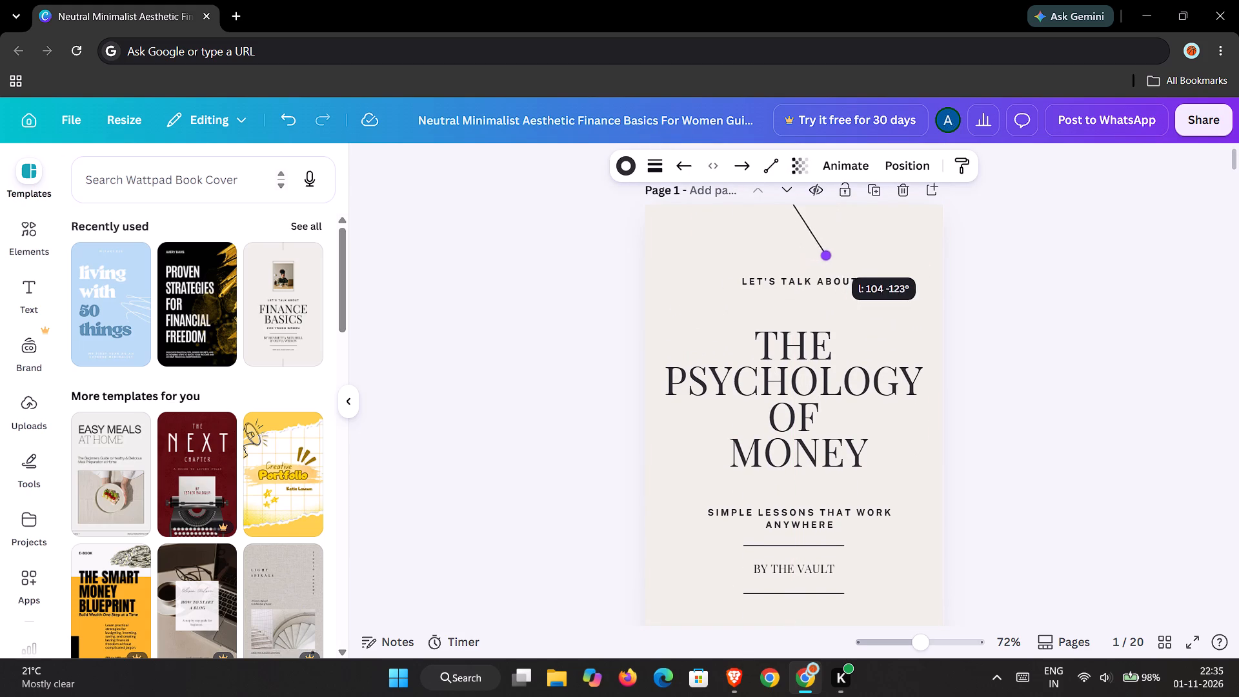
drag(828, 249, 898, 235)
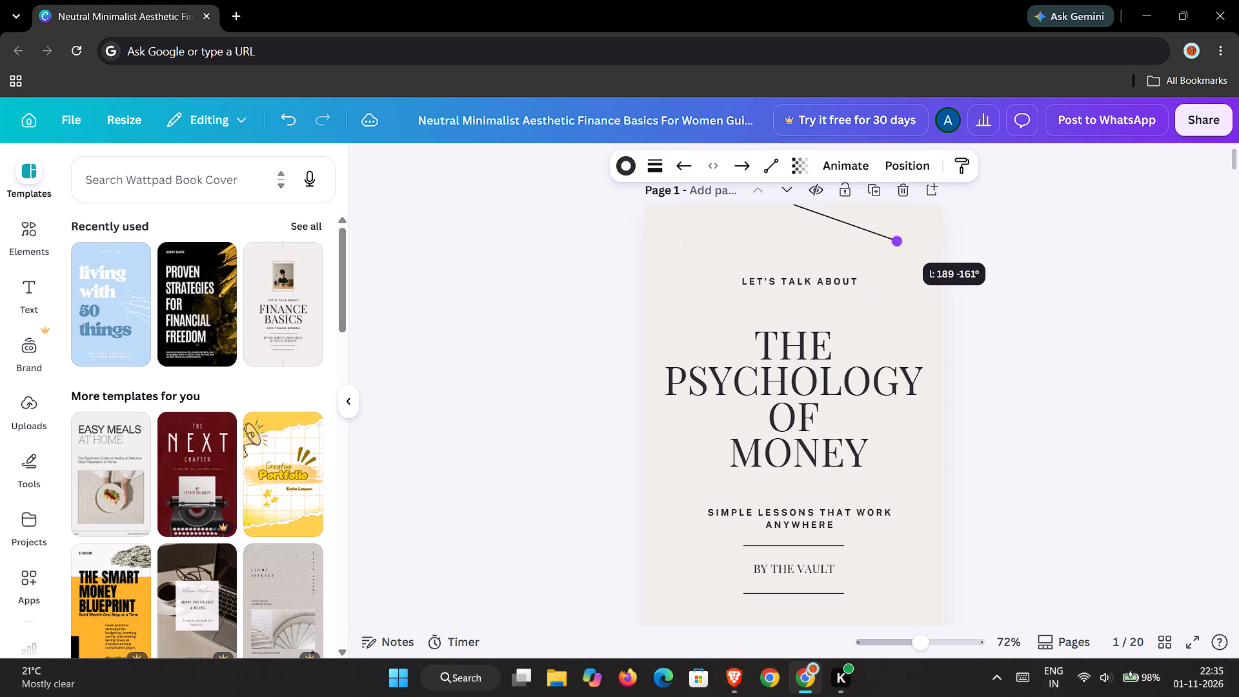
drag(898, 235, 895, 233)
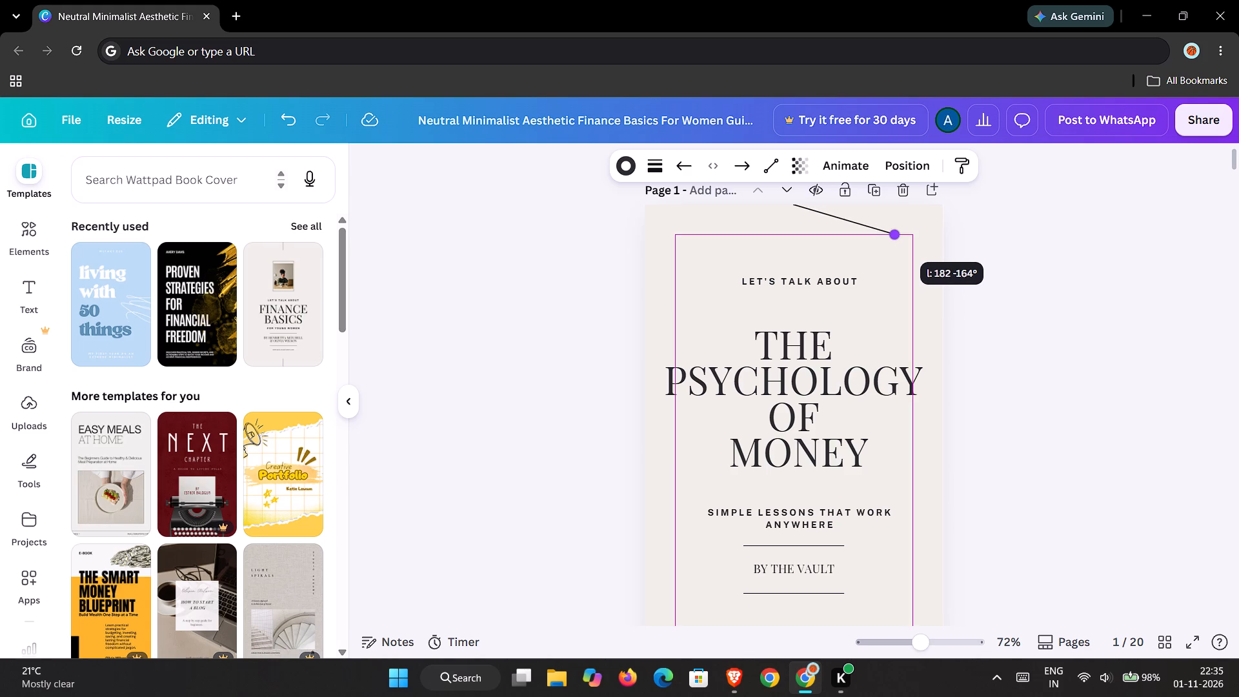
drag(895, 233, 897, 230)
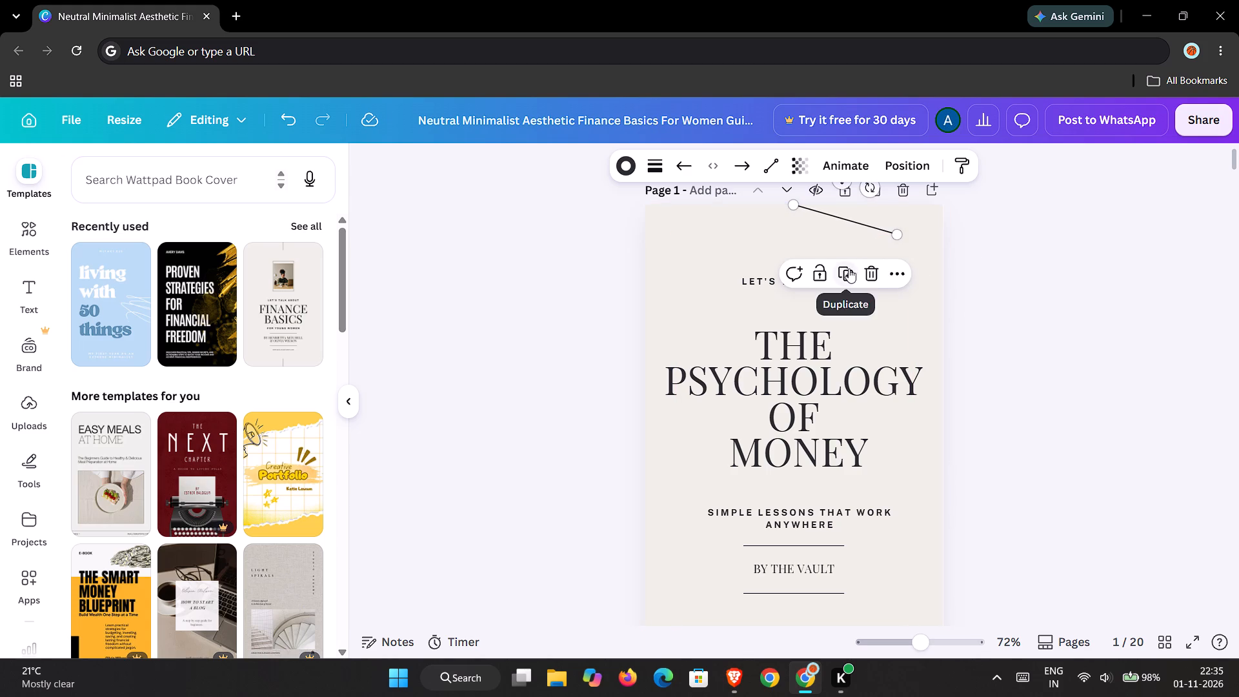
Duplicate the slanted line and angle the copy down to the left, about 171 long, forming a roof shape at the cover's top.
click(849, 268)
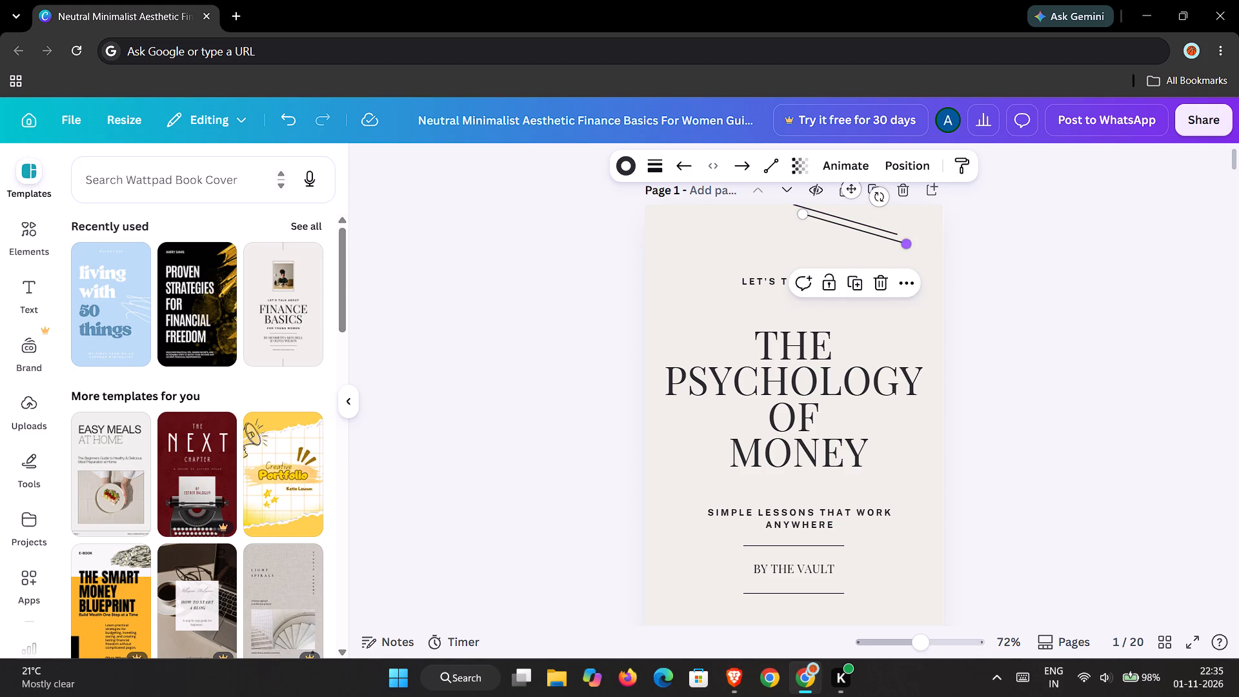
drag(907, 244, 734, 244)
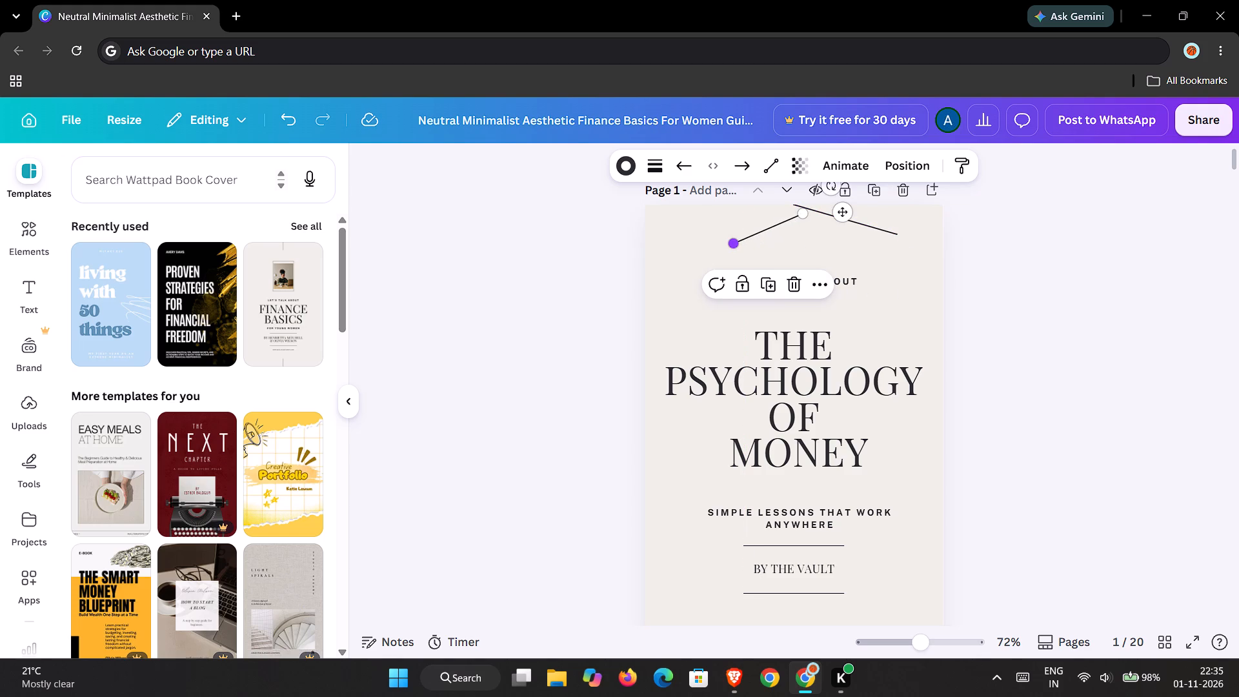
drag(843, 212, 824, 205)
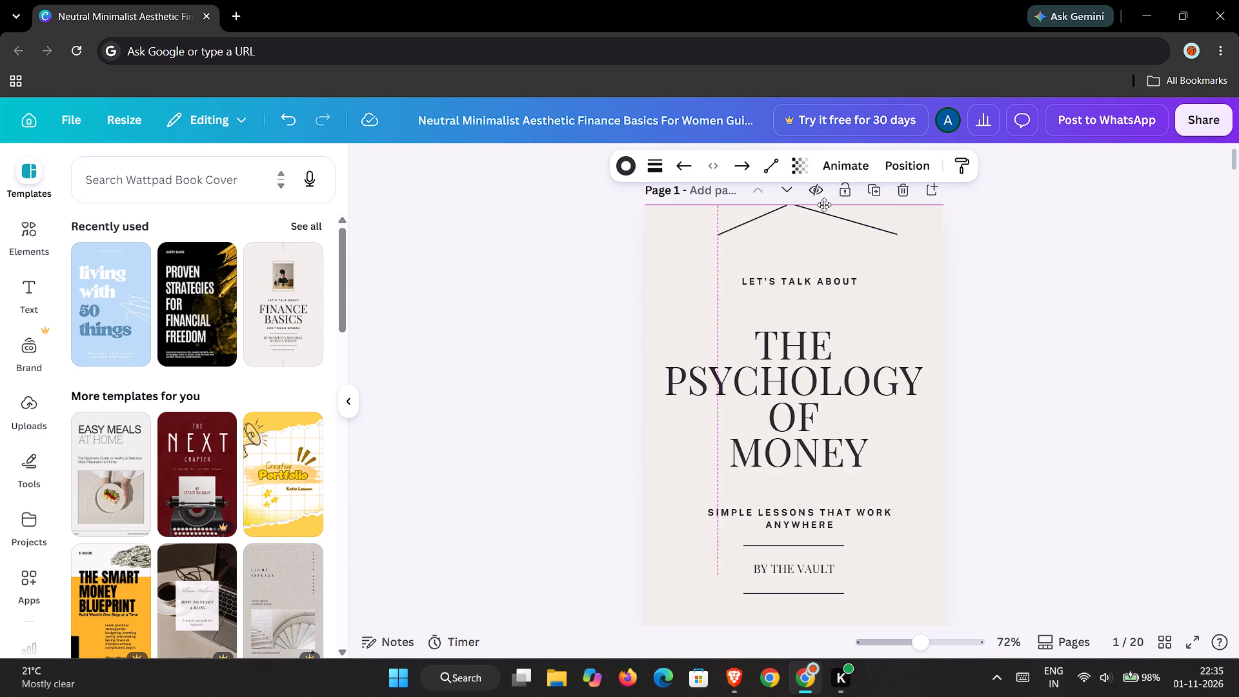
drag(824, 205, 829, 204)
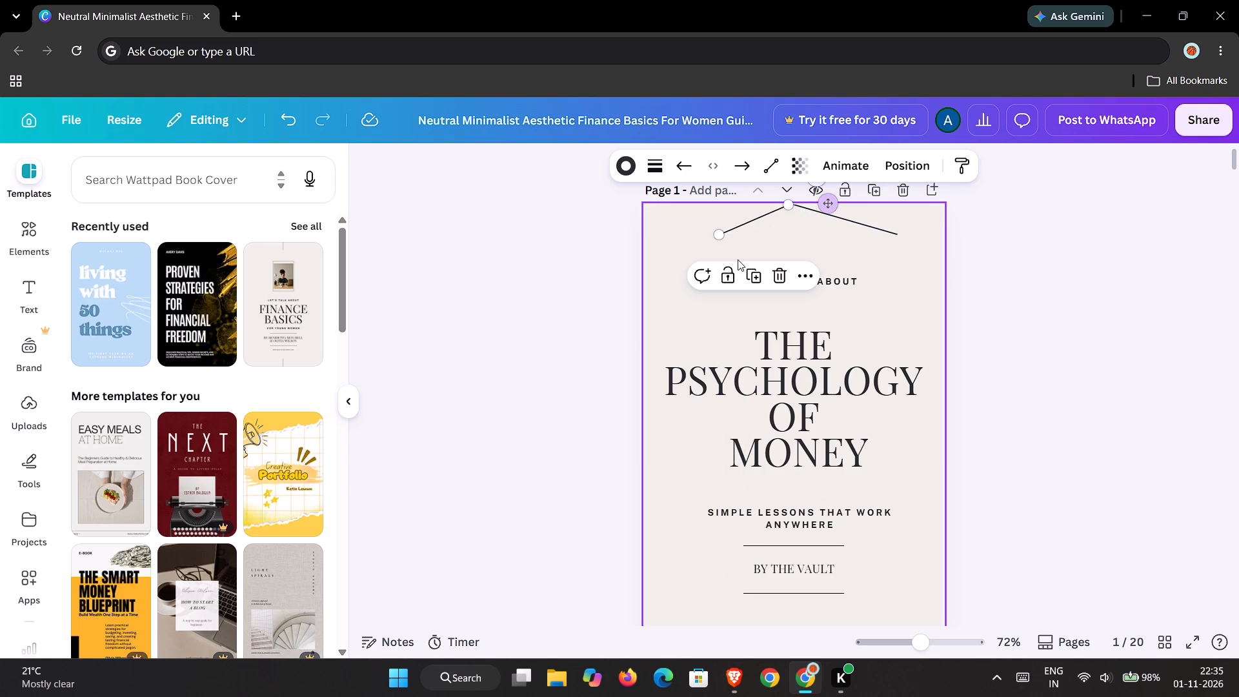
drag(721, 239, 722, 239)
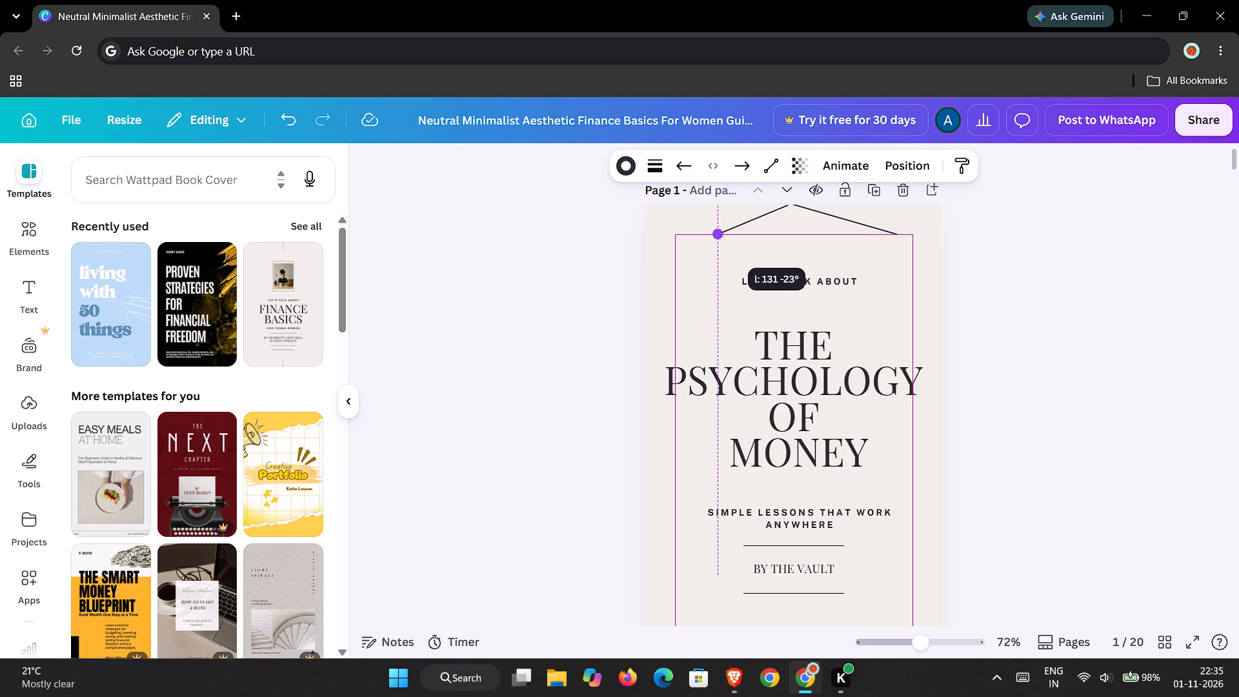
drag(722, 239, 701, 239)
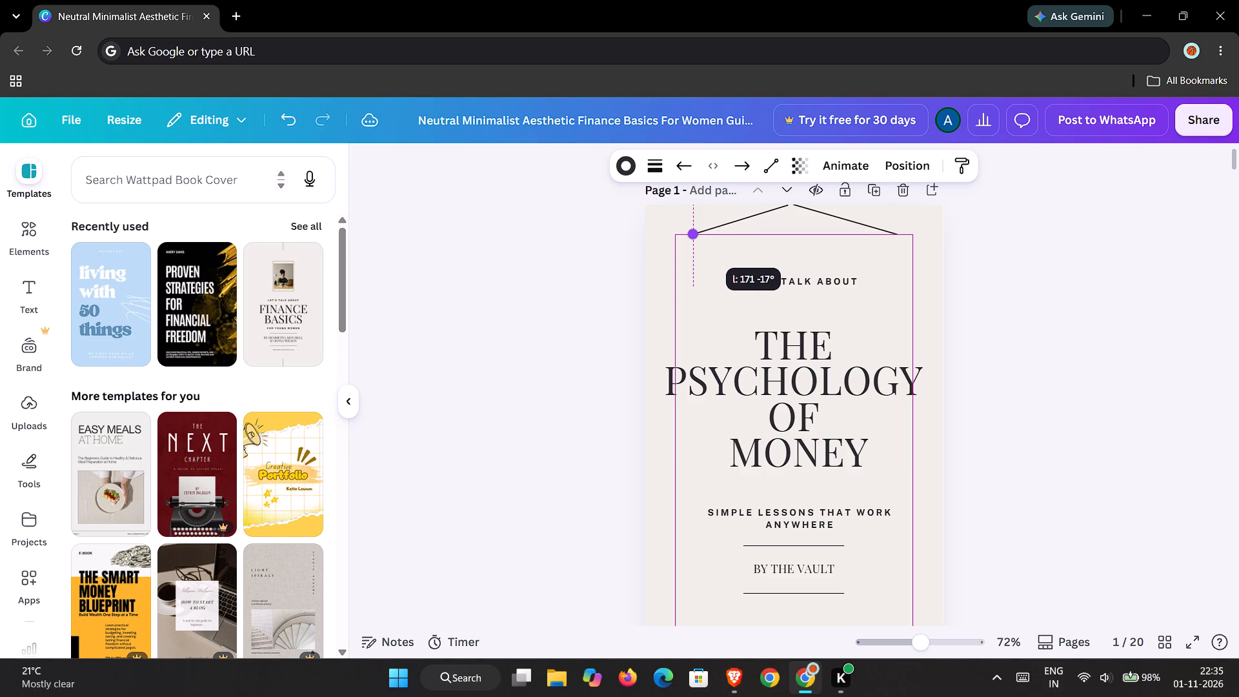
drag(701, 239, 713, 240)
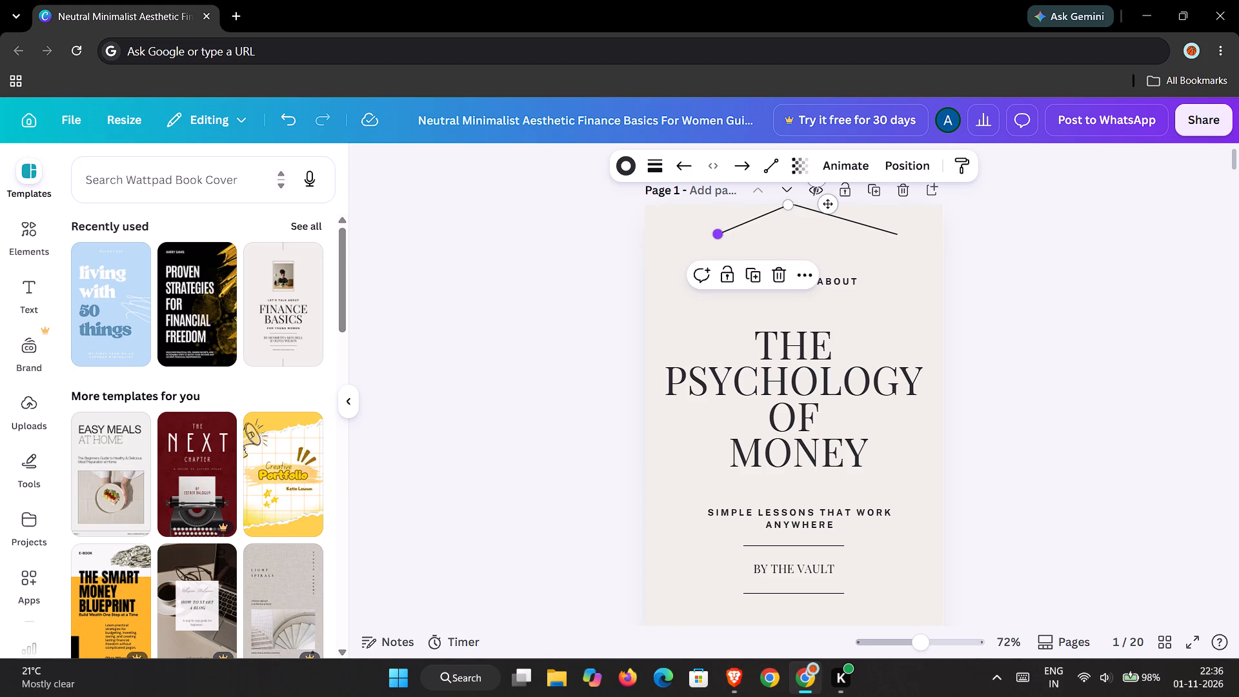
drag(717, 236, 701, 234)
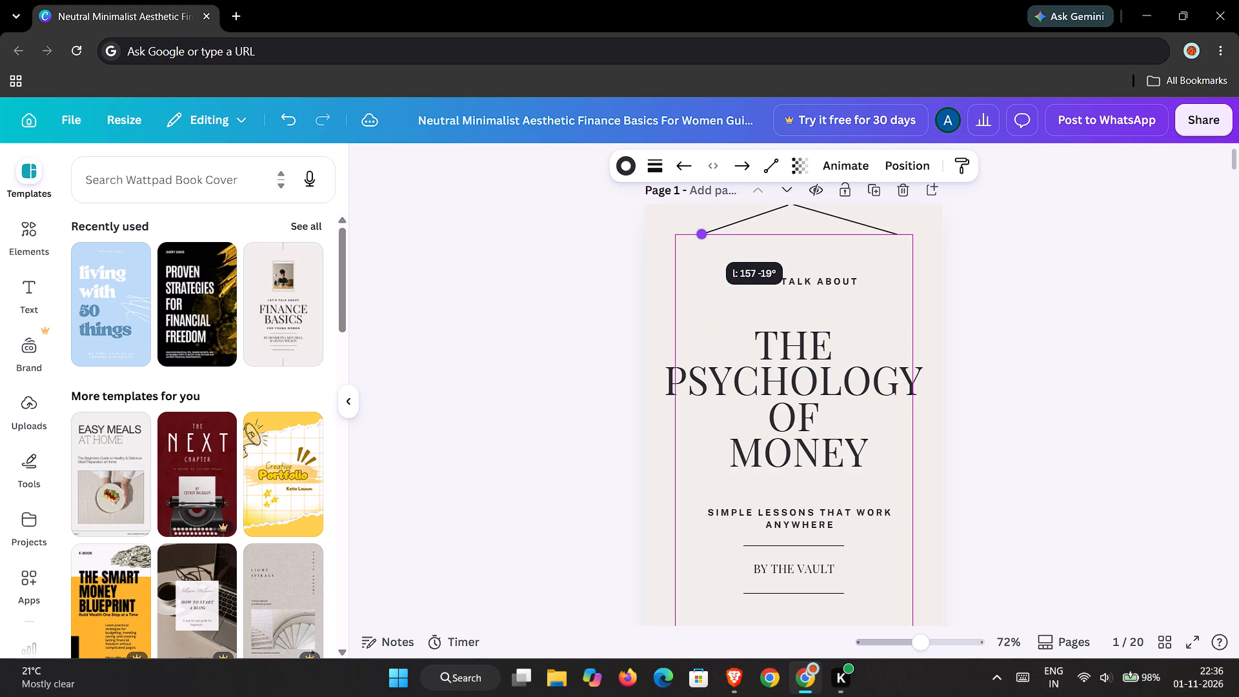
drag(701, 234, 694, 231)
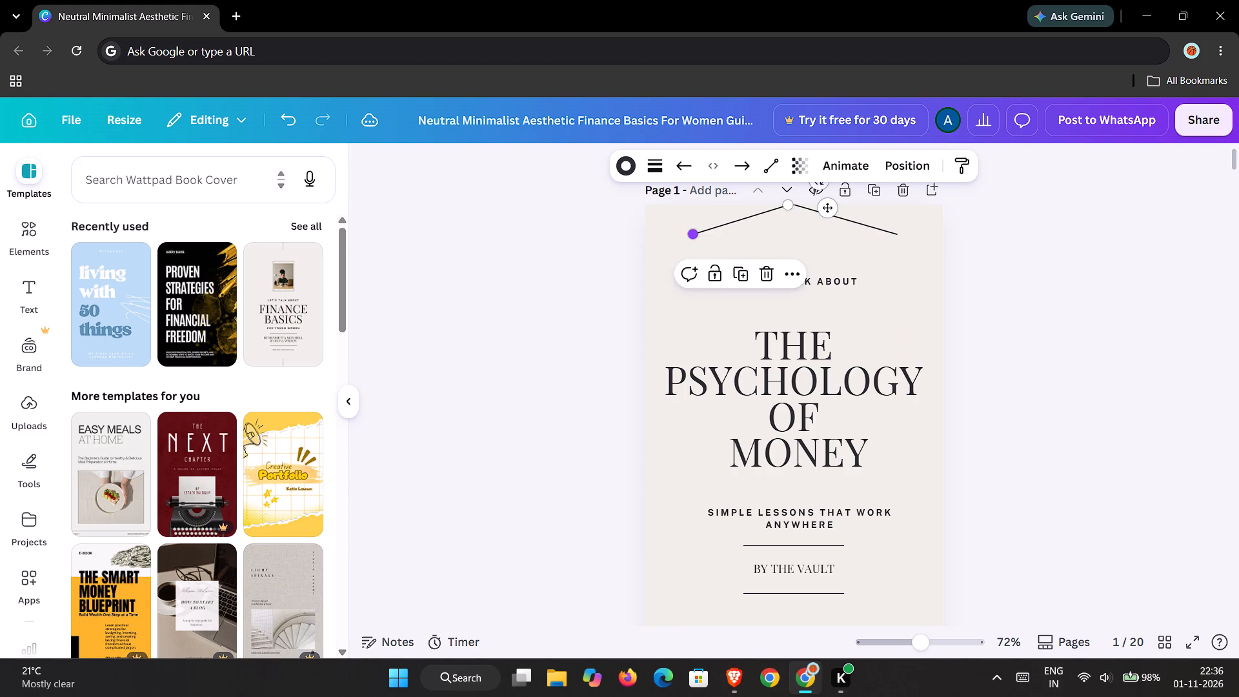
Extend the outer end of the cover's right slanted line to the right page margin.
click(881, 229)
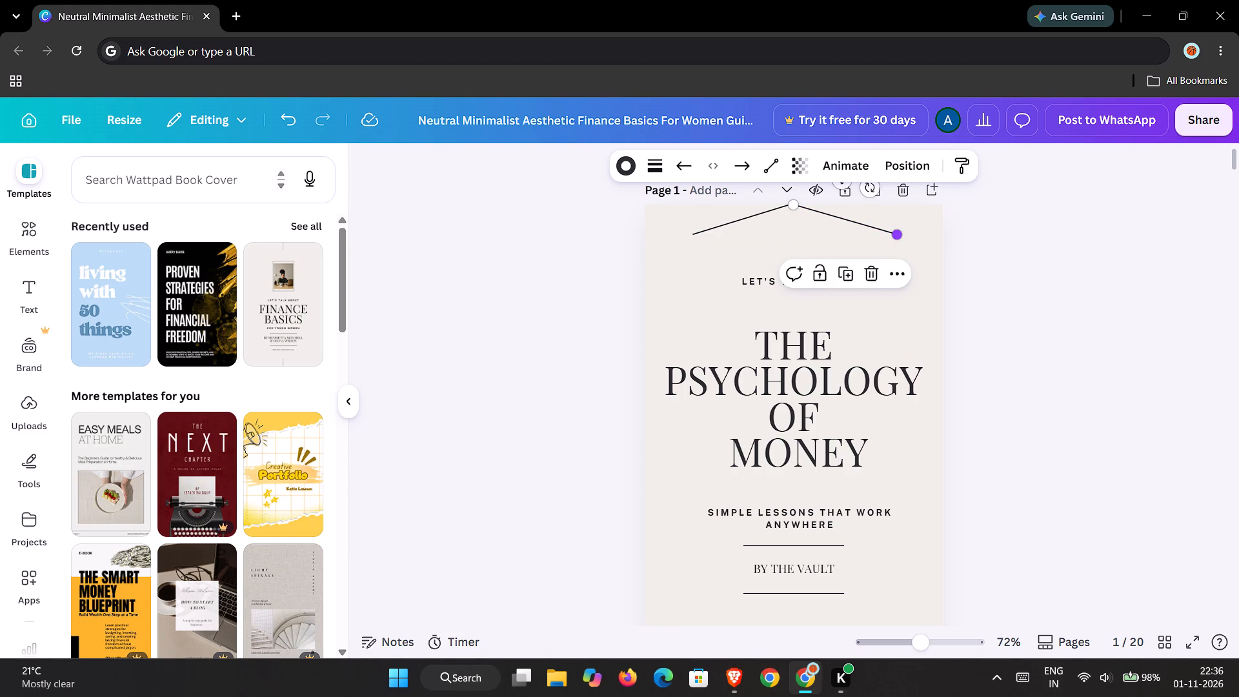
drag(898, 236, 900, 234)
drag(900, 234, 909, 233)
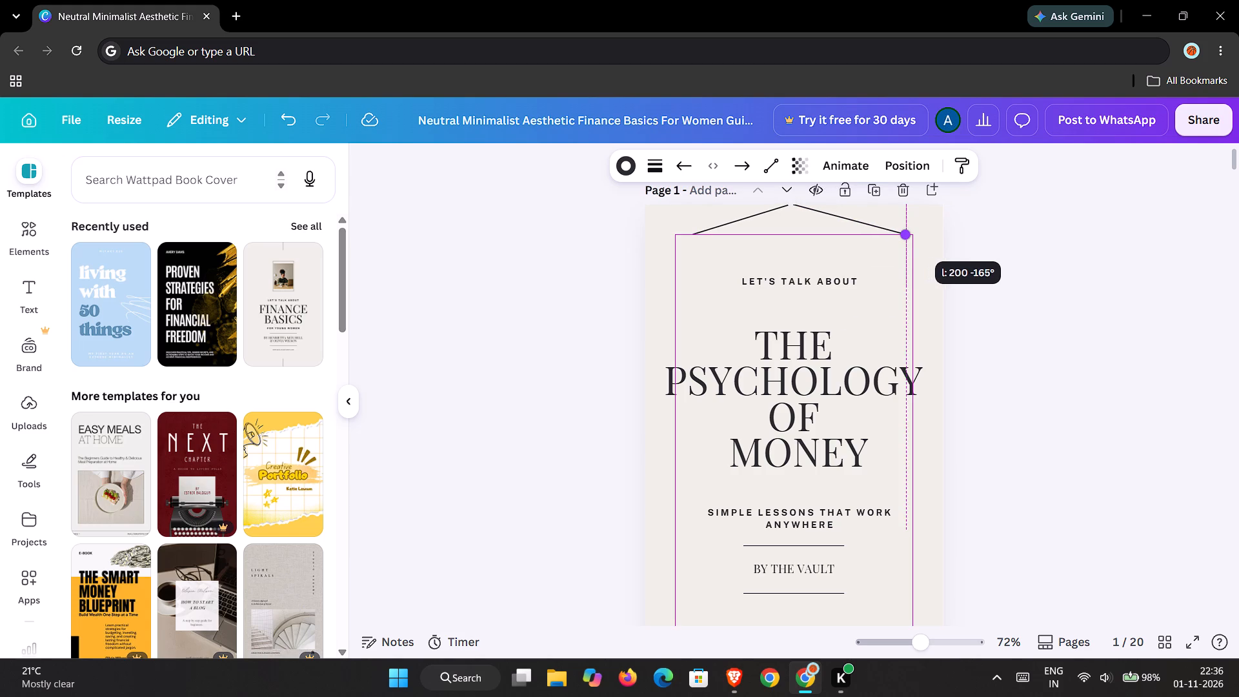
drag(909, 233, 912, 233)
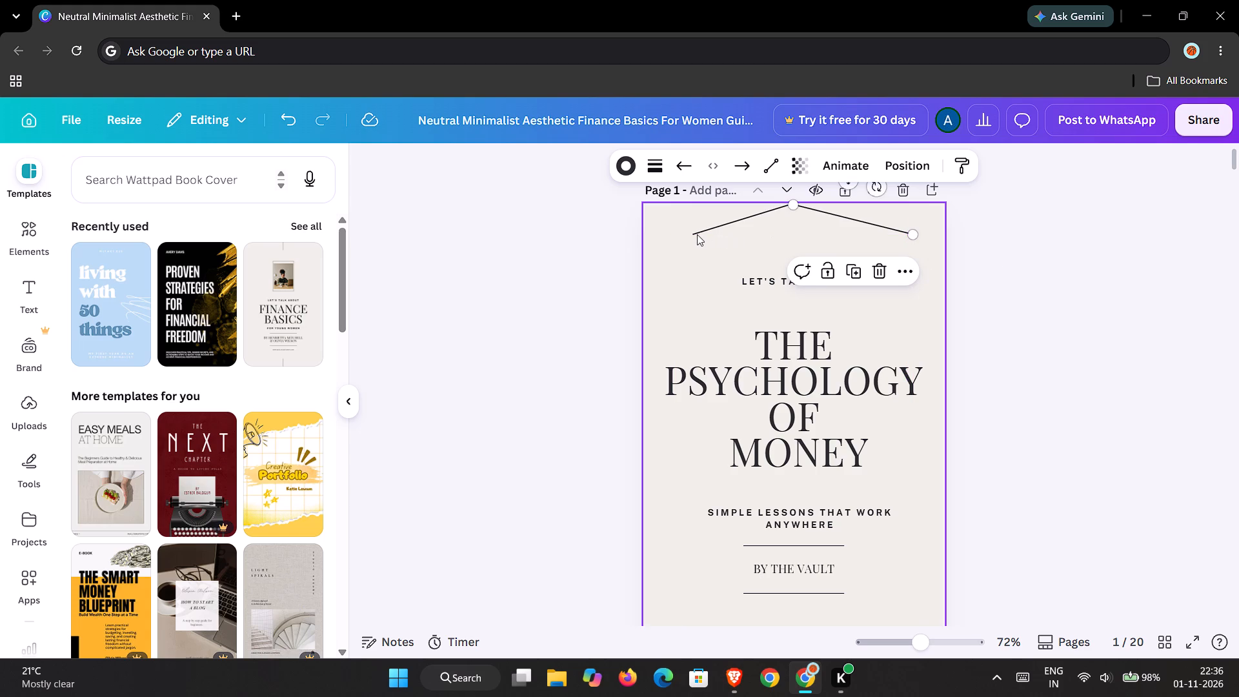
Stretch the left slanted line from the left page margin to the top centre, about 212 long, so it meets the right line.
click(694, 234)
drag(694, 234, 676, 237)
drag(787, 203, 796, 203)
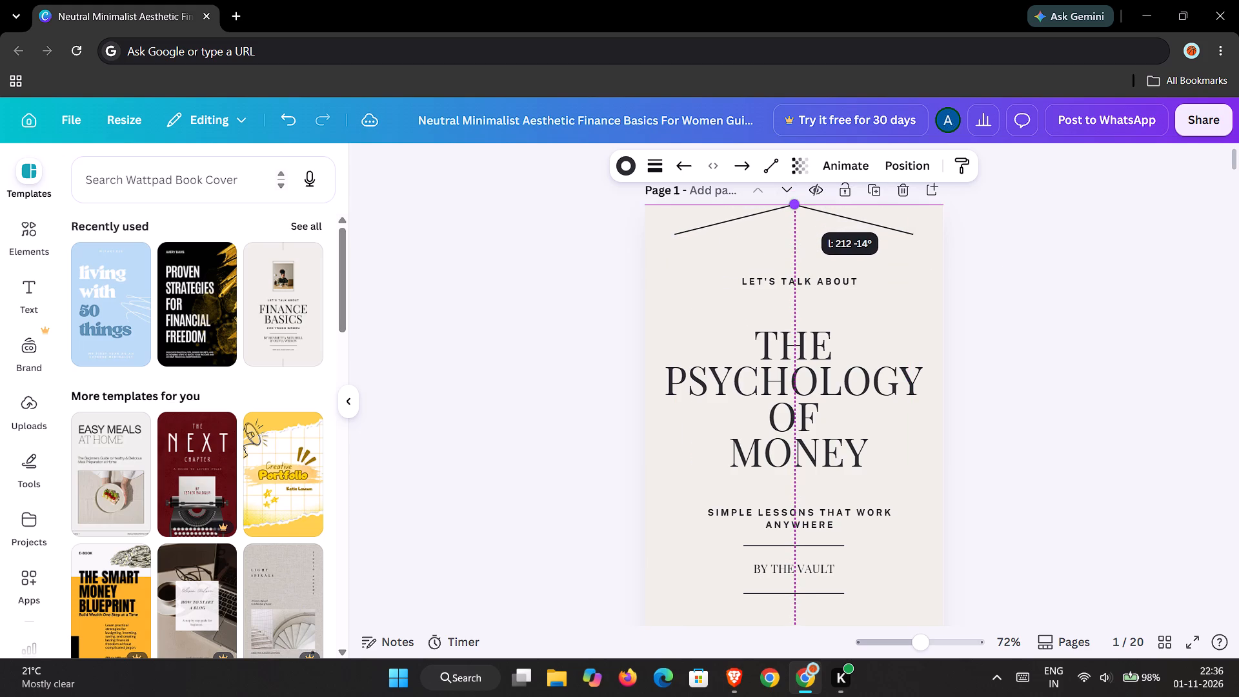
drag(796, 203, 796, 203)
click(902, 259)
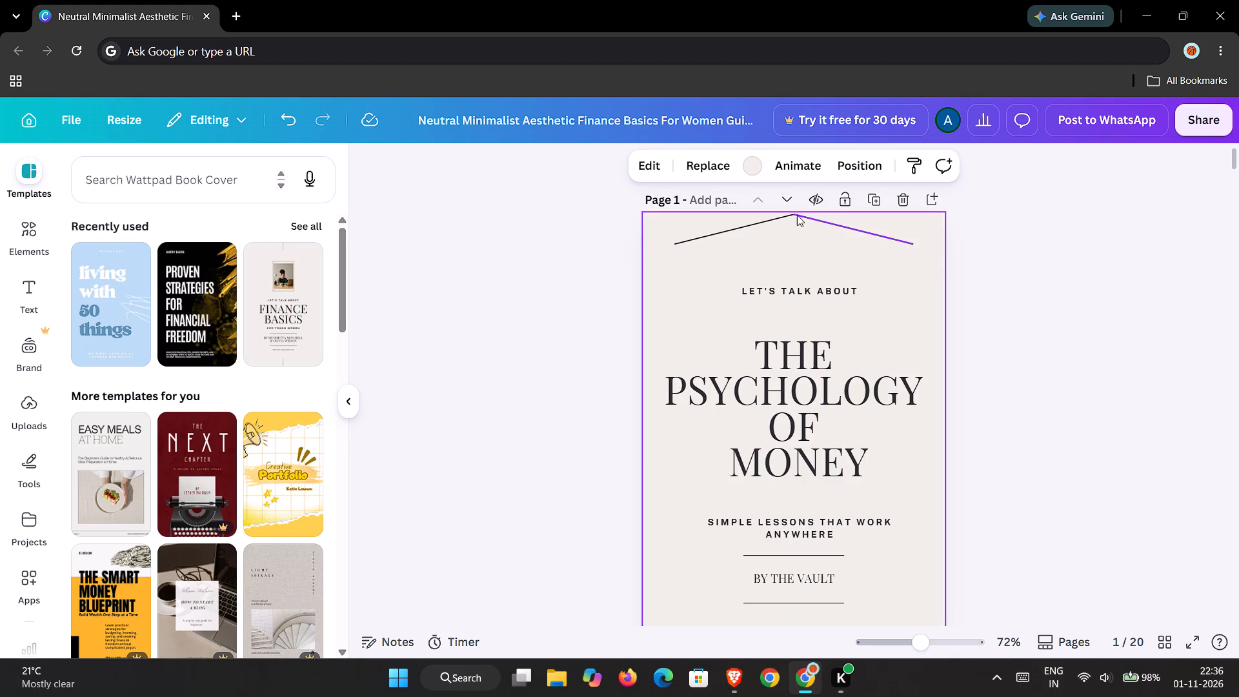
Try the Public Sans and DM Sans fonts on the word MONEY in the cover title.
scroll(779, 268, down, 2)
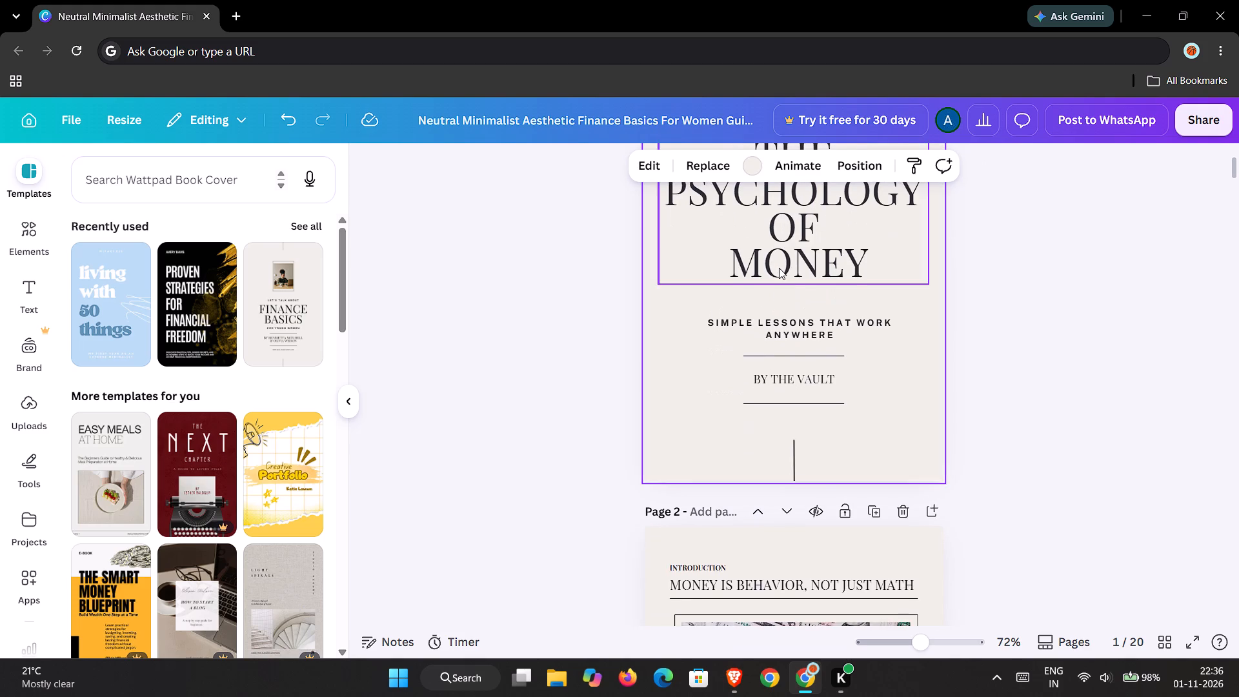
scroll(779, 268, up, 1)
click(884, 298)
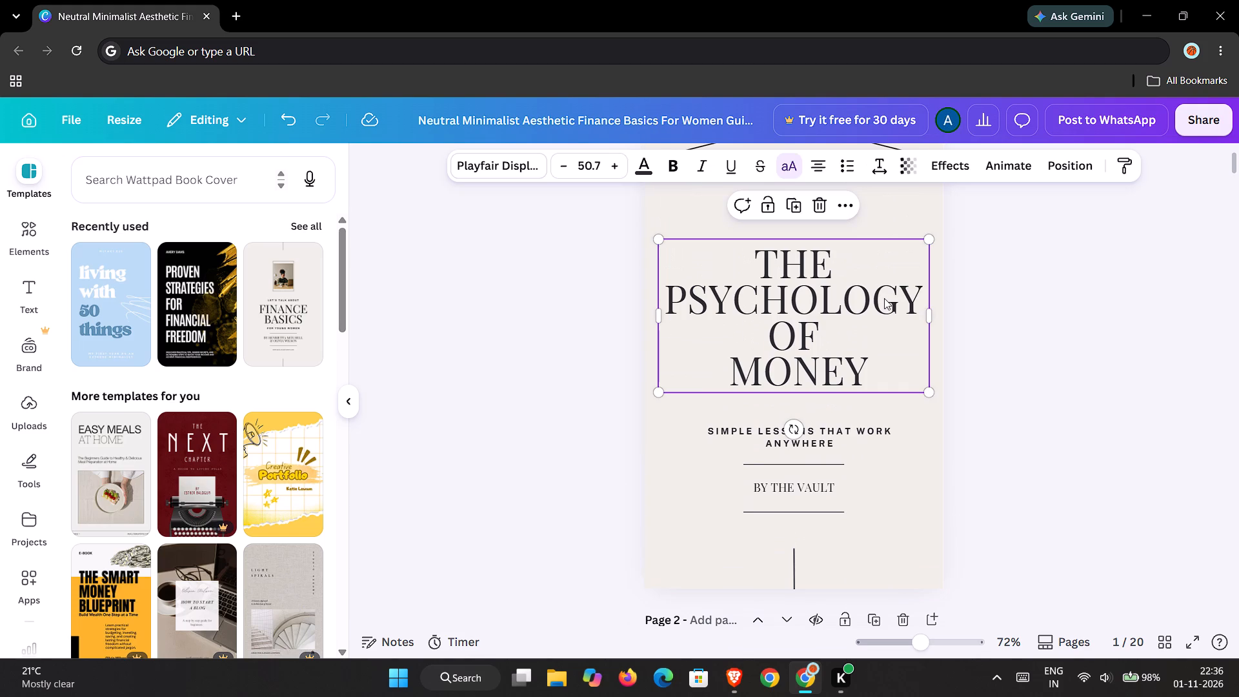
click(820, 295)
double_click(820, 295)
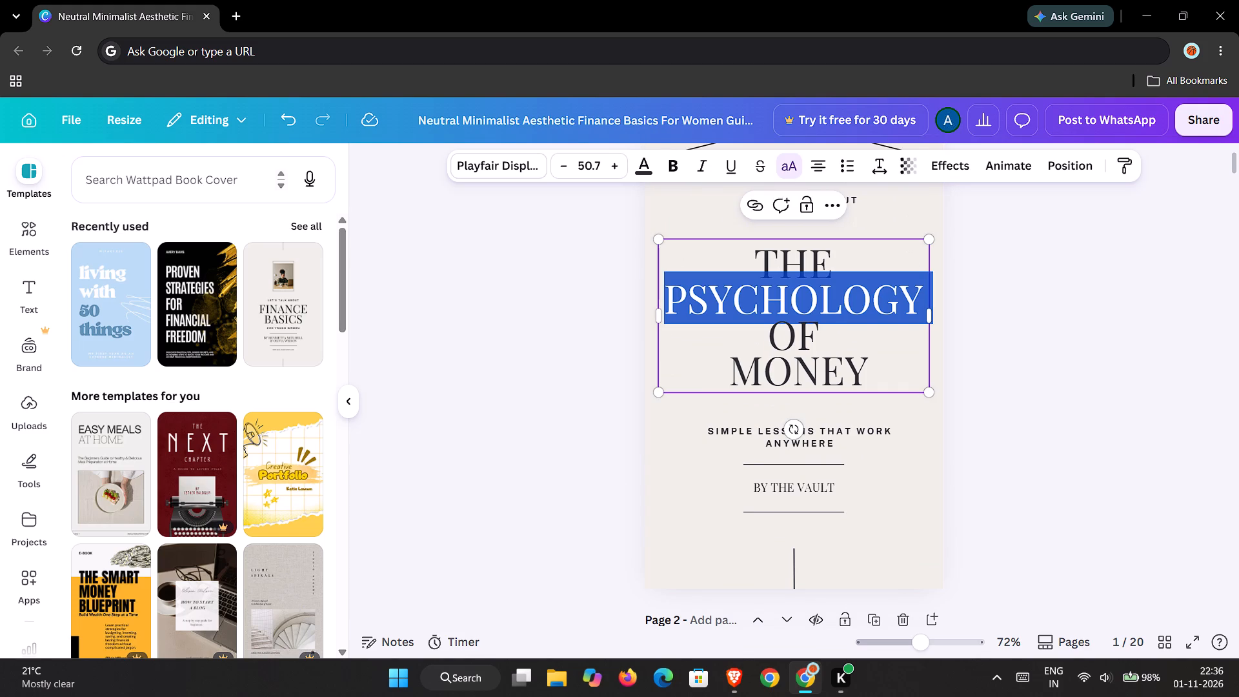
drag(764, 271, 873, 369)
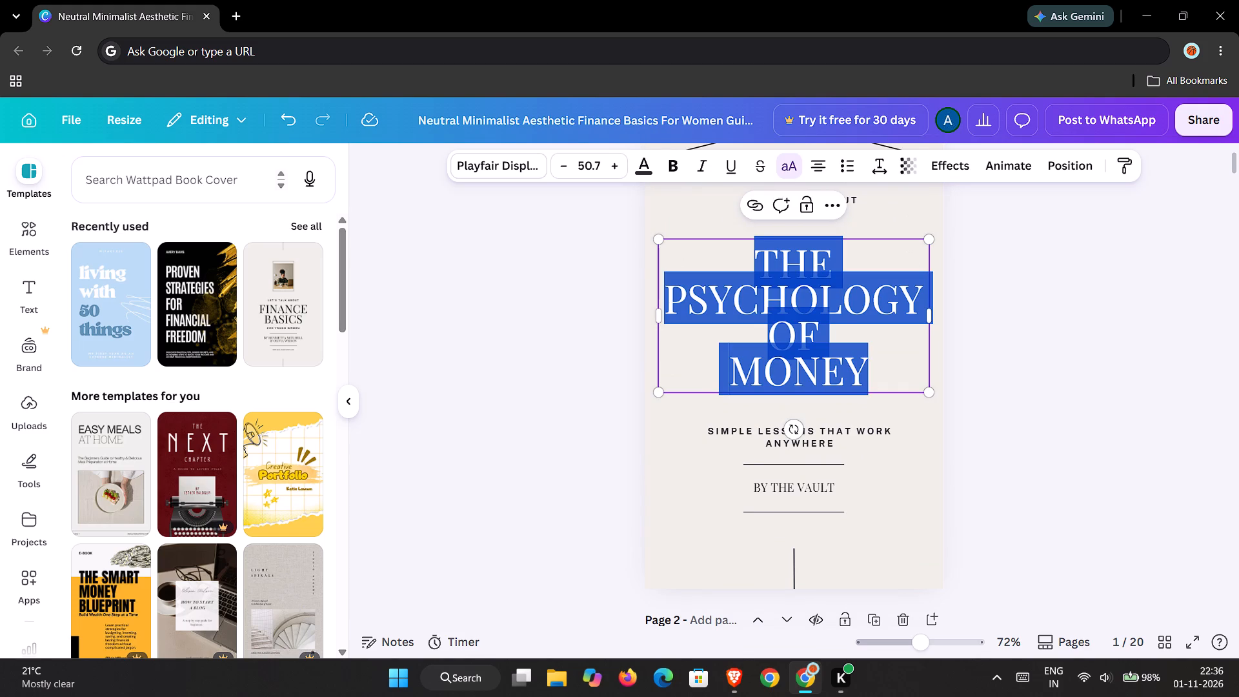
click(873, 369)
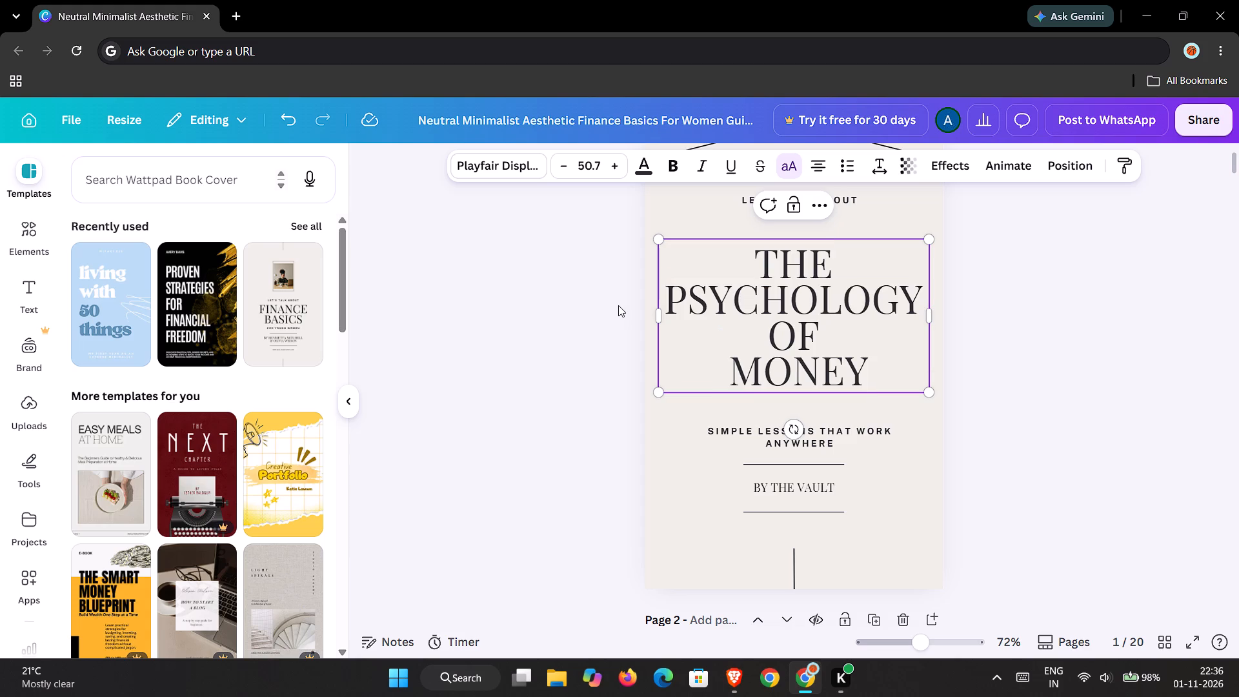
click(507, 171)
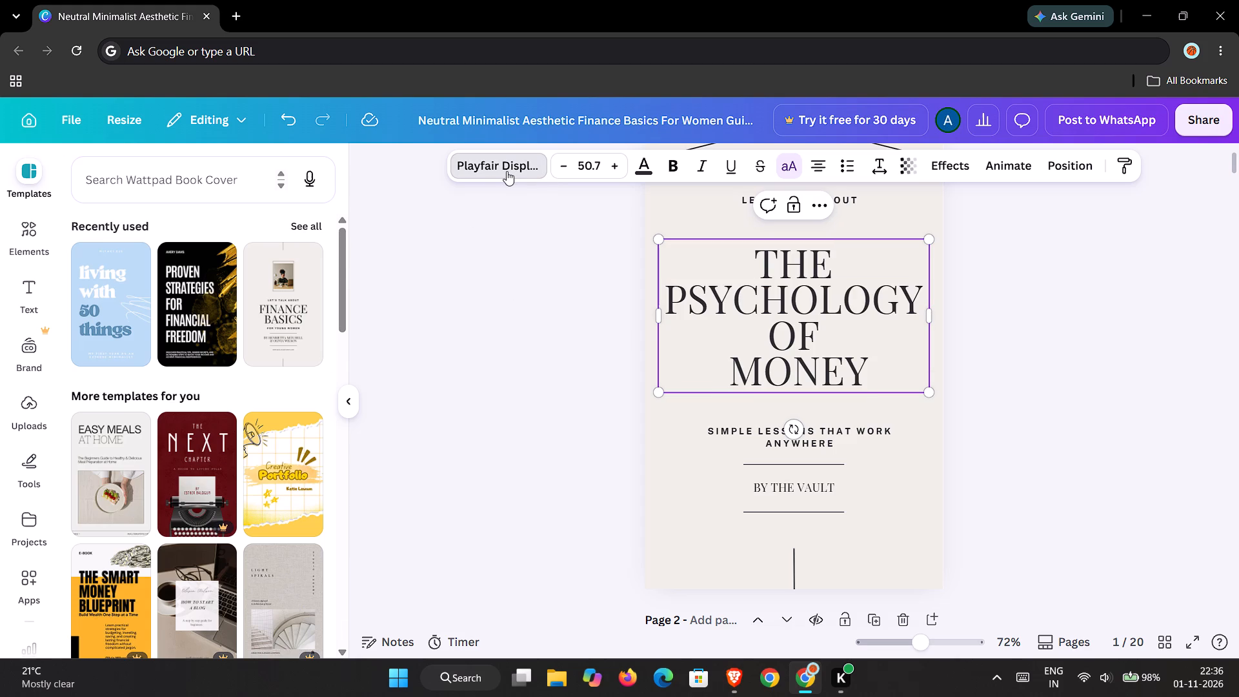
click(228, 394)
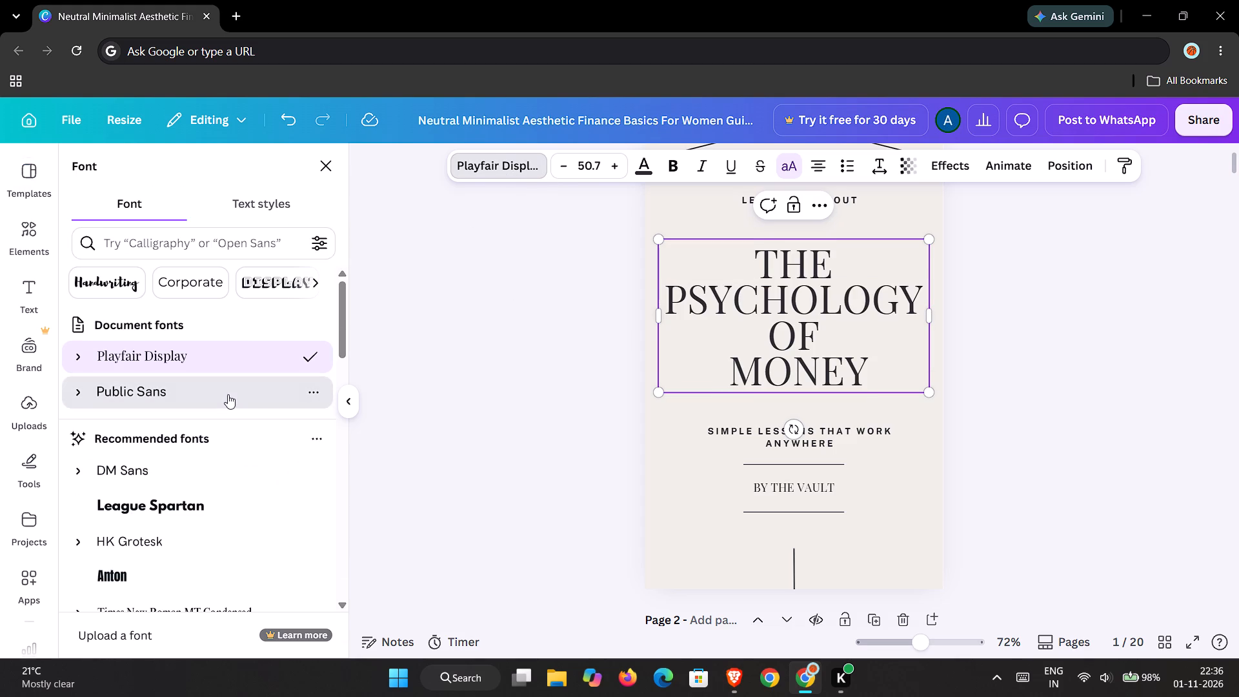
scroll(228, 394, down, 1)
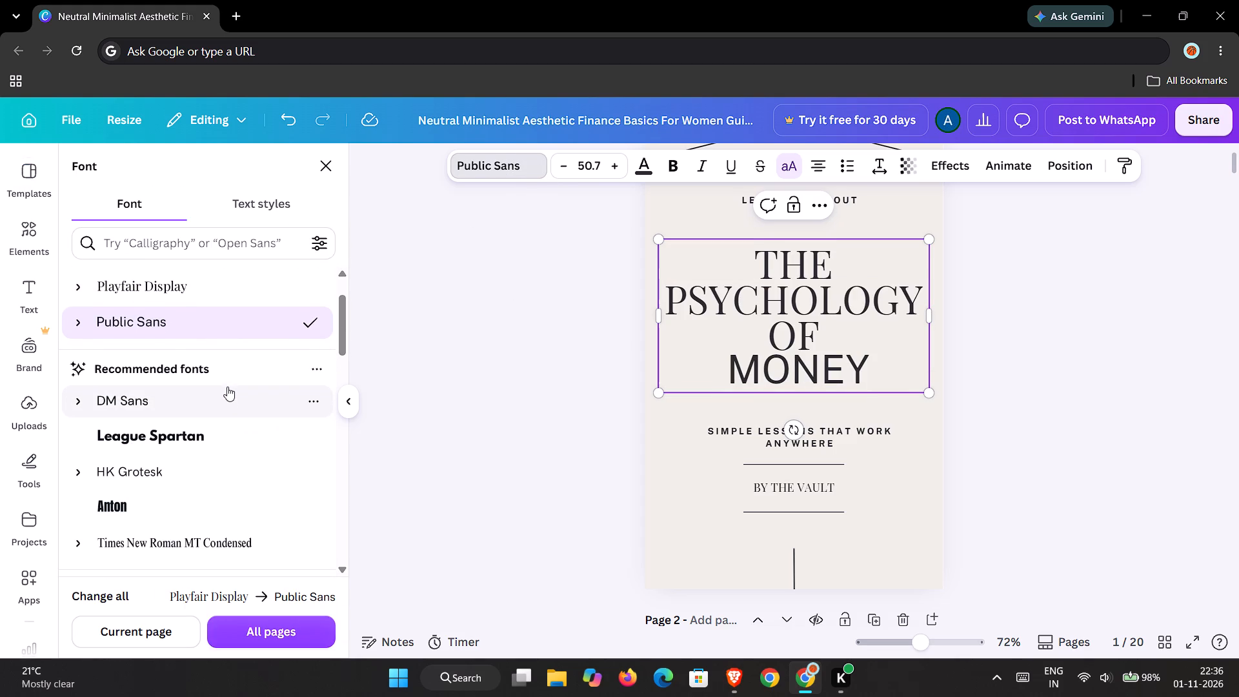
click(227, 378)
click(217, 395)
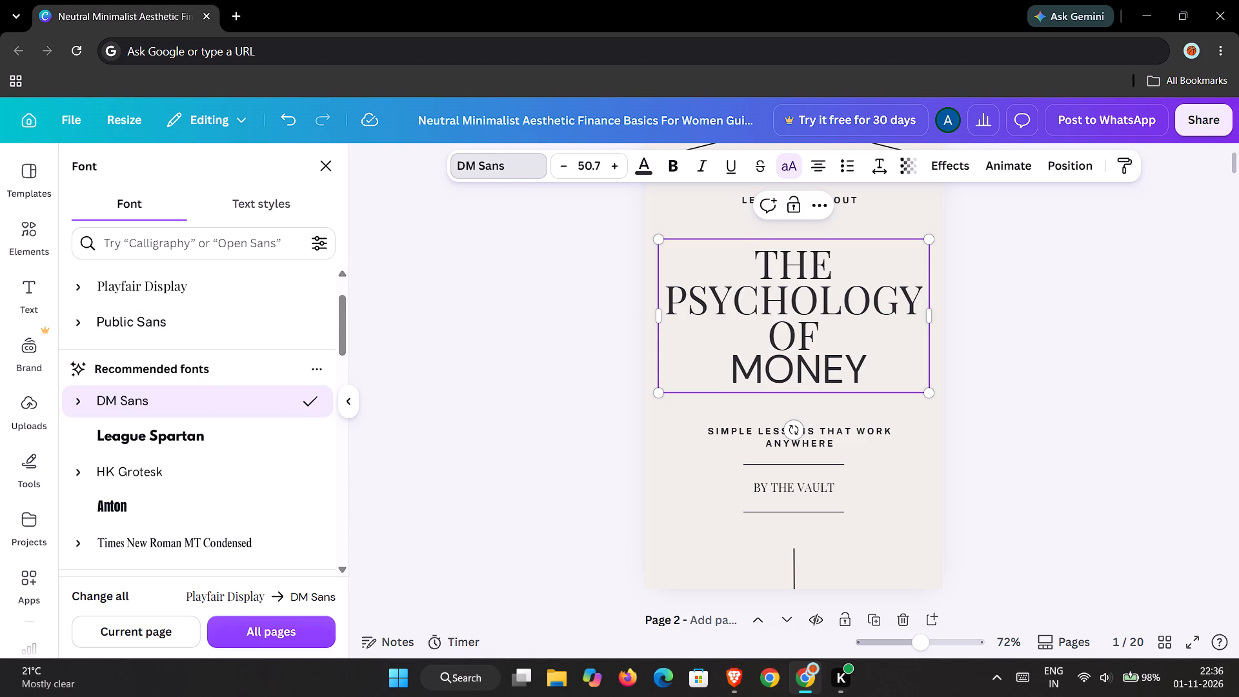
Select the whole cover title and try the Anton and Canva Sans fonts, settling on Biski.
drag(741, 250, 868, 365)
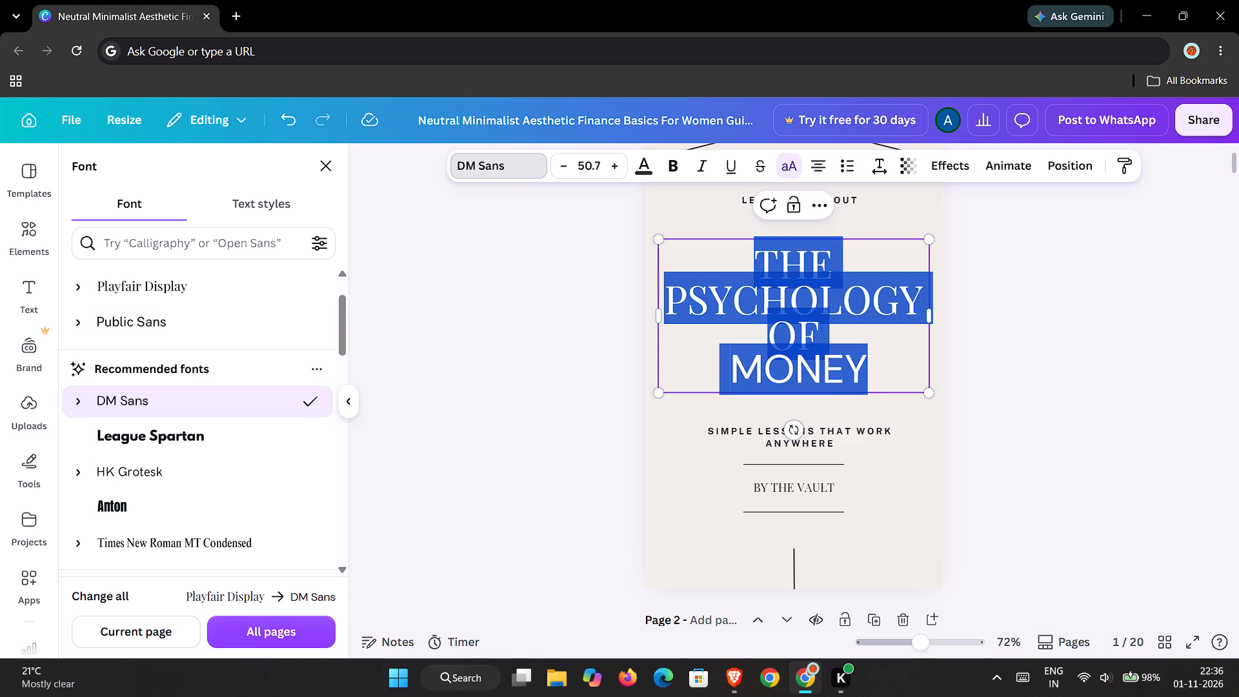
drag(868, 365, 869, 365)
click(155, 509)
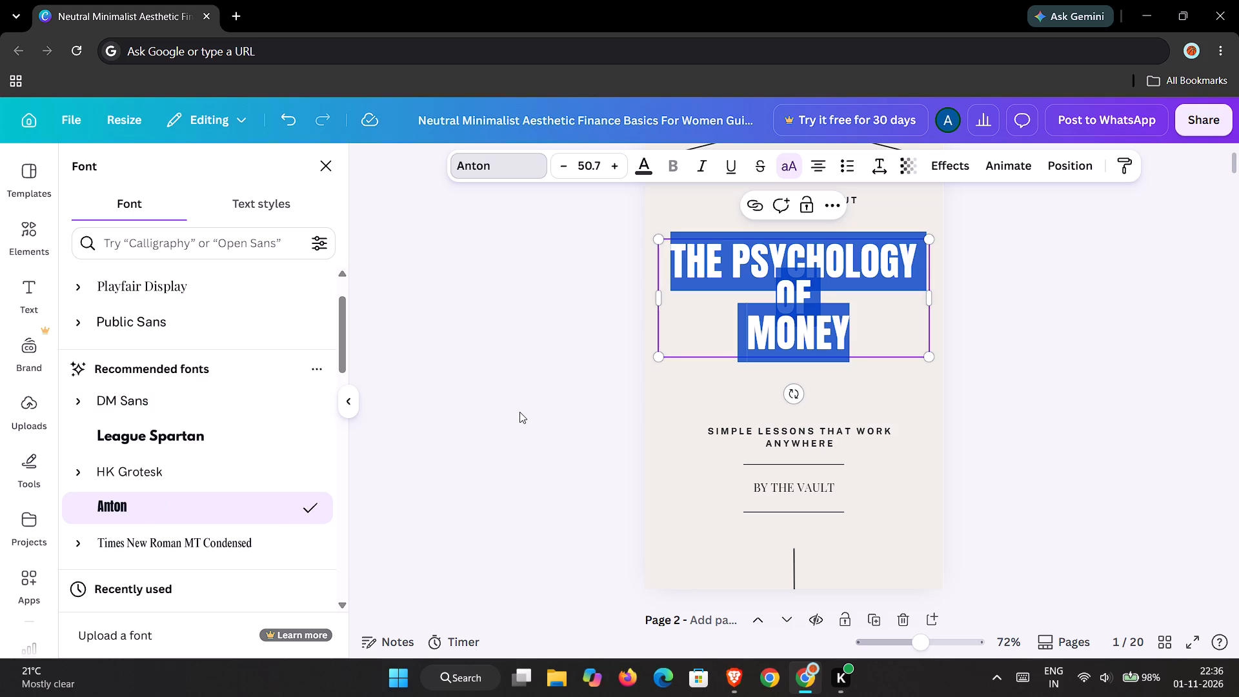
scroll(181, 505, down, 2)
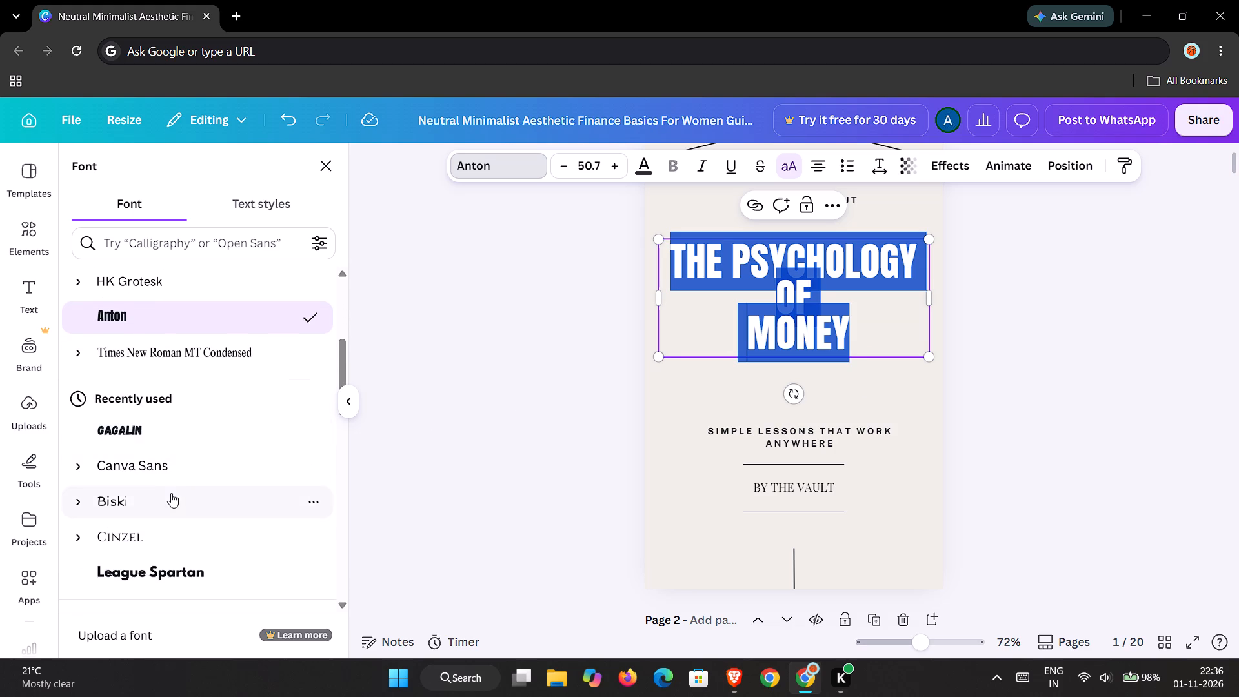
click(182, 468)
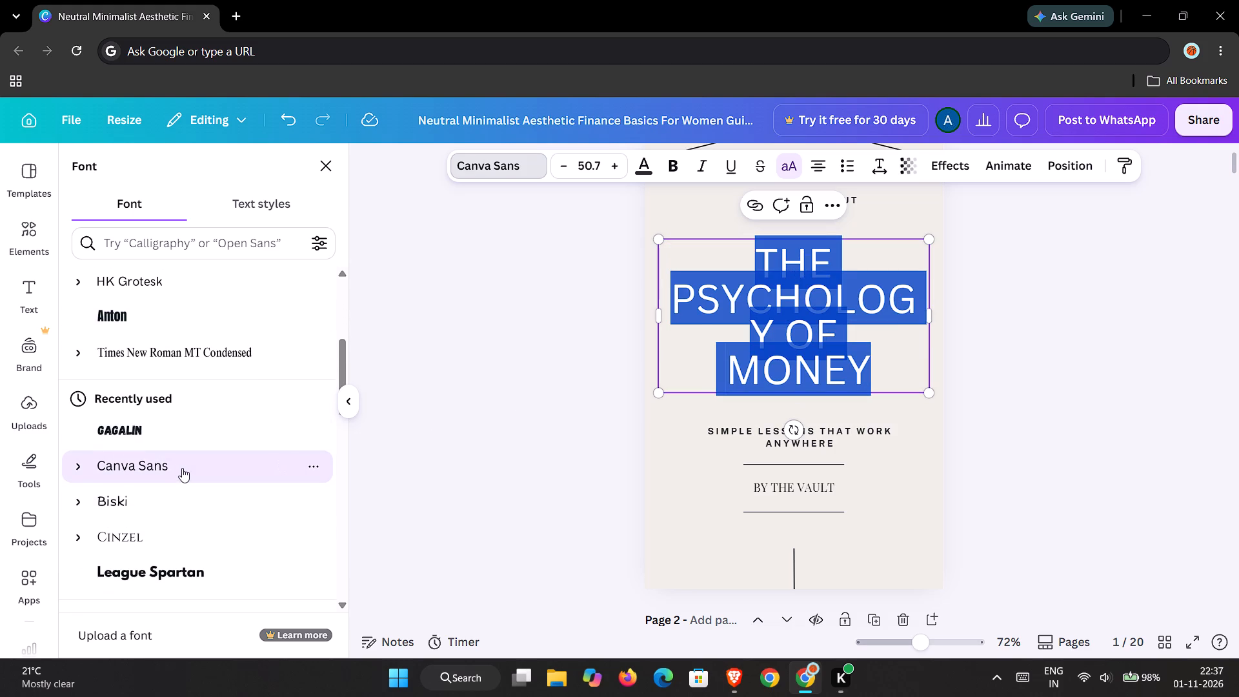
scroll(182, 468, down, 2)
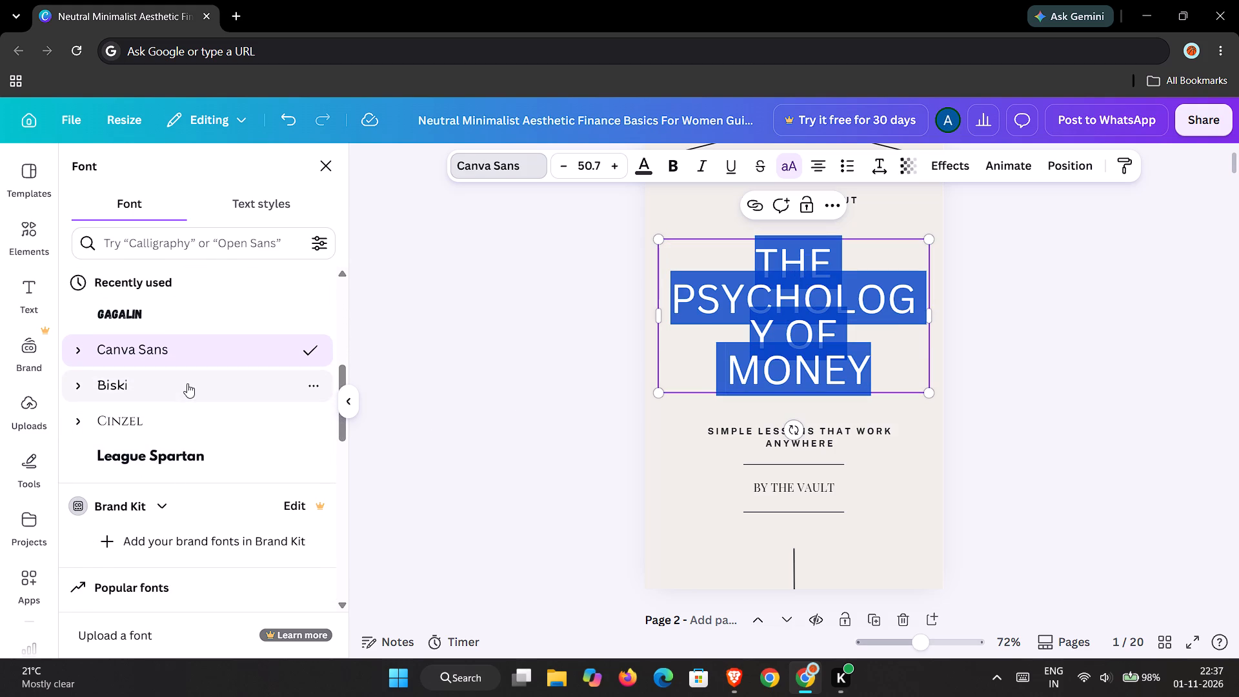
click(187, 383)
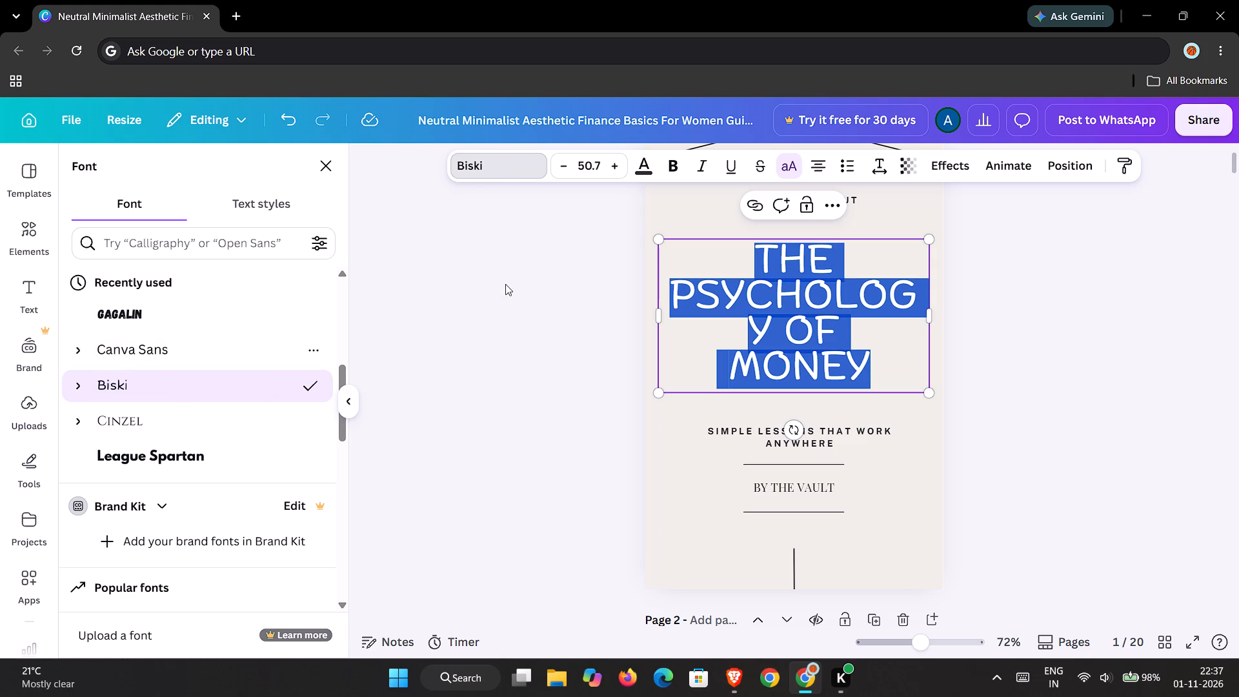
click(505, 284)
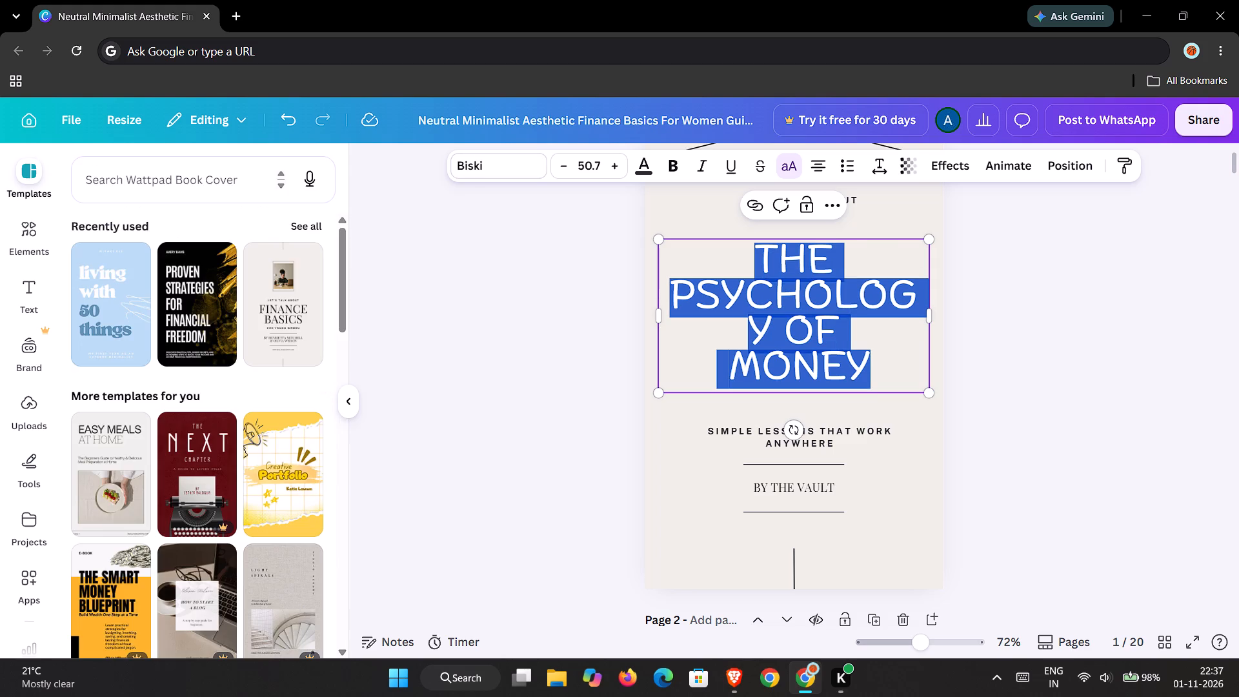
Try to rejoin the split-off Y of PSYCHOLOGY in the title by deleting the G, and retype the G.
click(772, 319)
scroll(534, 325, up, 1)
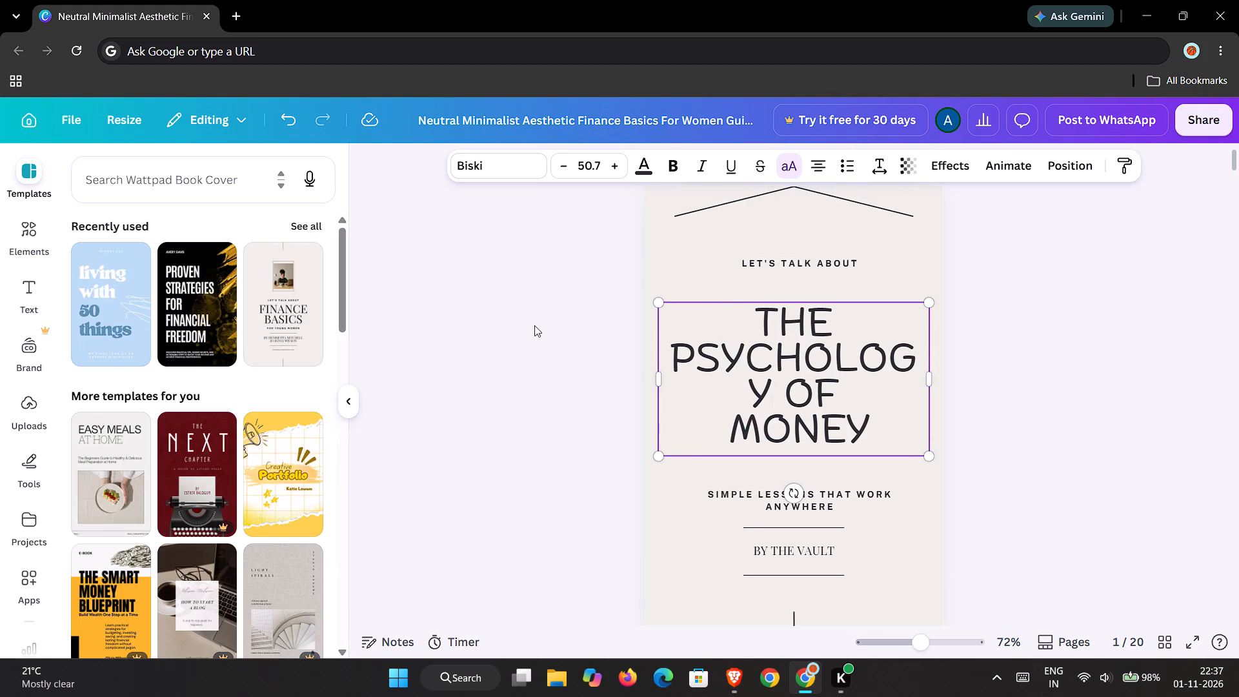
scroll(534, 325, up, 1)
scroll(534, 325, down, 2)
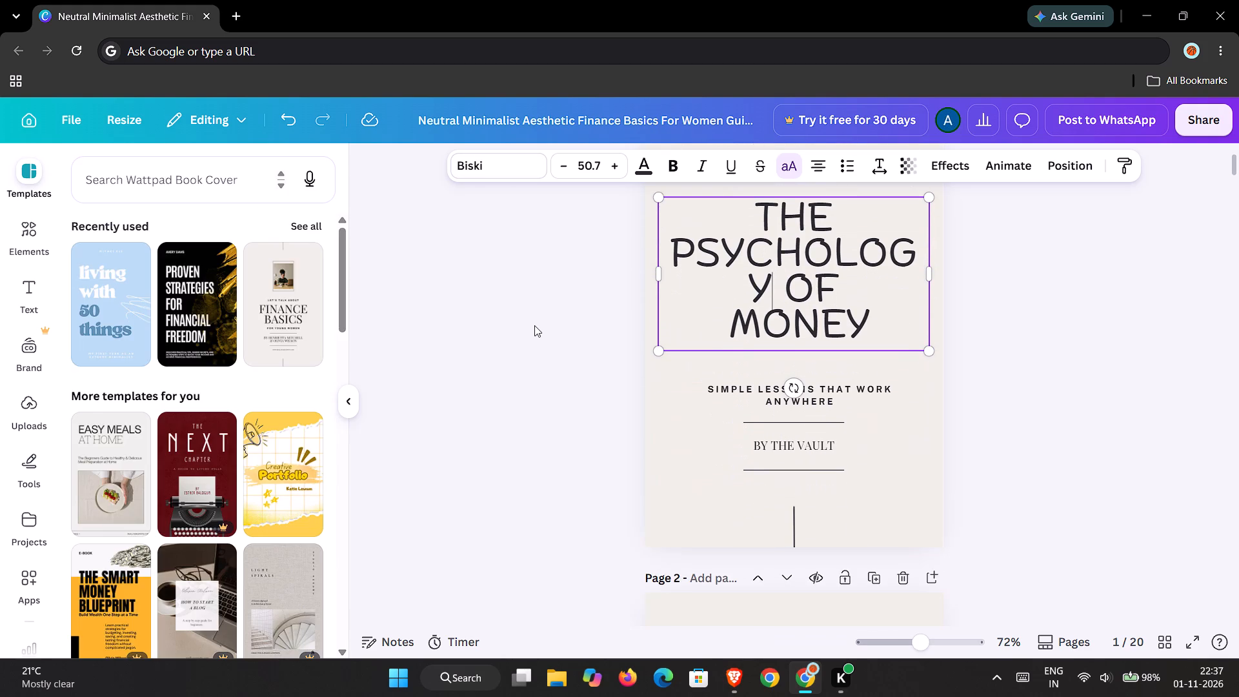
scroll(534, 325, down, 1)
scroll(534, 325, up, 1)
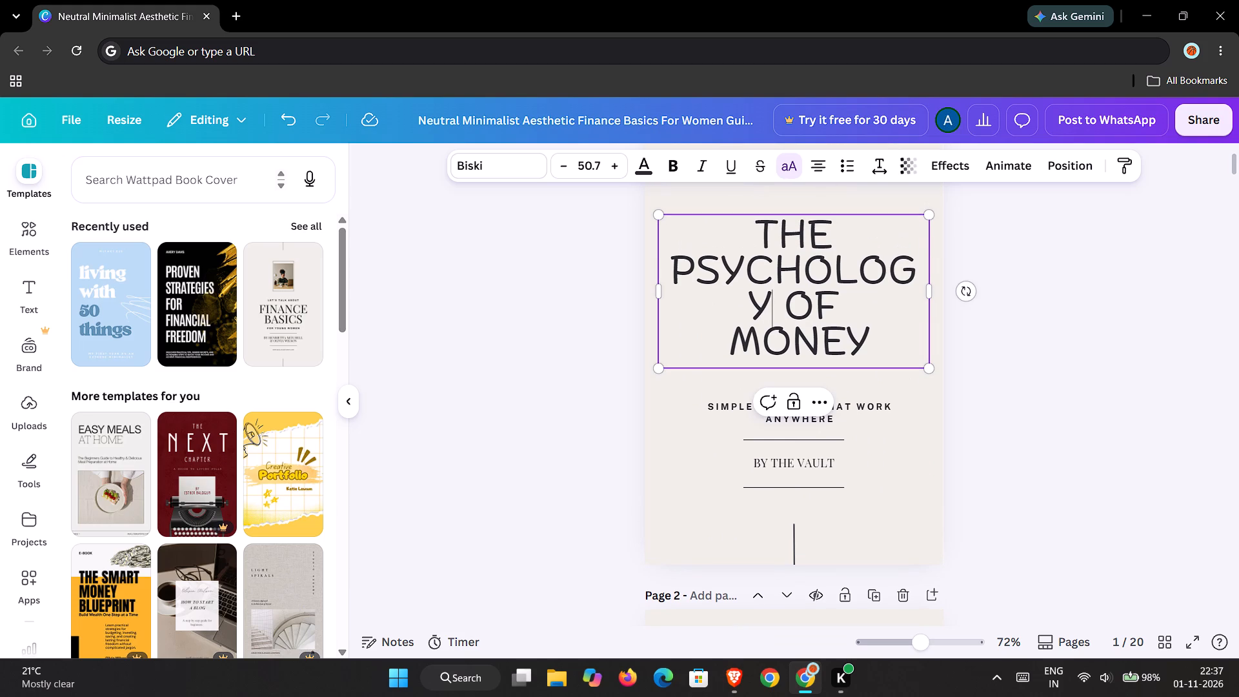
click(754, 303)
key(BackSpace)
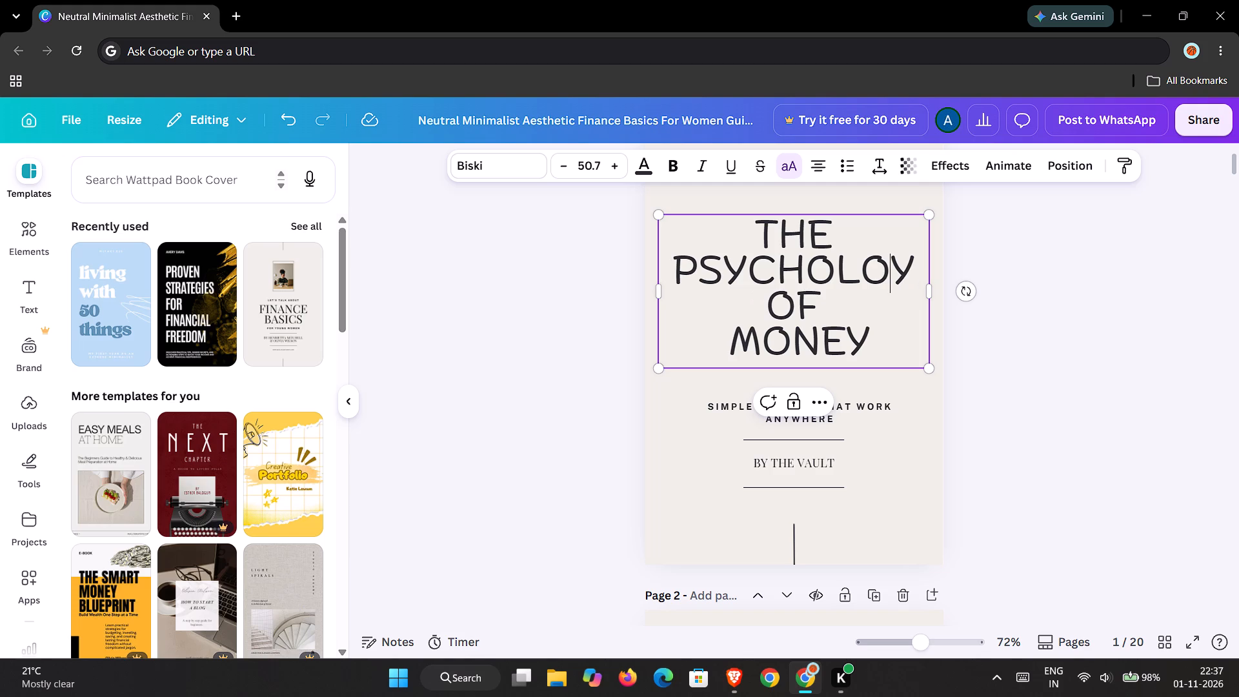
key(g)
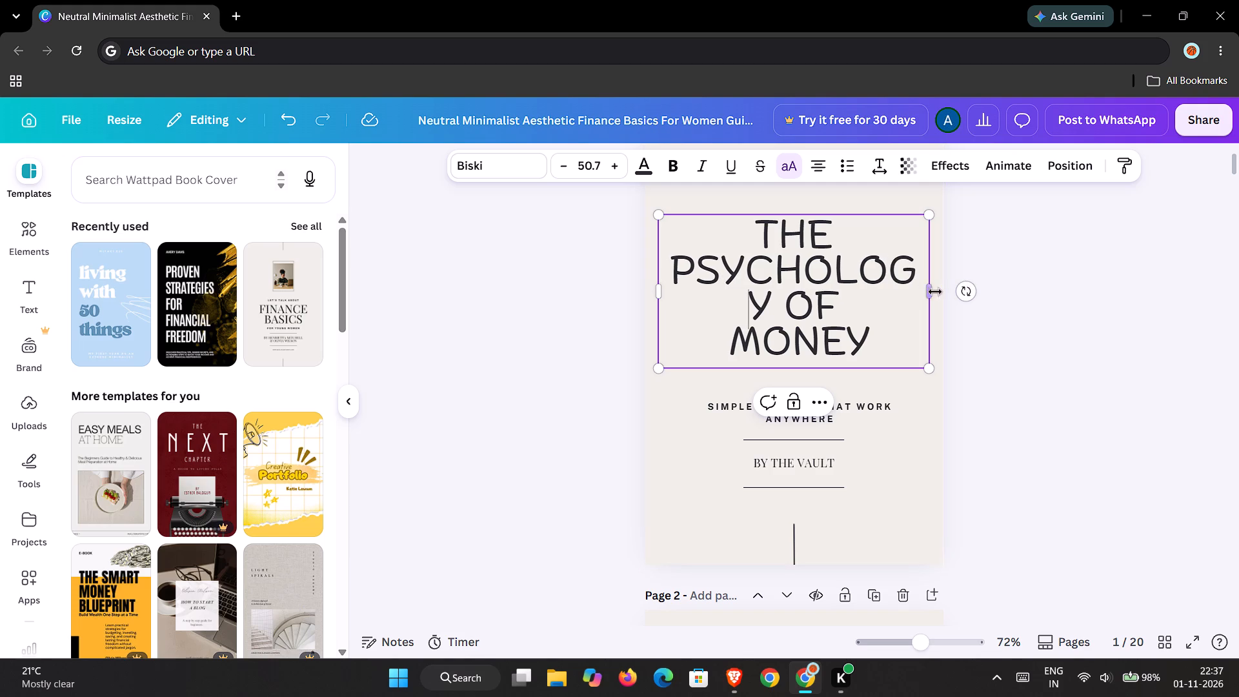
Widen the title's text box to the page's right edge so that PSYCHOLOGY fits on one line.
drag(930, 293, 942, 294)
click(895, 308)
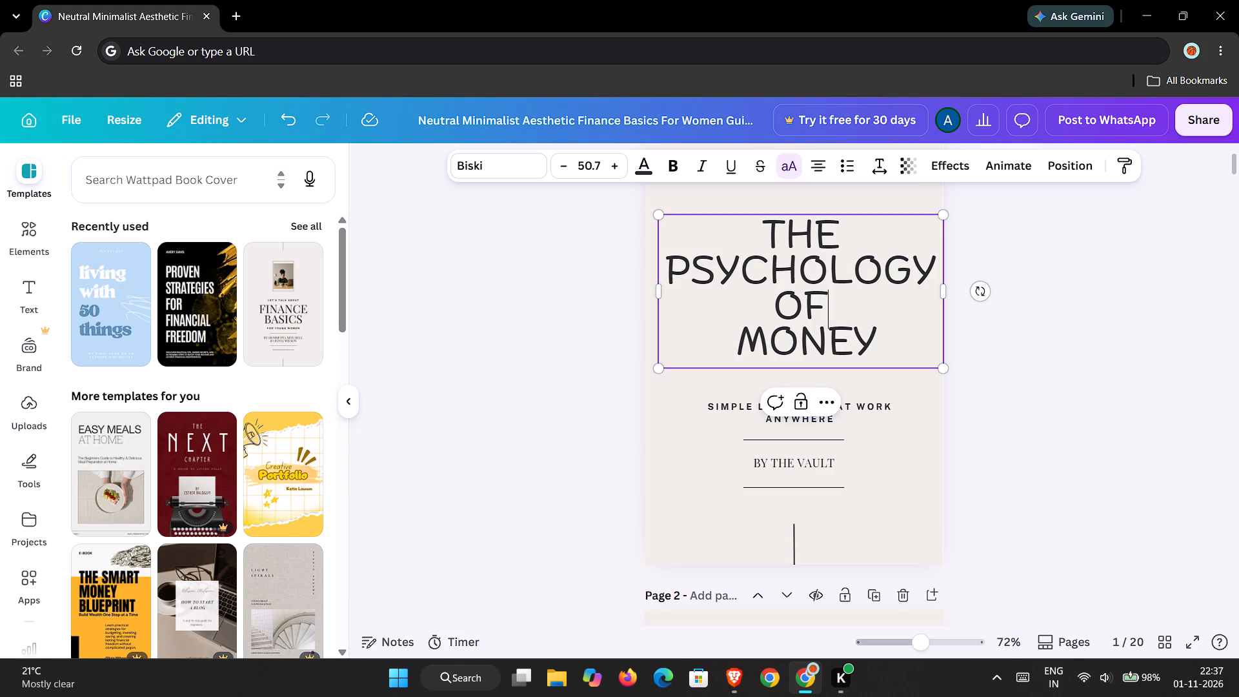
click(1013, 348)
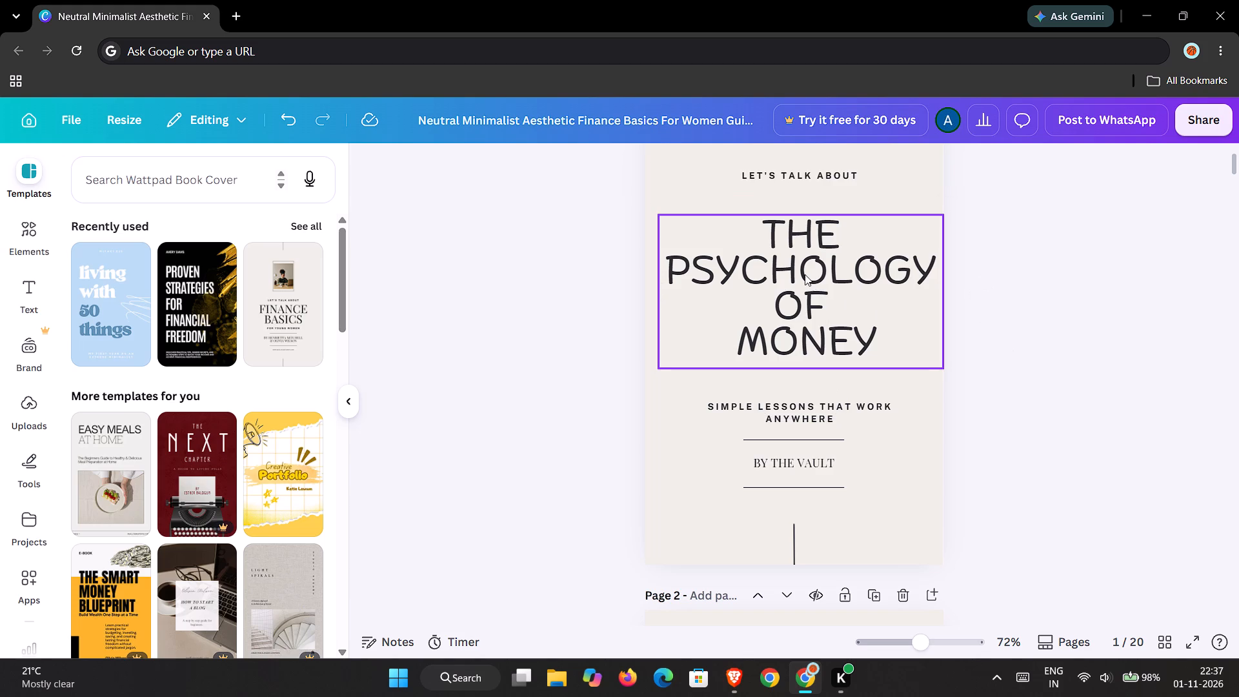
Move the title's text box slightly left so it is centred horizontally on the cover.
double_click(805, 274)
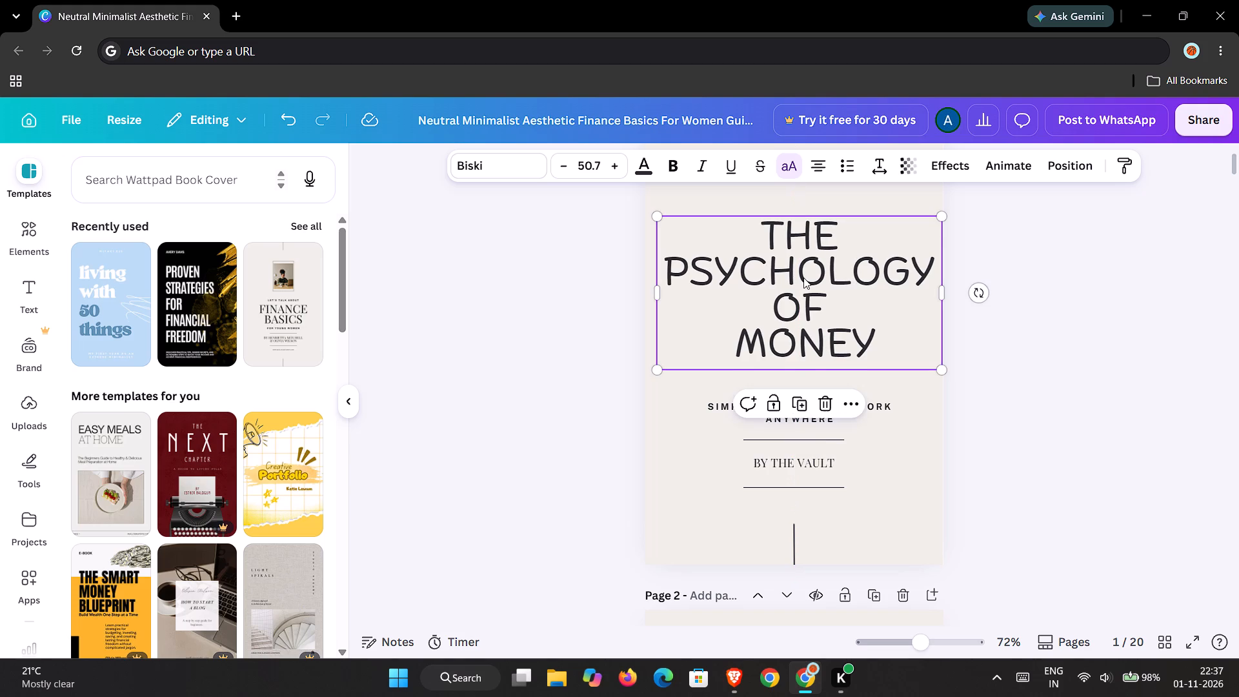
scroll(803, 278, up, 2)
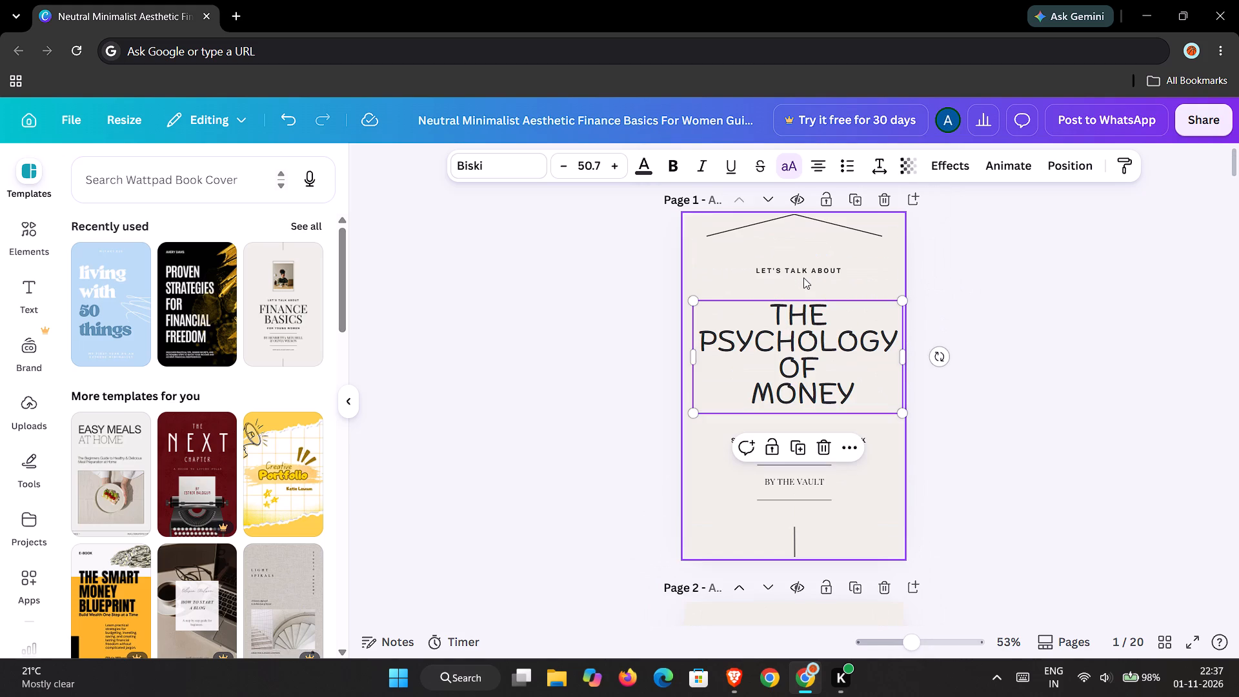
scroll(803, 278, up, 1)
drag(792, 358, 789, 358)
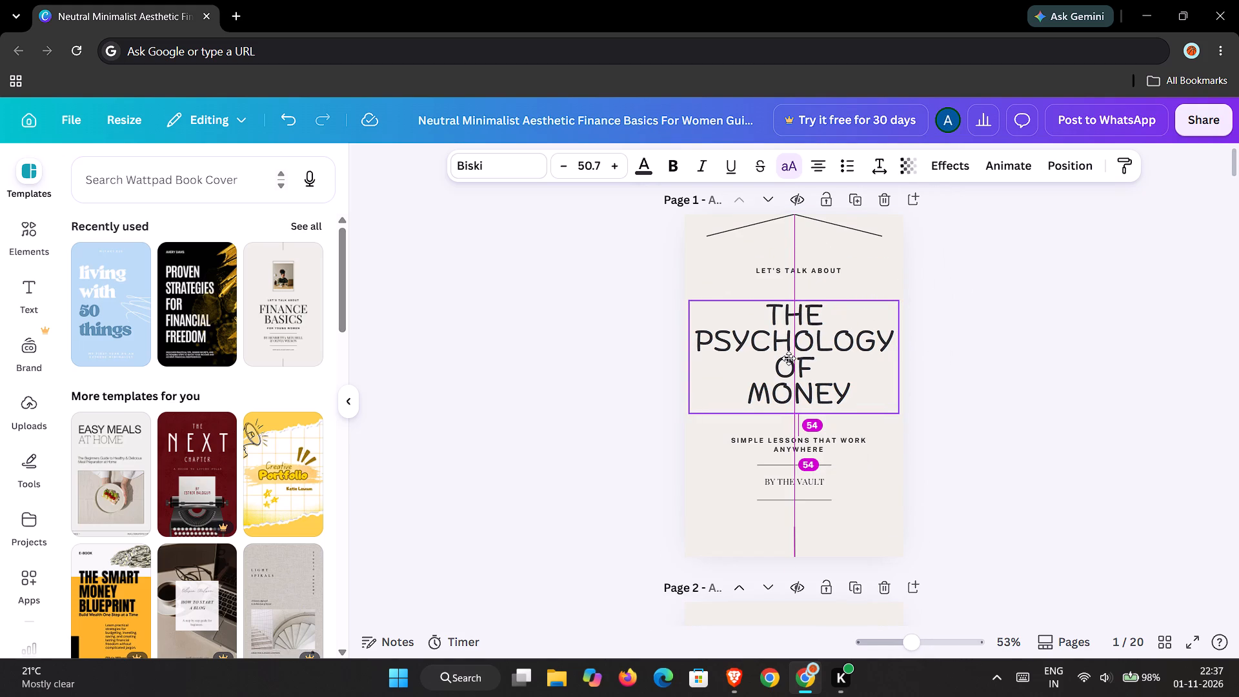
drag(789, 358, 787, 358)
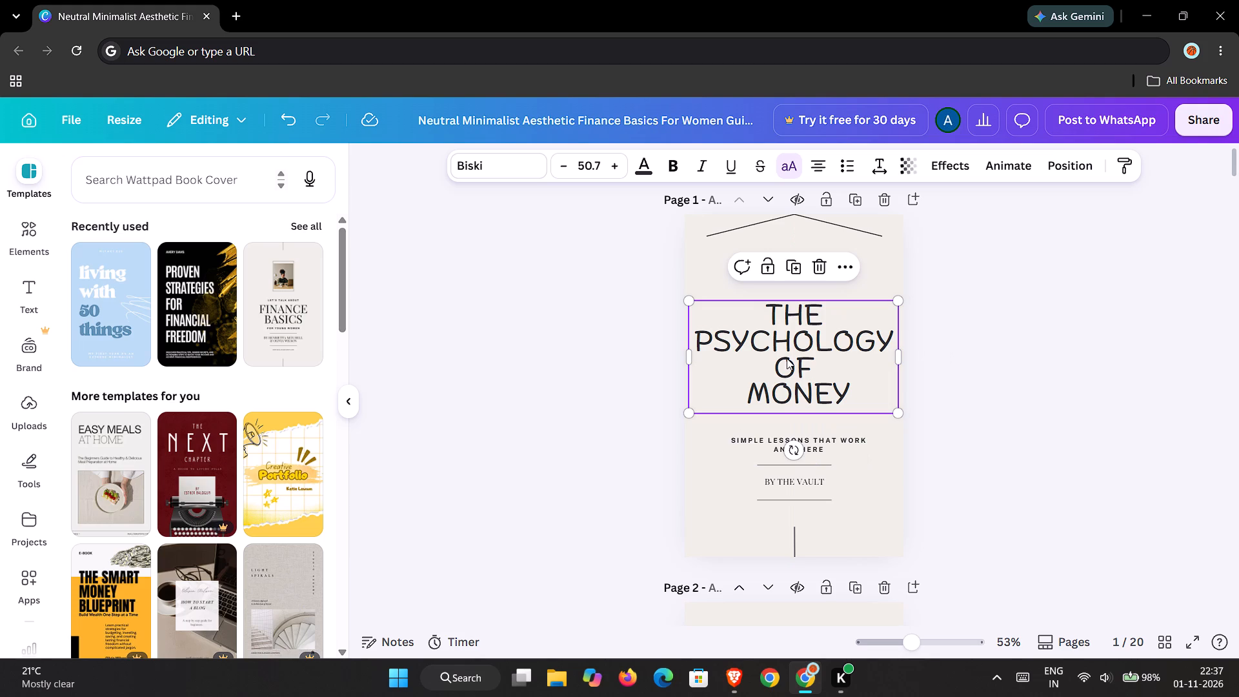
click(996, 382)
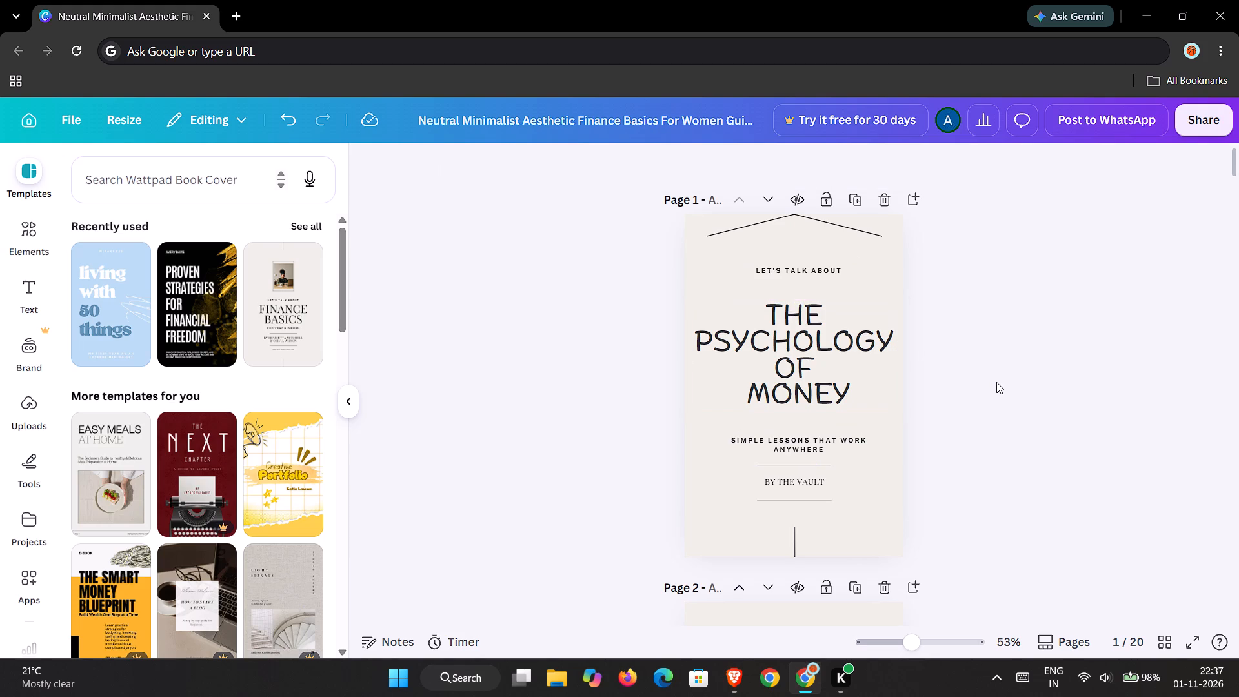
Replace the word VAULT in the cover's author line with the new author name, keeping "BY THE" in front.
scroll(811, 393, down, 1)
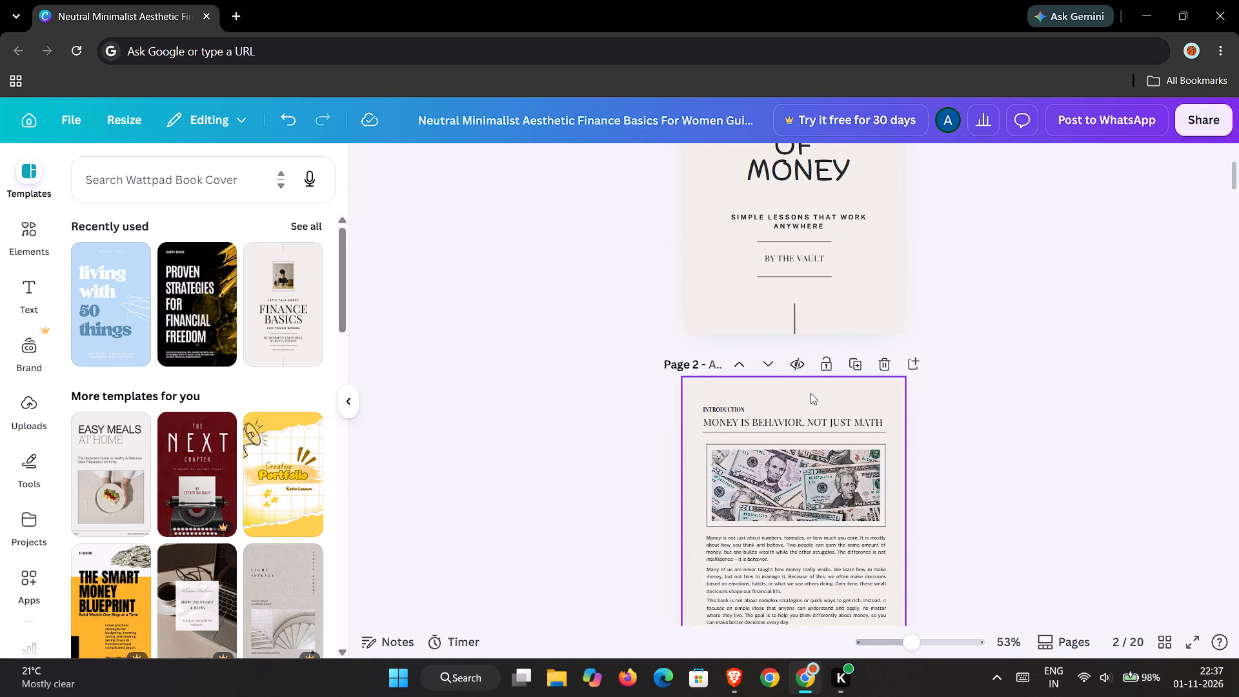
scroll(811, 393, up, 2)
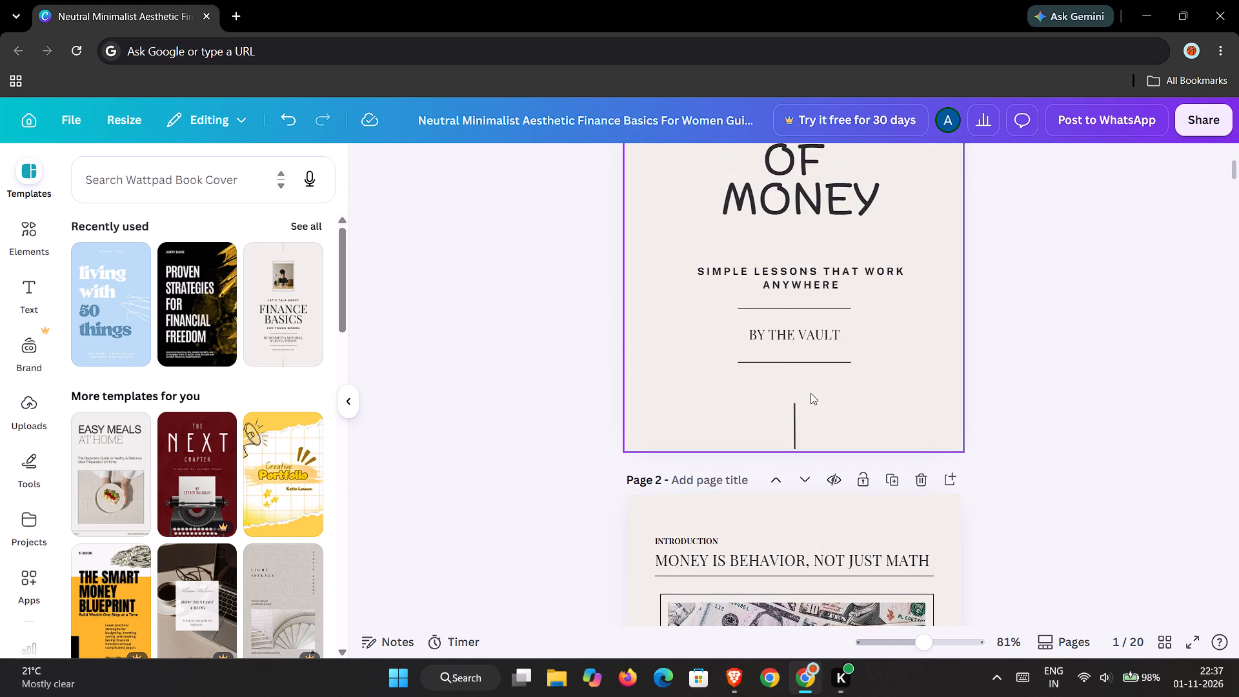
scroll(811, 393, up, 2)
click(820, 461)
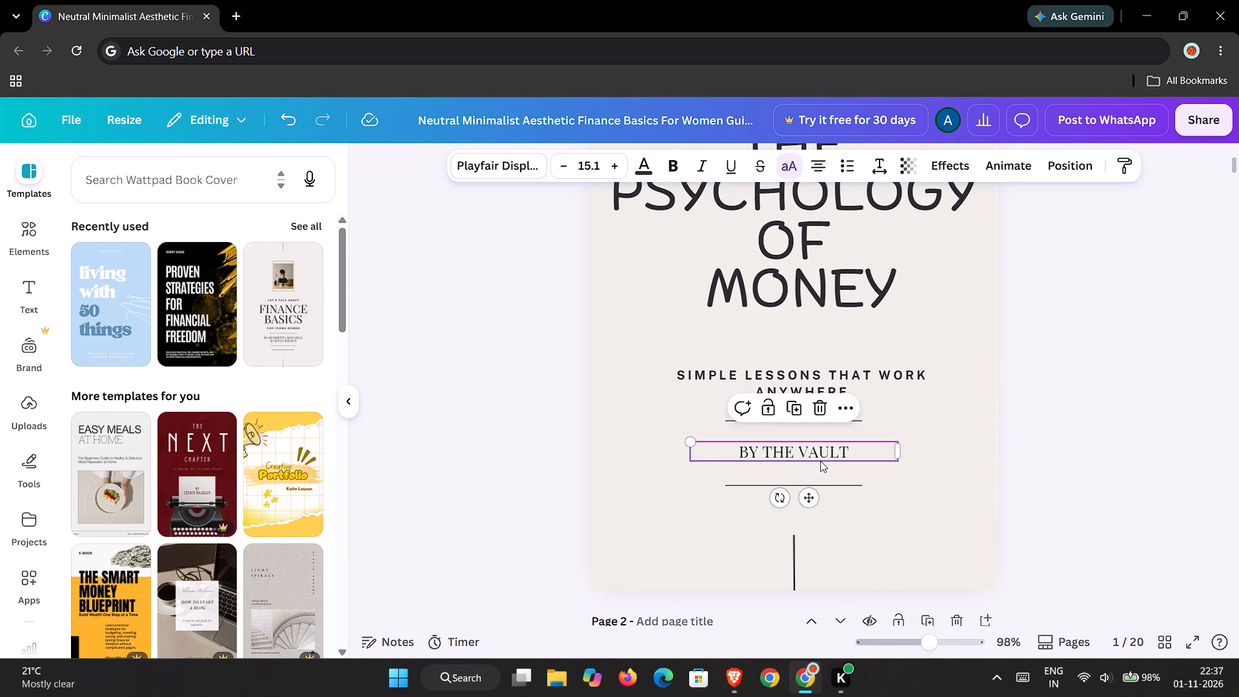
click(830, 455)
click(860, 452)
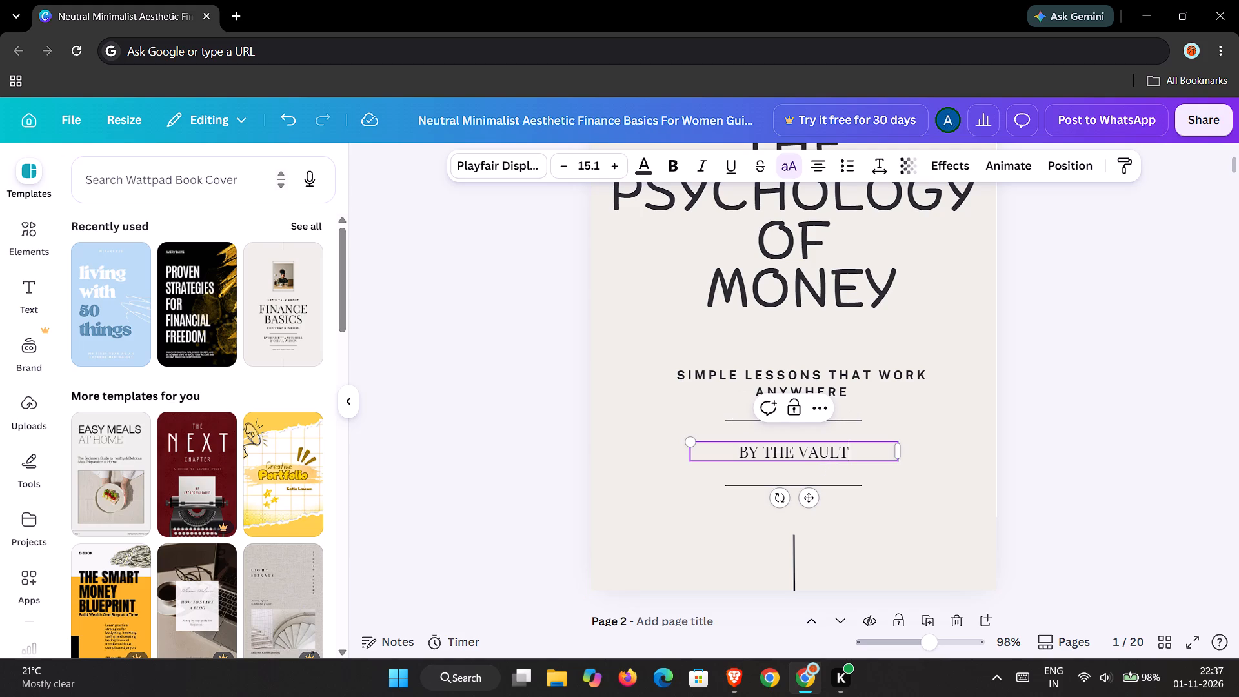
key(BackSpace)
key(BackSpace)
key(BackSpace)
key(BackSpace)
key(BackSpace)
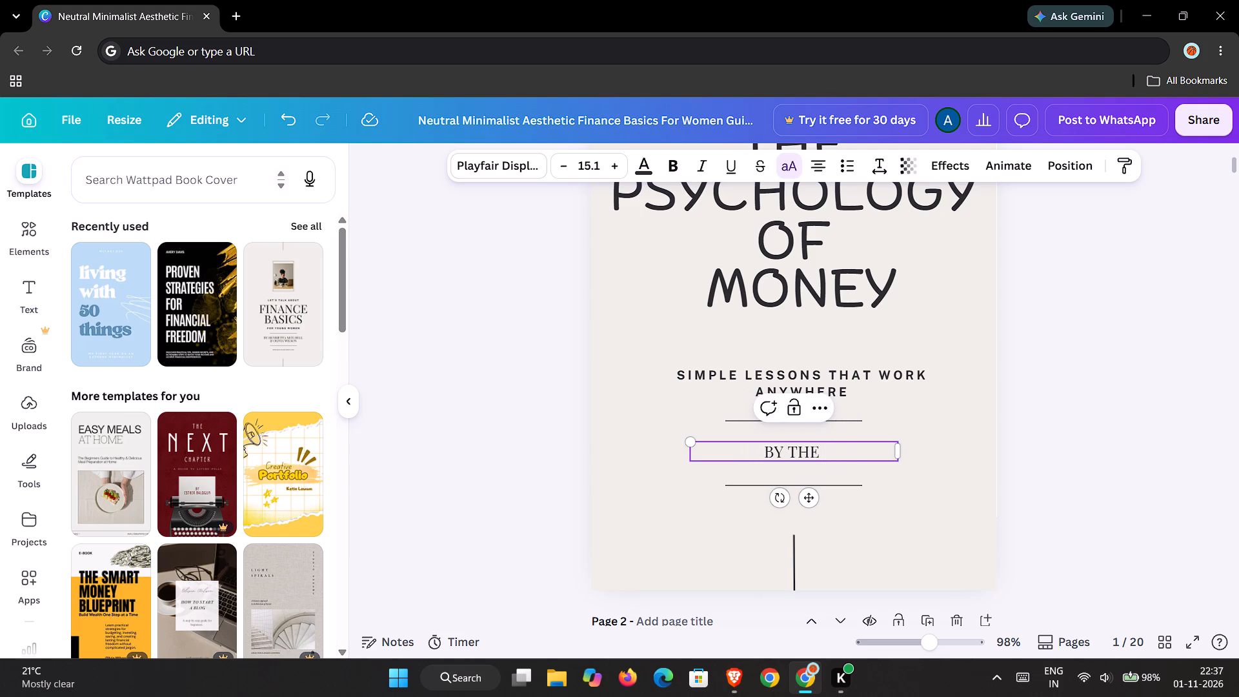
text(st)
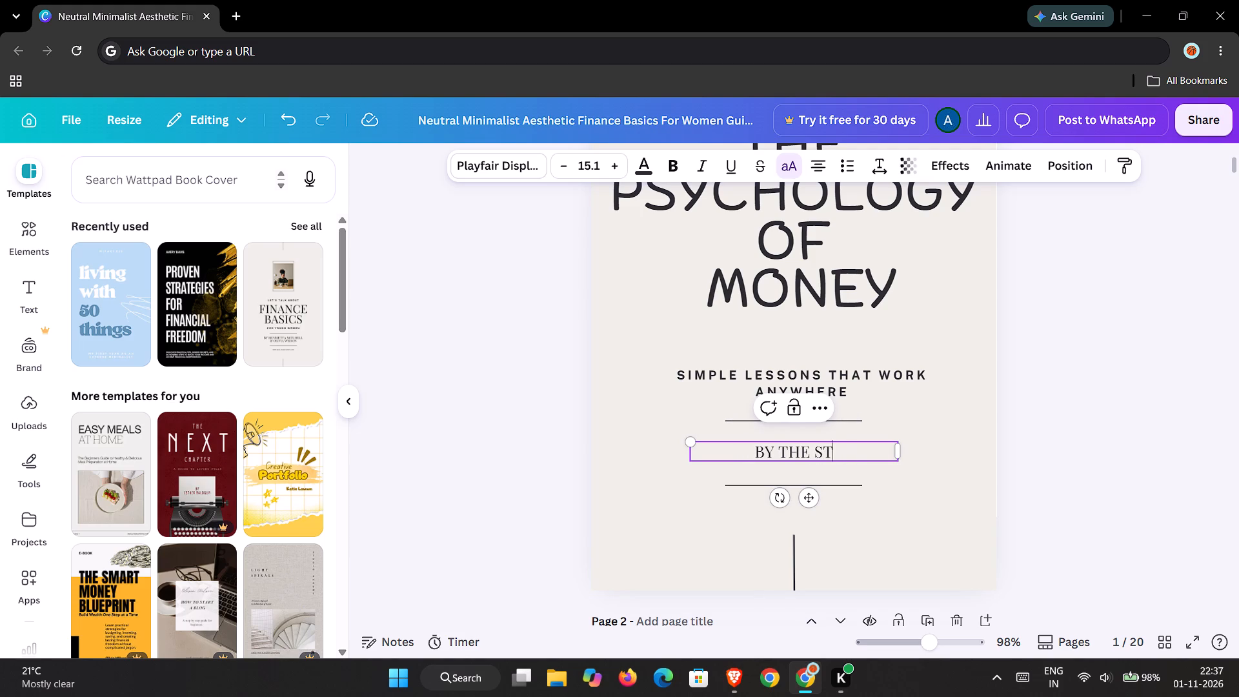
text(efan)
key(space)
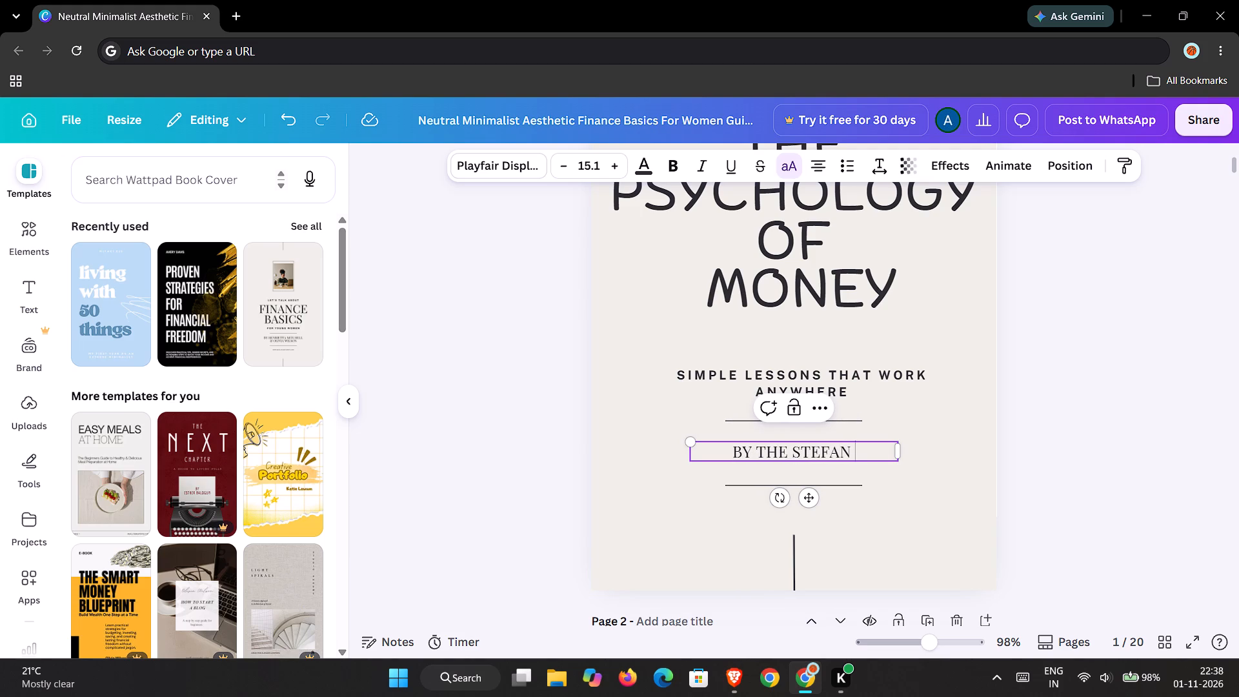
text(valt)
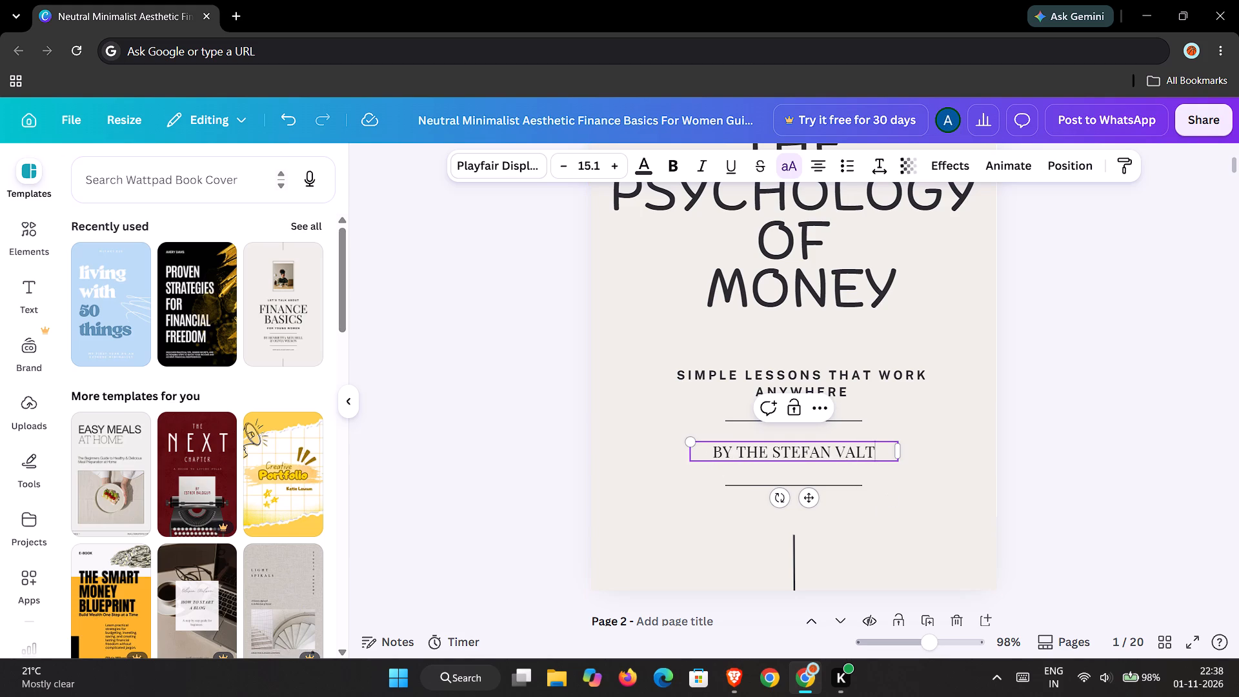
Enlarge the cover's author line to about size 16.7 and centre it between the two short horizontal lines.
drag(689, 439, 667, 422)
click(907, 526)
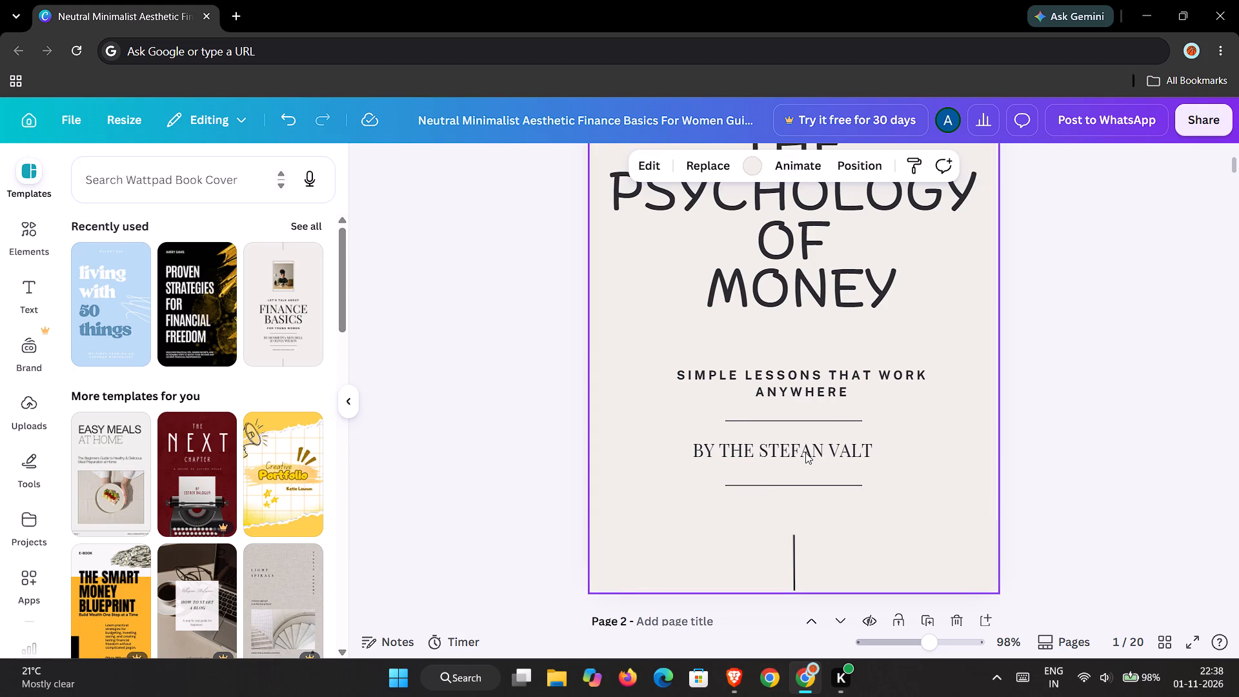
click(803, 452)
drag(794, 496, 809, 499)
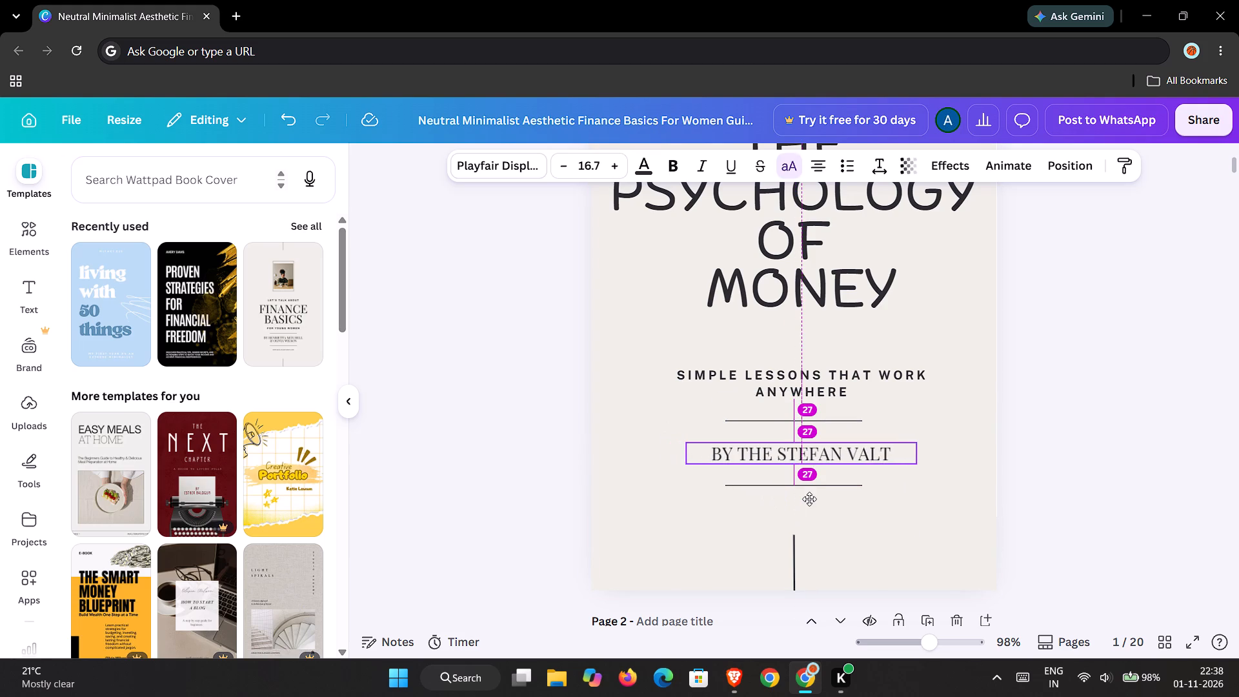
drag(809, 499, 806, 500)
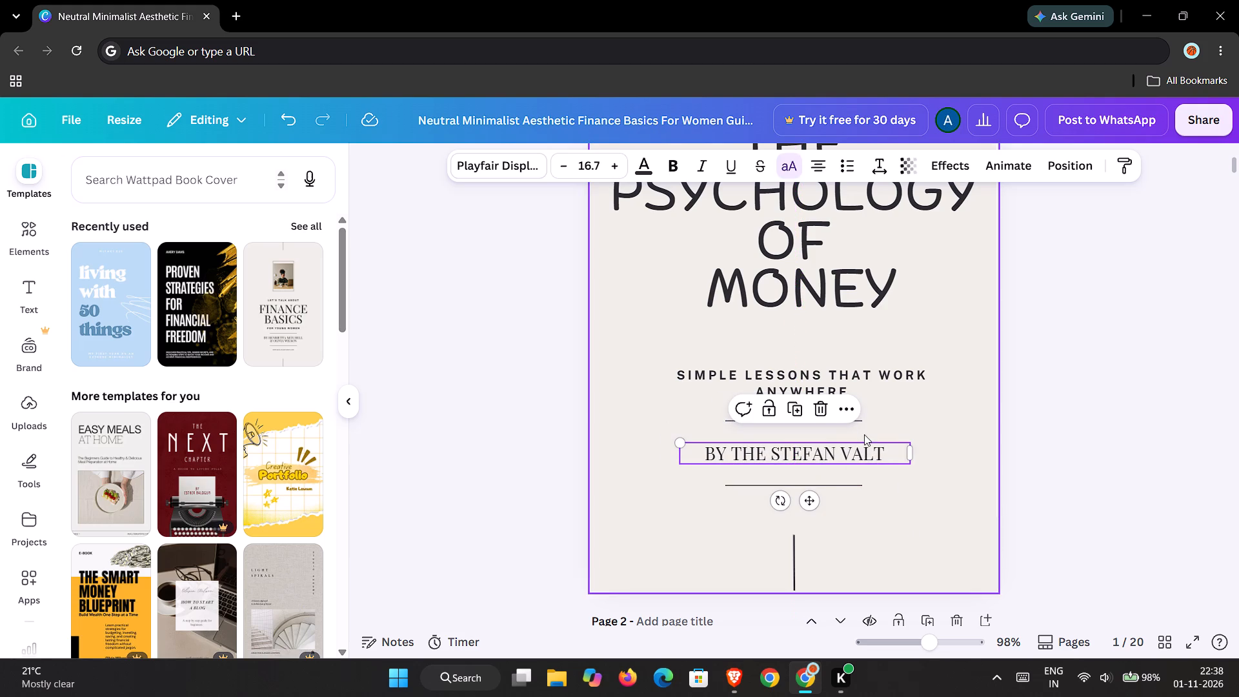
scroll(864, 434, down, 1)
click(864, 434)
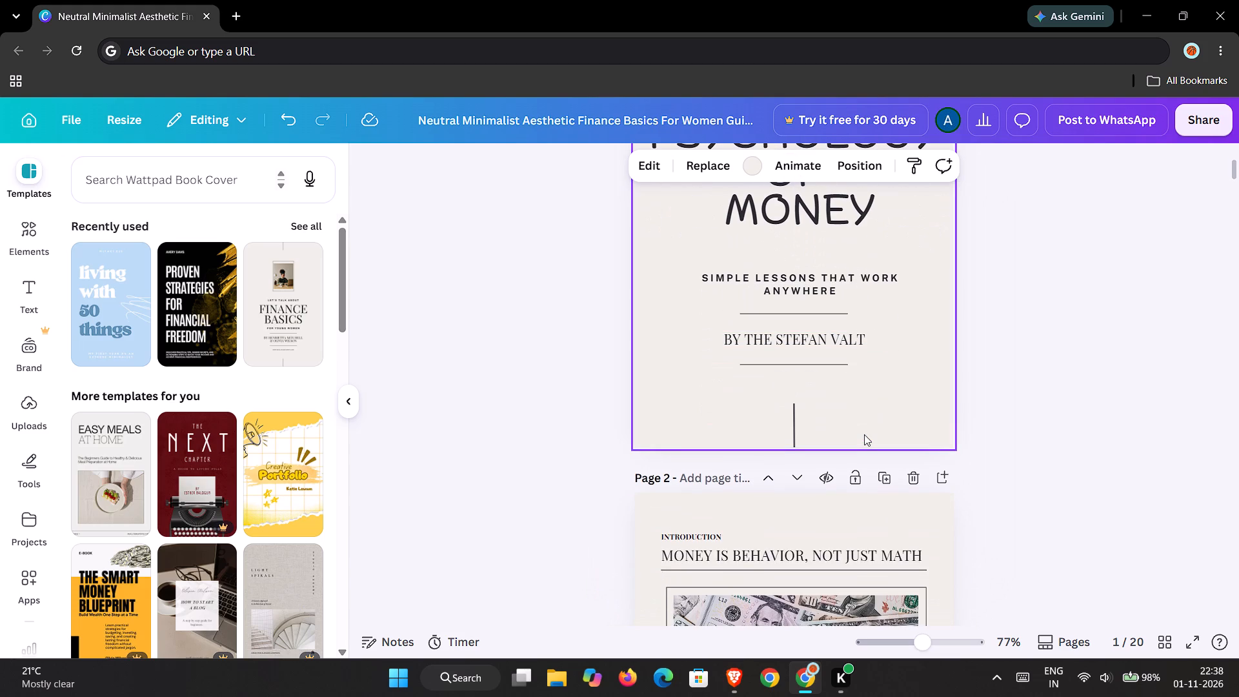
Look over the introduction on page 2 and browse the suggested and recently used templates.
scroll(862, 374, down, 1)
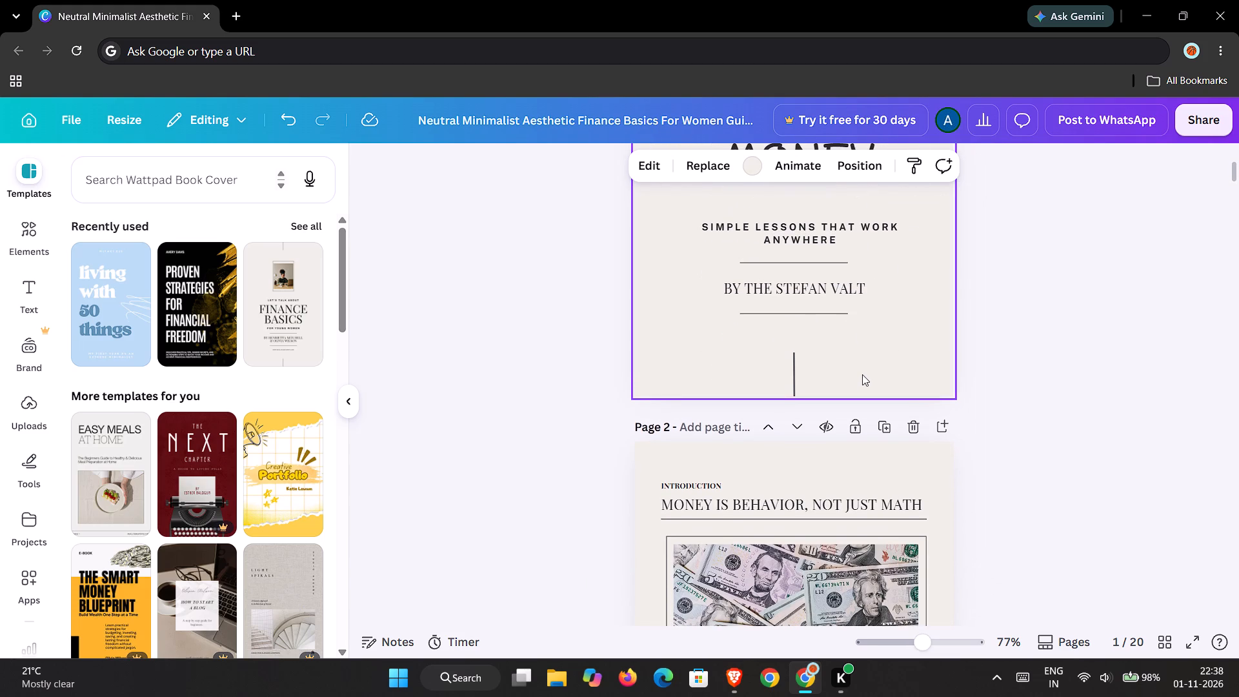
scroll(796, 370, down, 1)
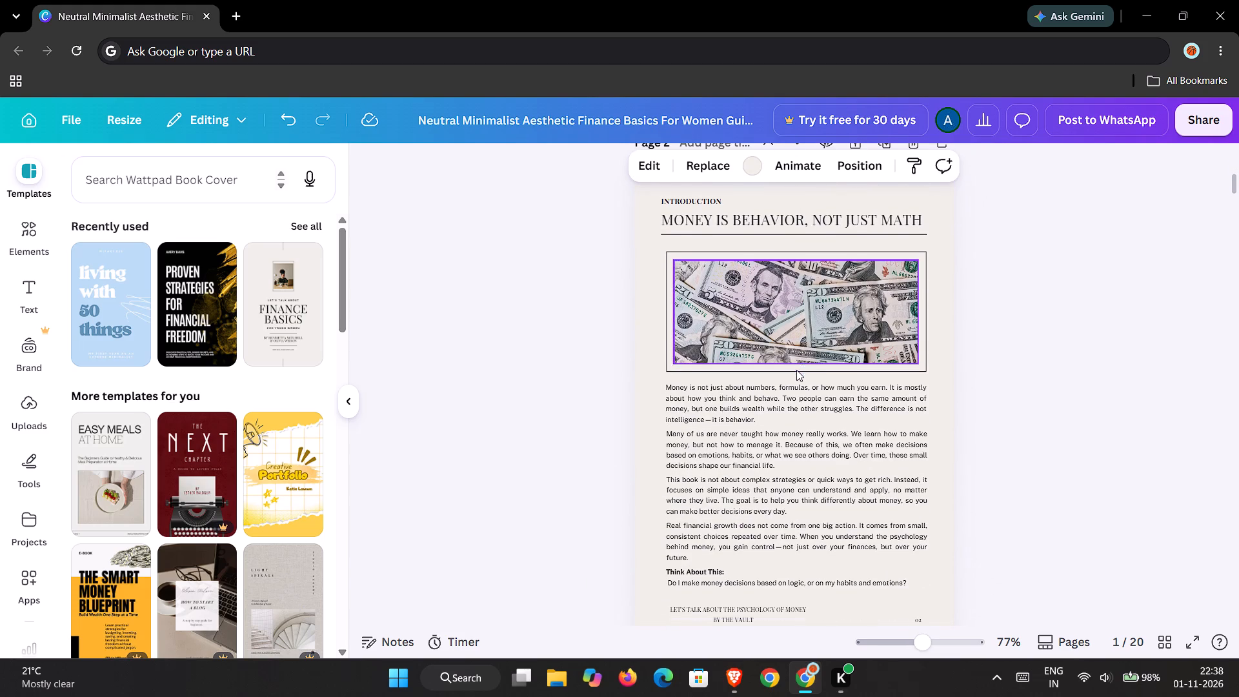
scroll(796, 370, down, 1)
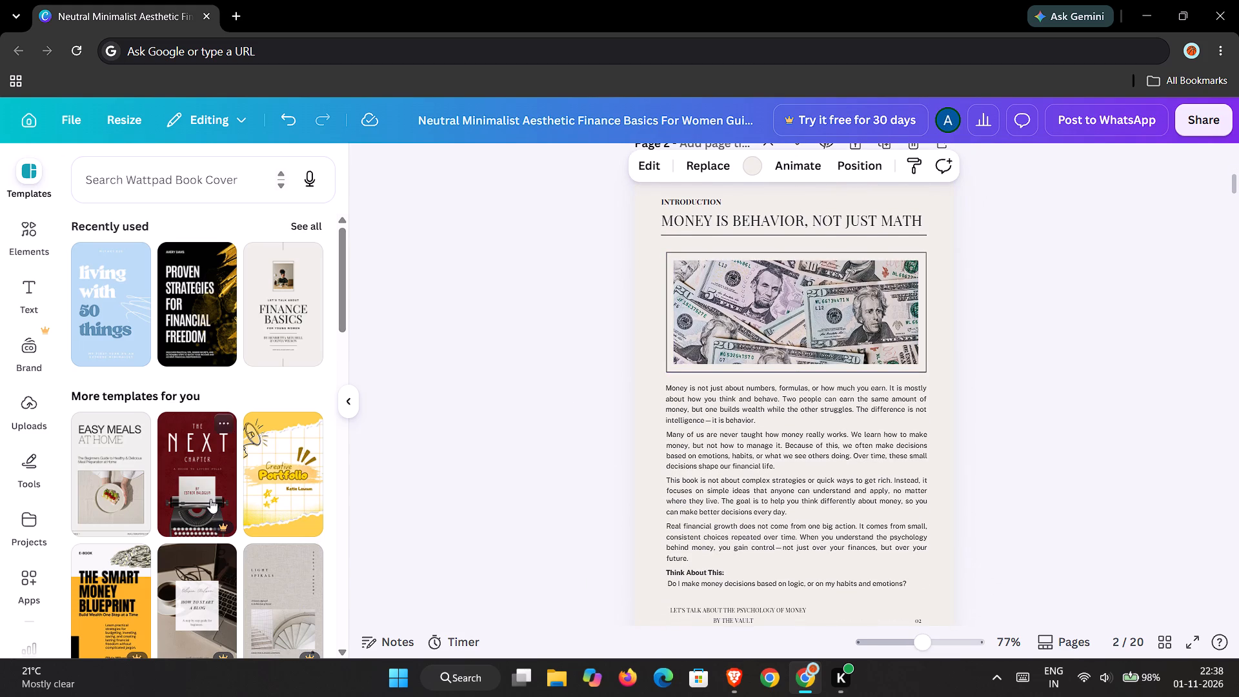
scroll(210, 499, down, 3)
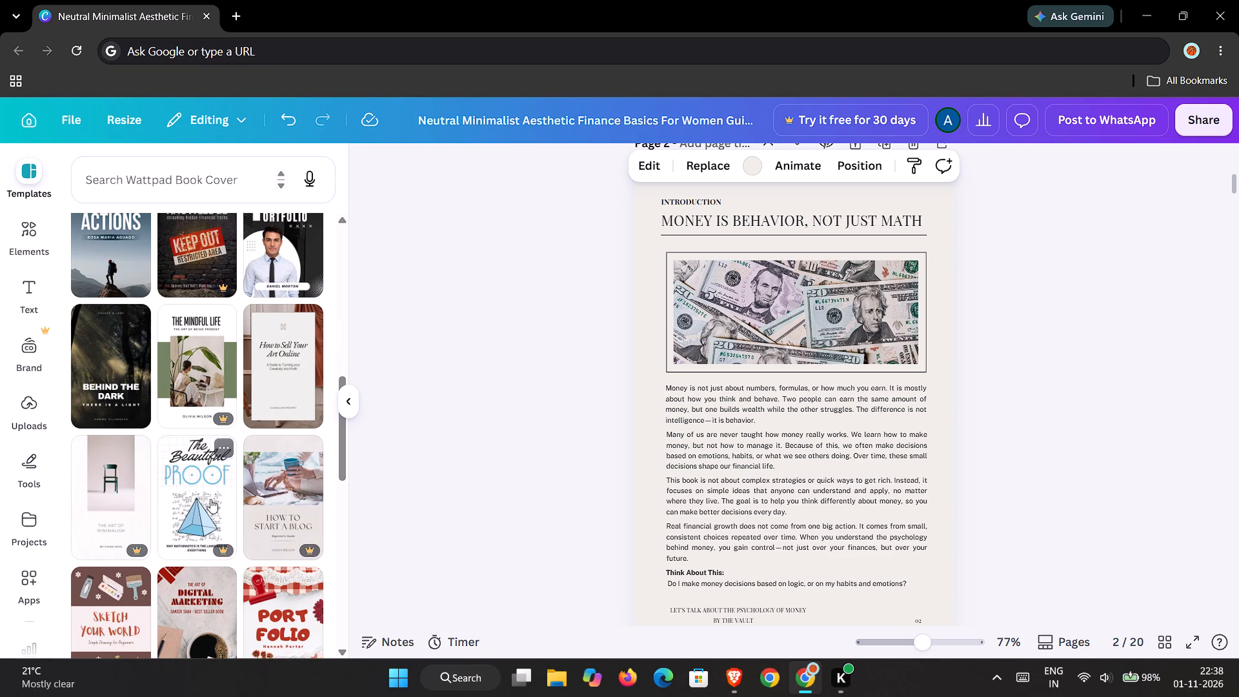
scroll(210, 499, down, 1)
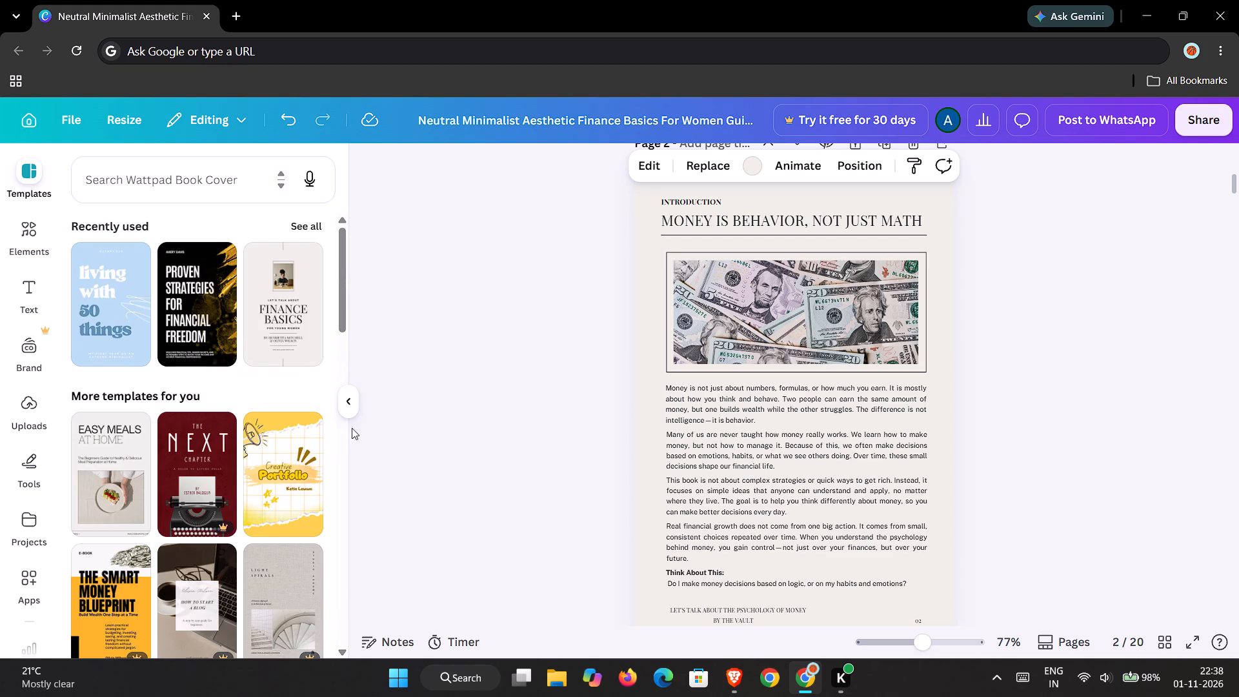
click(305, 223)
scroll(201, 407, up, 1)
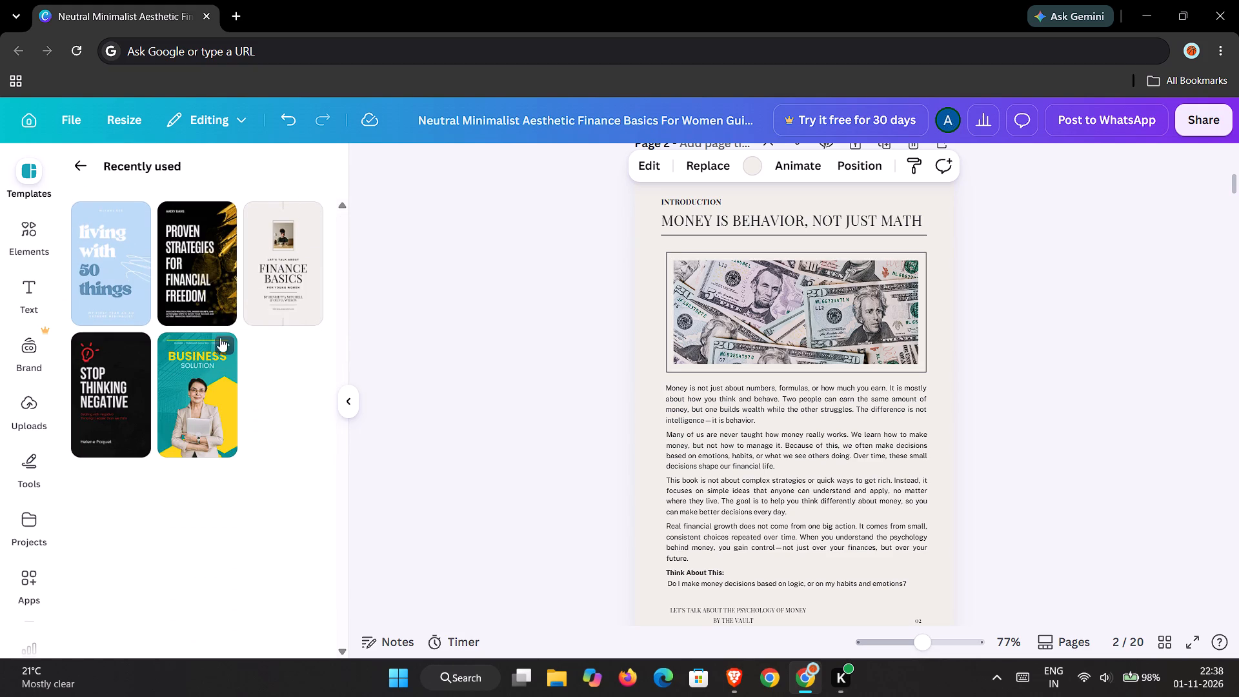
click(99, 163)
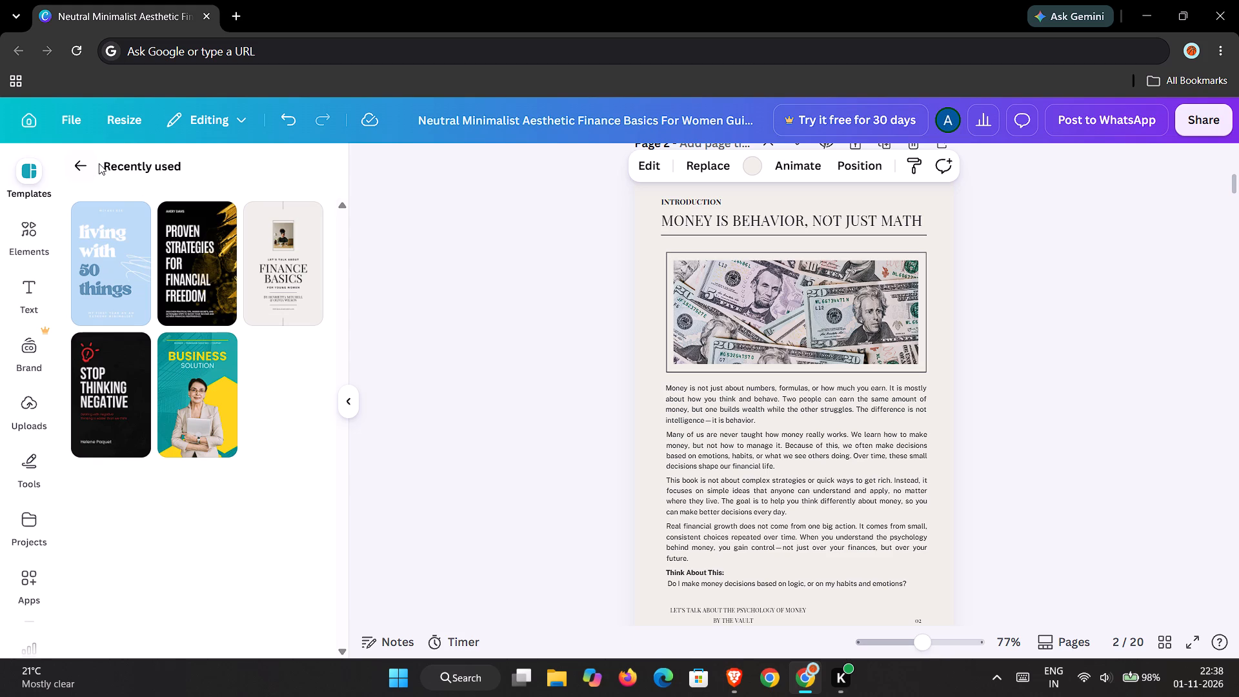
click(85, 165)
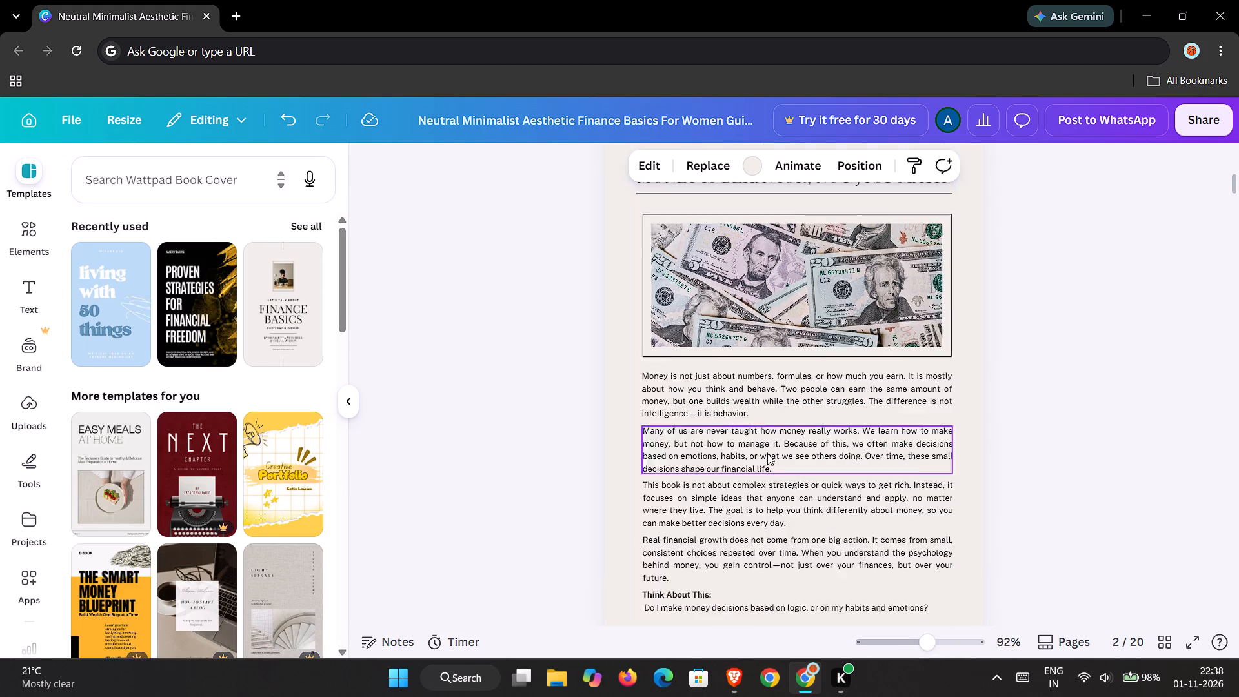
scroll(767, 454, up, 2)
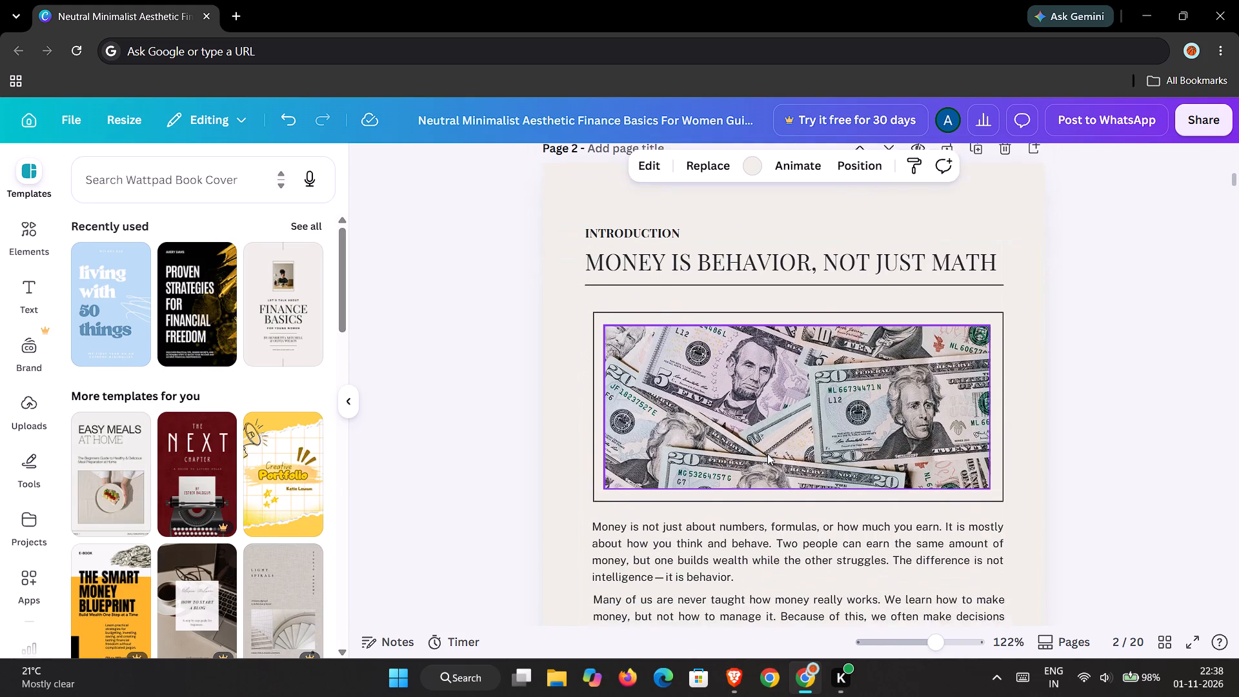
scroll(767, 454, up, 2)
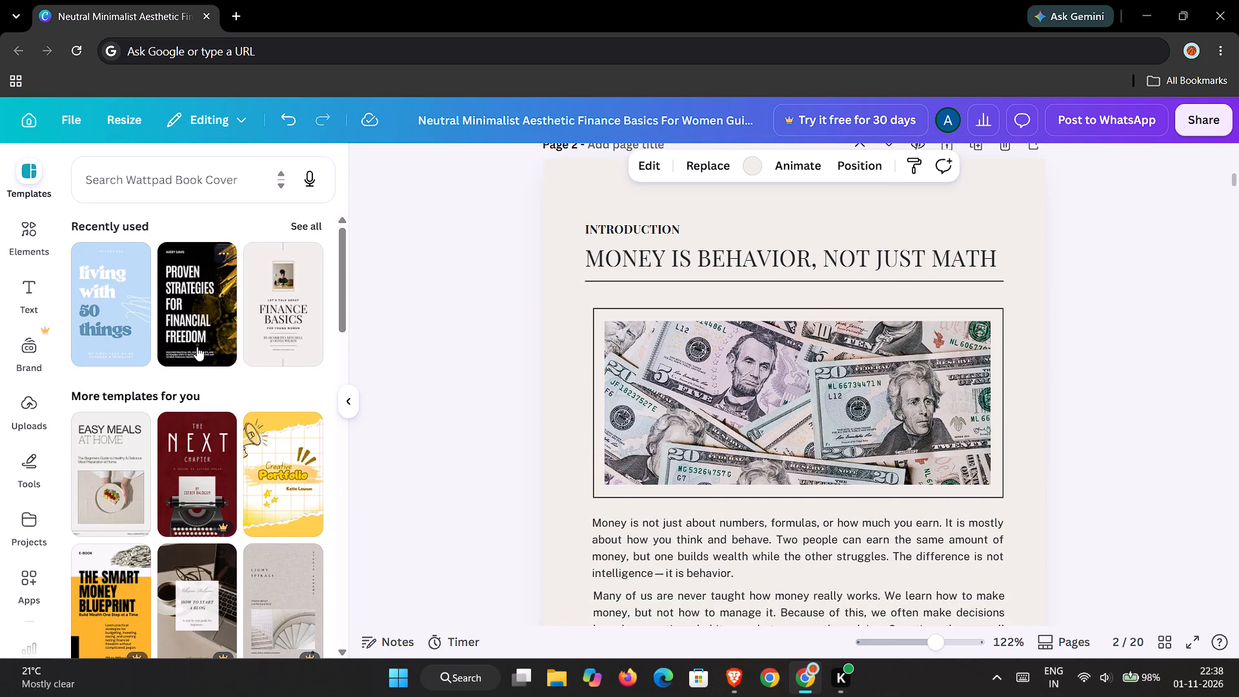
Search the elements for "money", check the graphics, and list all the matching photos.
click(32, 232)
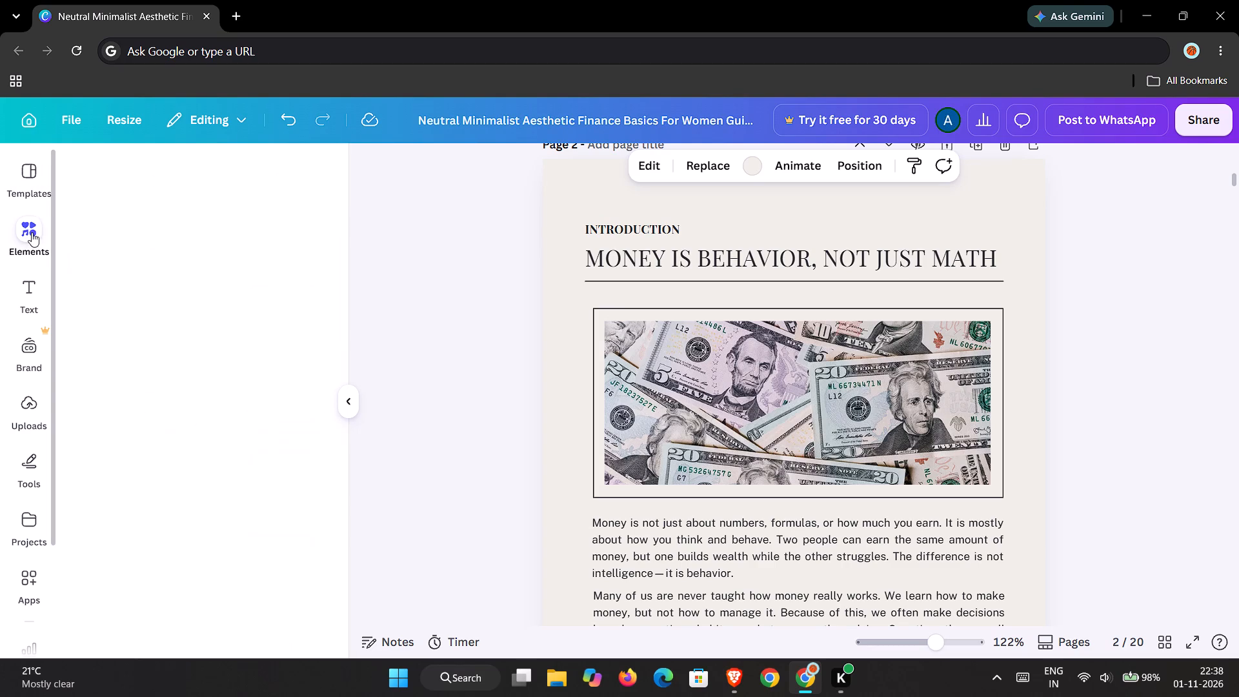
click(157, 184)
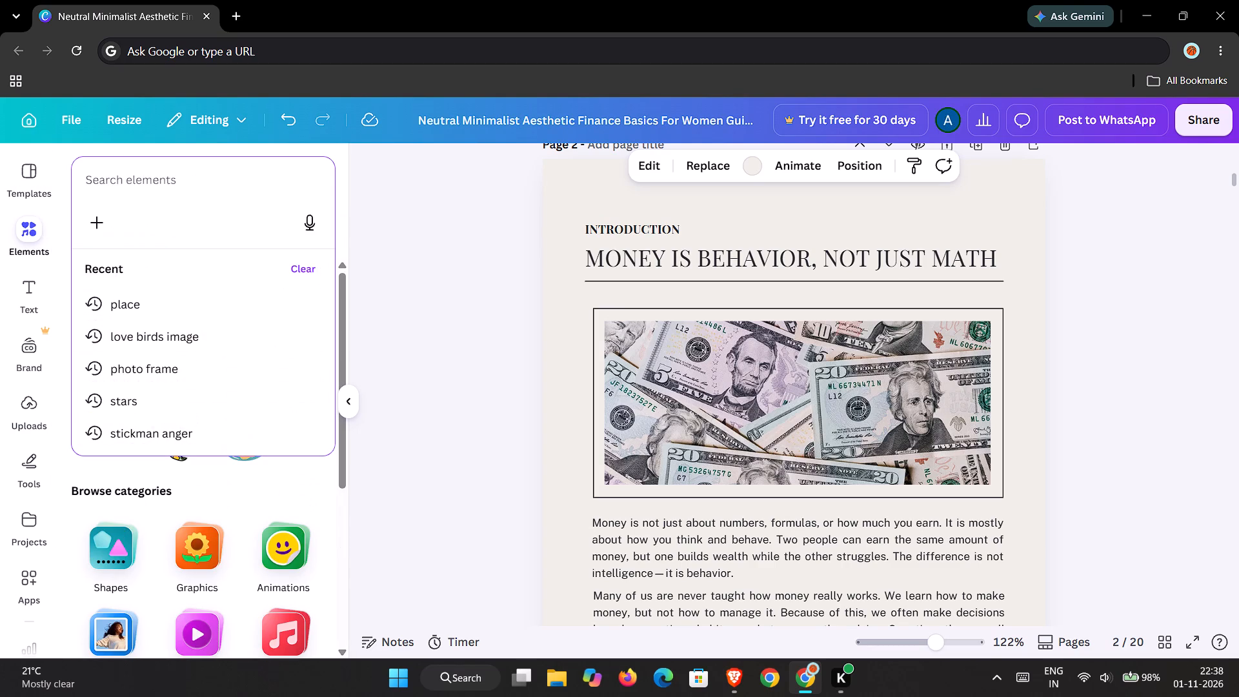
text(money)
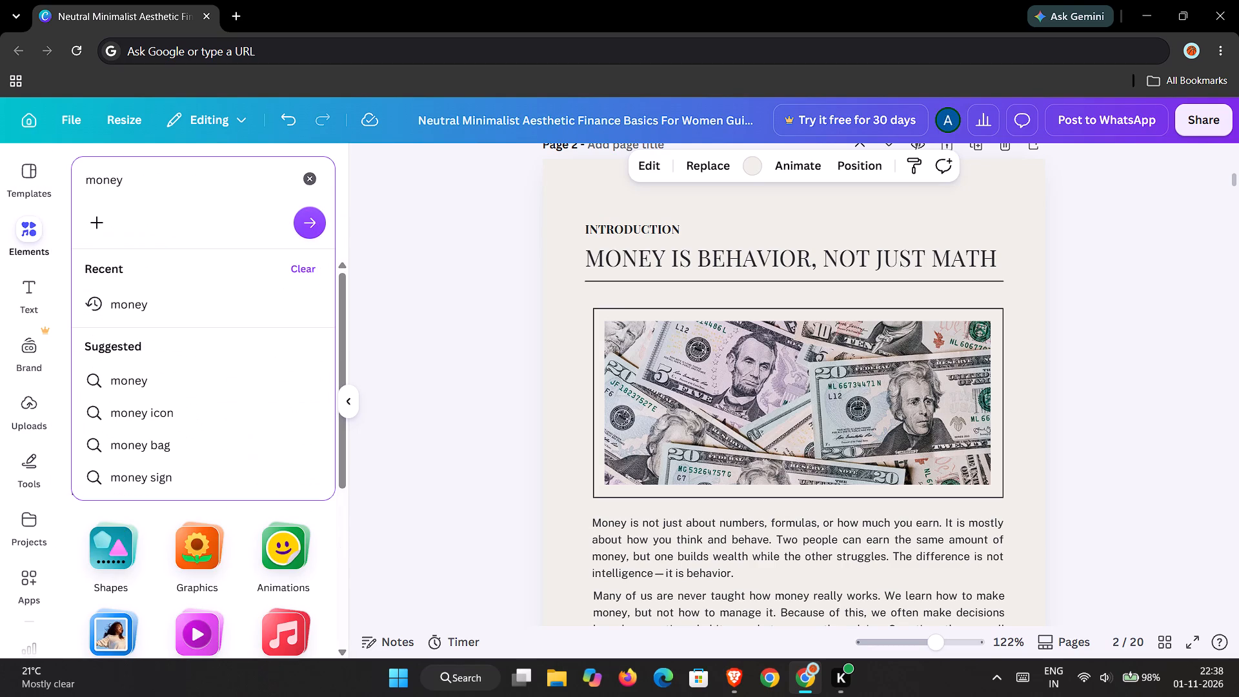
key(Return)
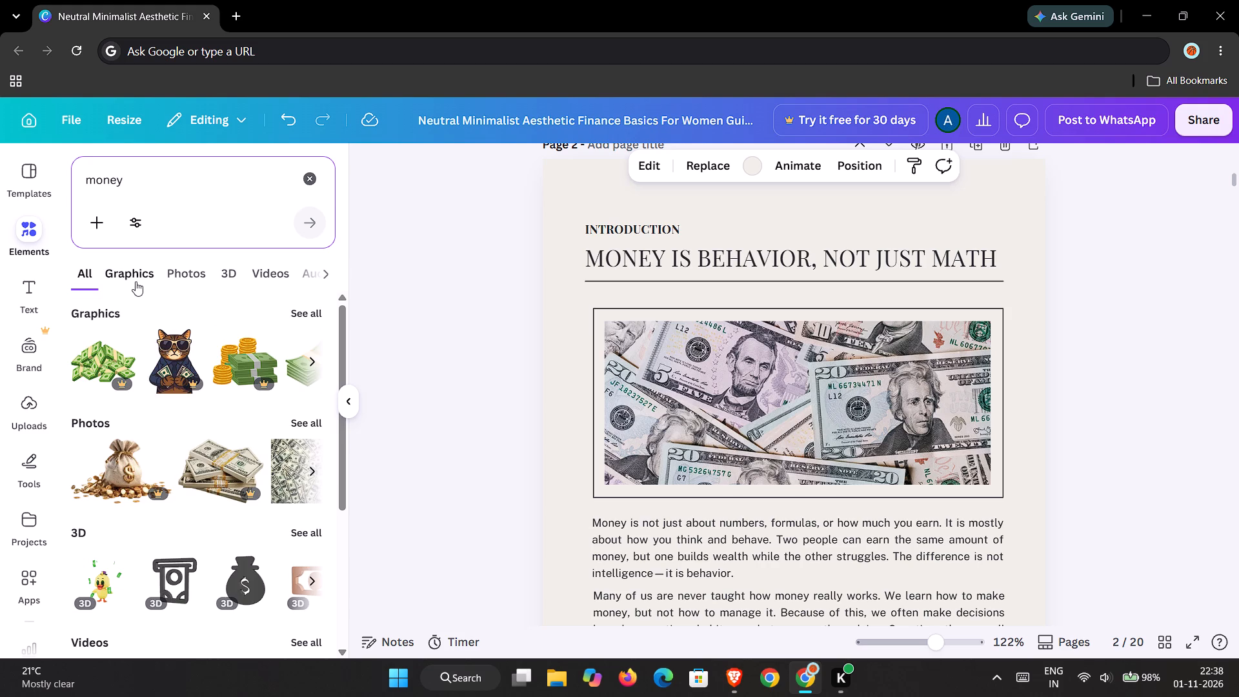
click(136, 278)
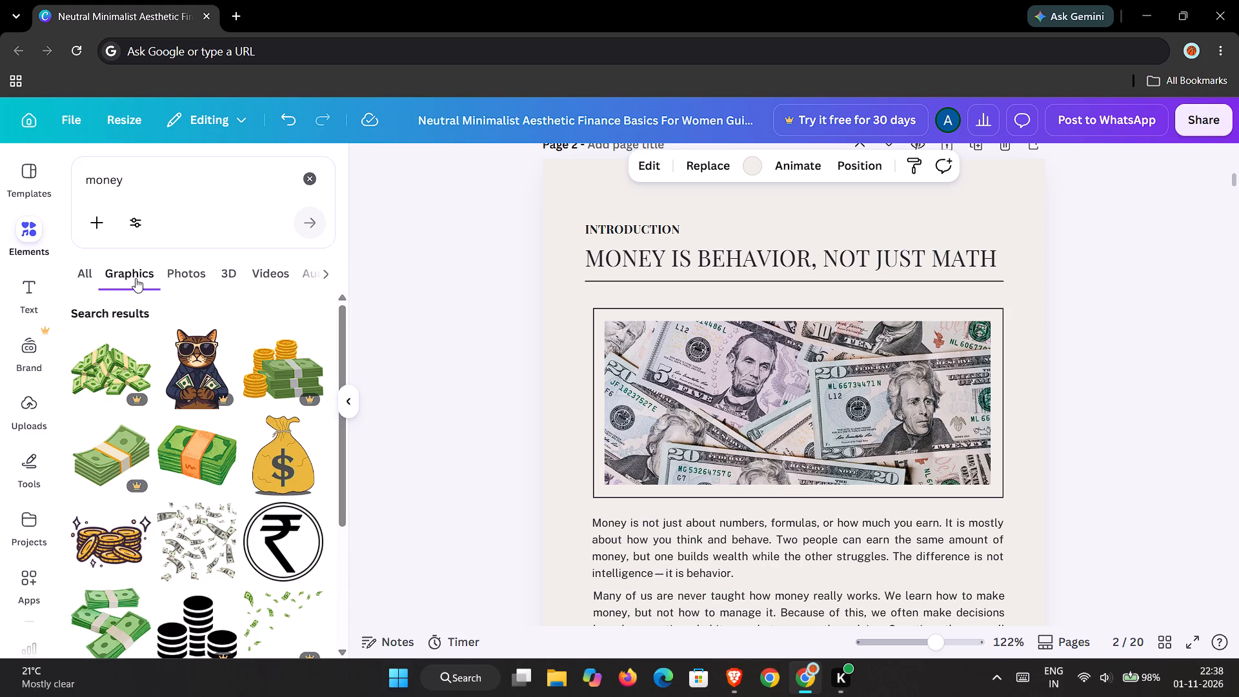
click(83, 278)
scroll(283, 473, down, 1)
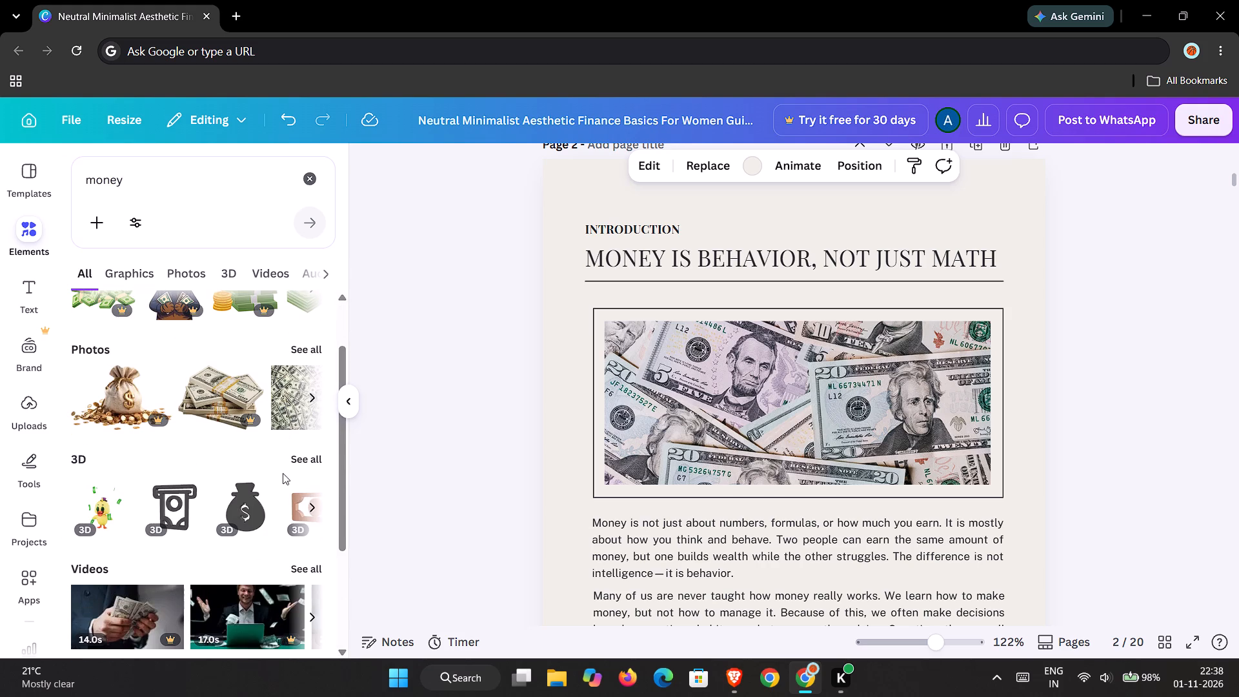
click(309, 349)
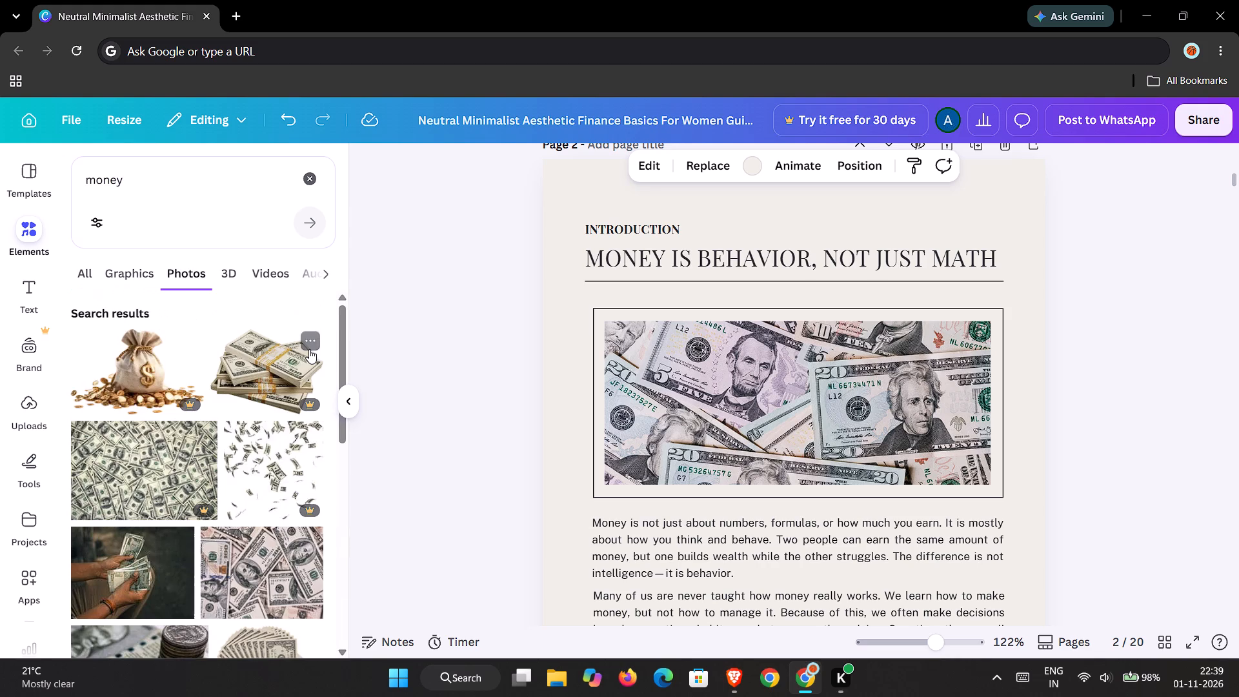
Find the photo of overlapping hundred-dollar bills among the money results and put it into page 2's framed image.
scroll(227, 439, down, 2)
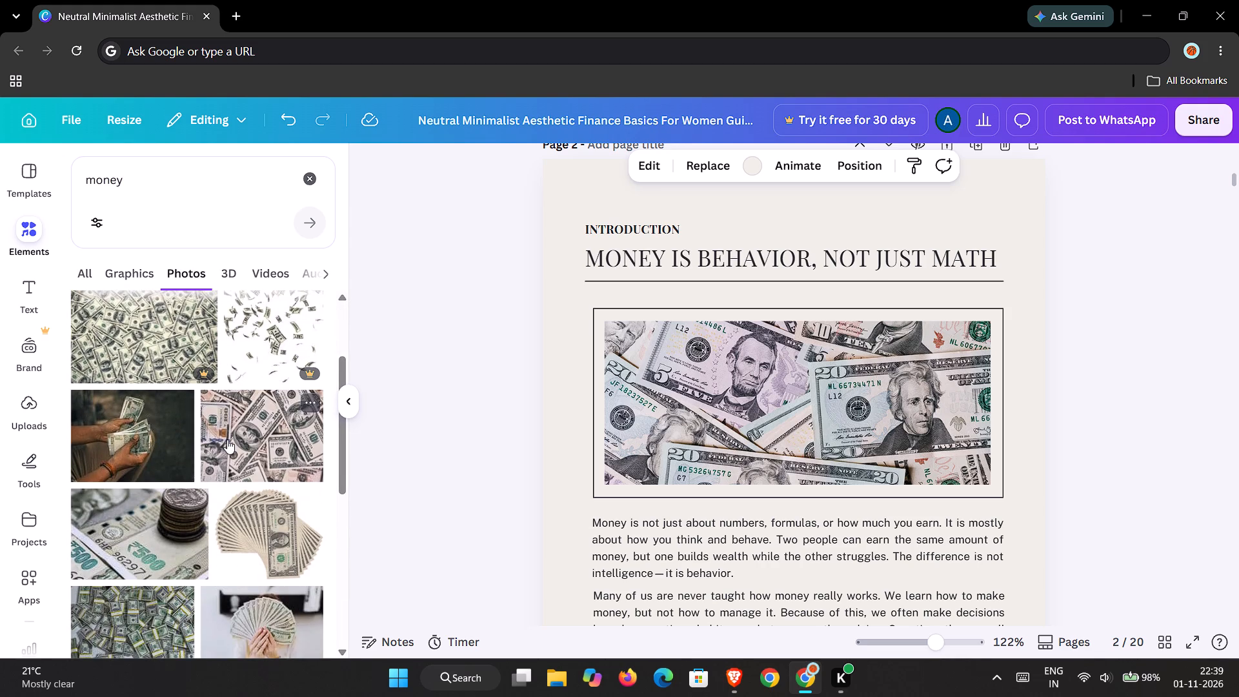
scroll(227, 439, down, 2)
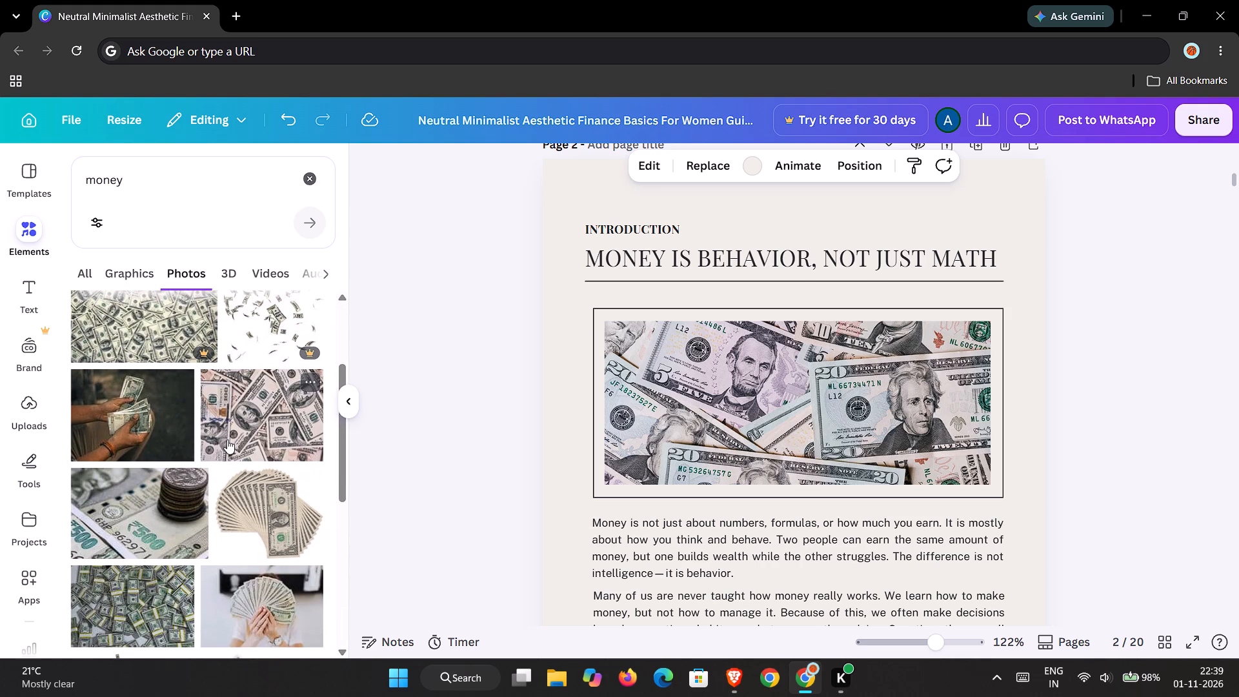
scroll(227, 439, down, 3)
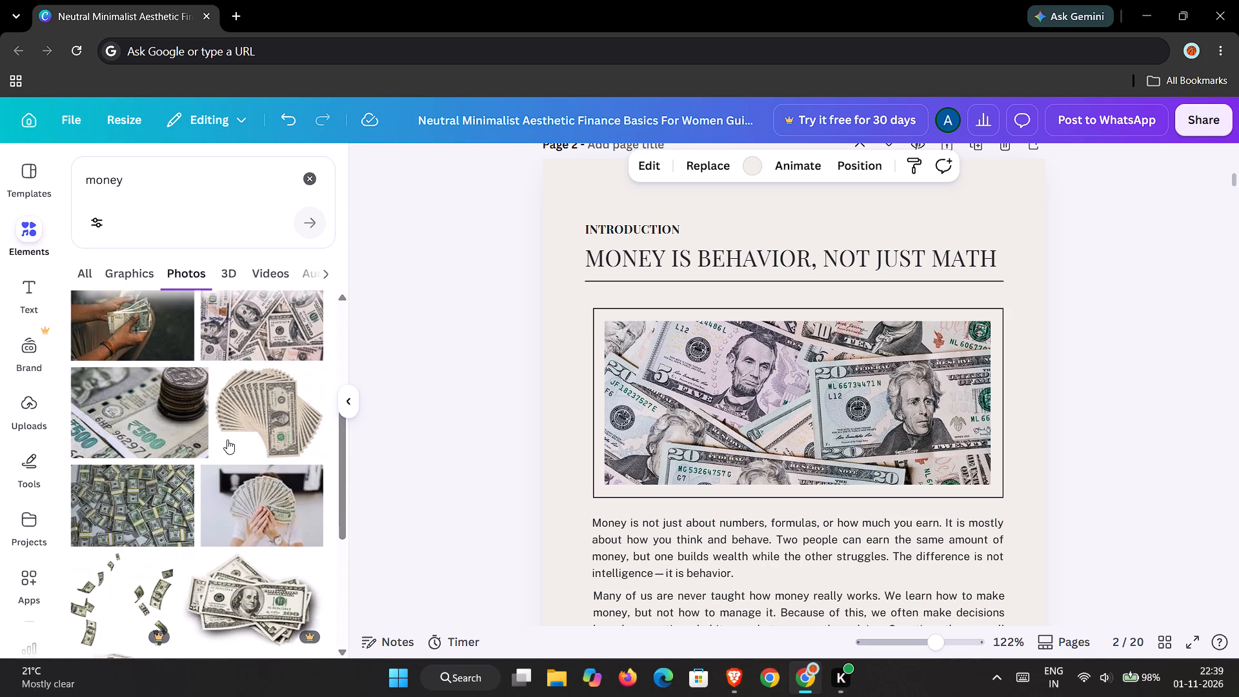
scroll(227, 439, down, 2)
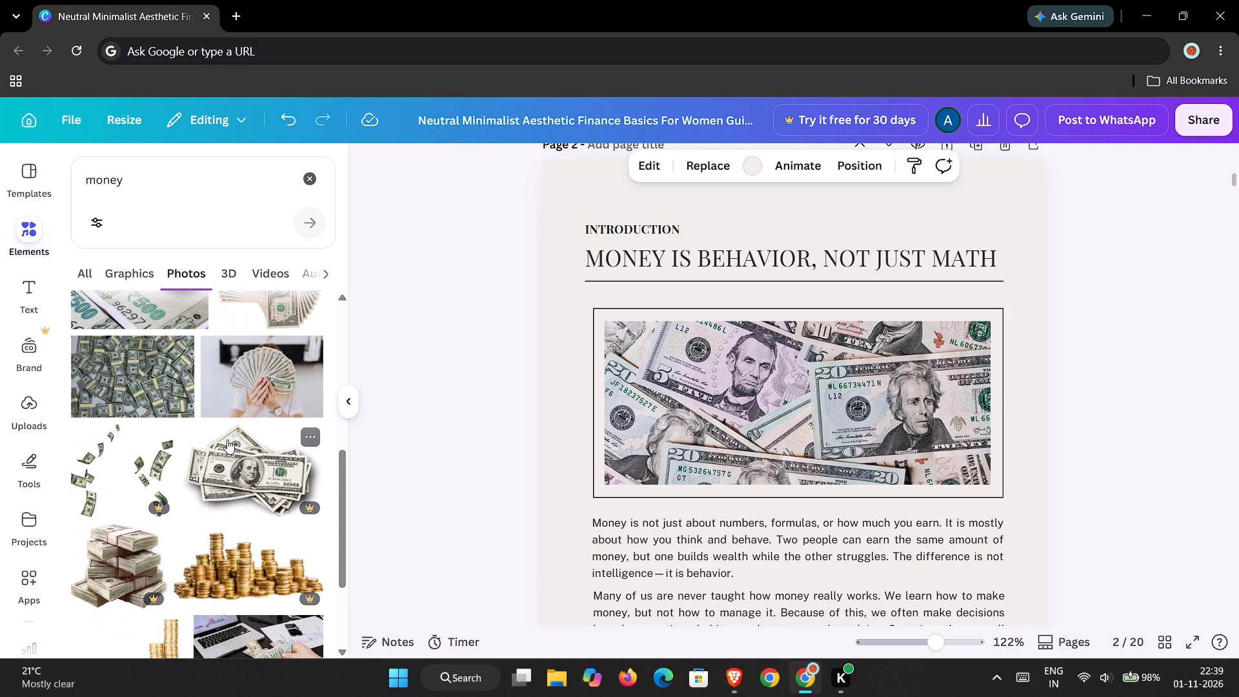
scroll(227, 439, down, 2)
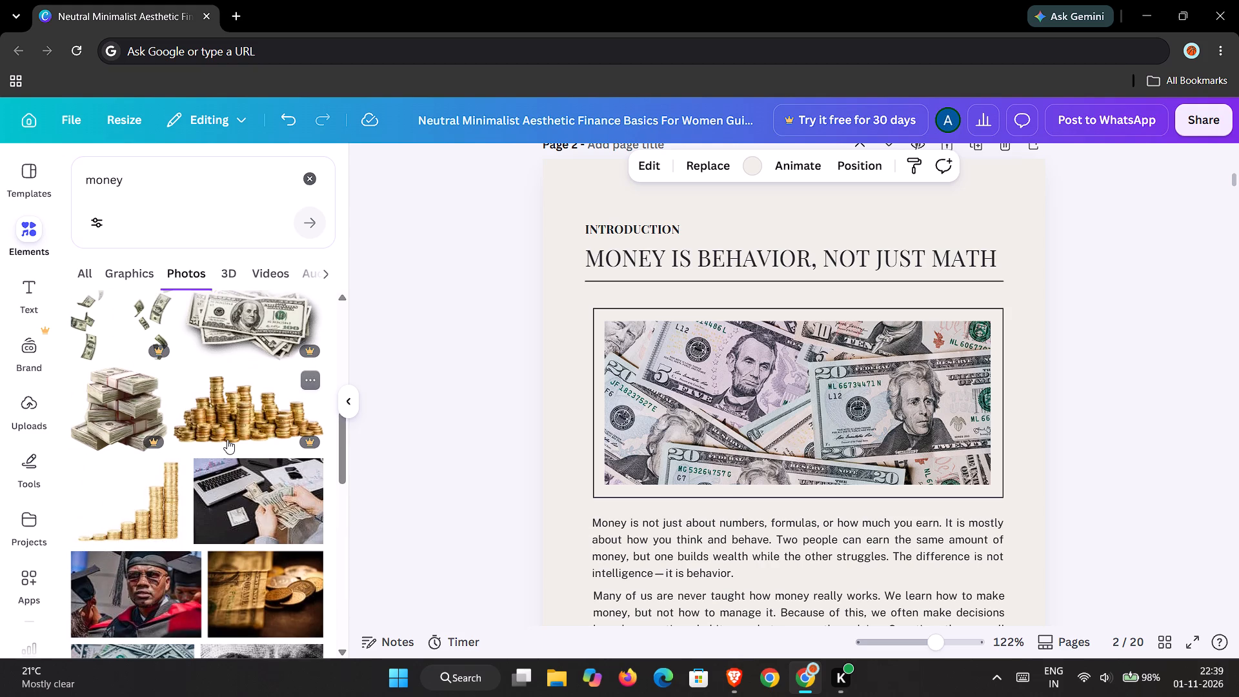
scroll(227, 439, down, 3)
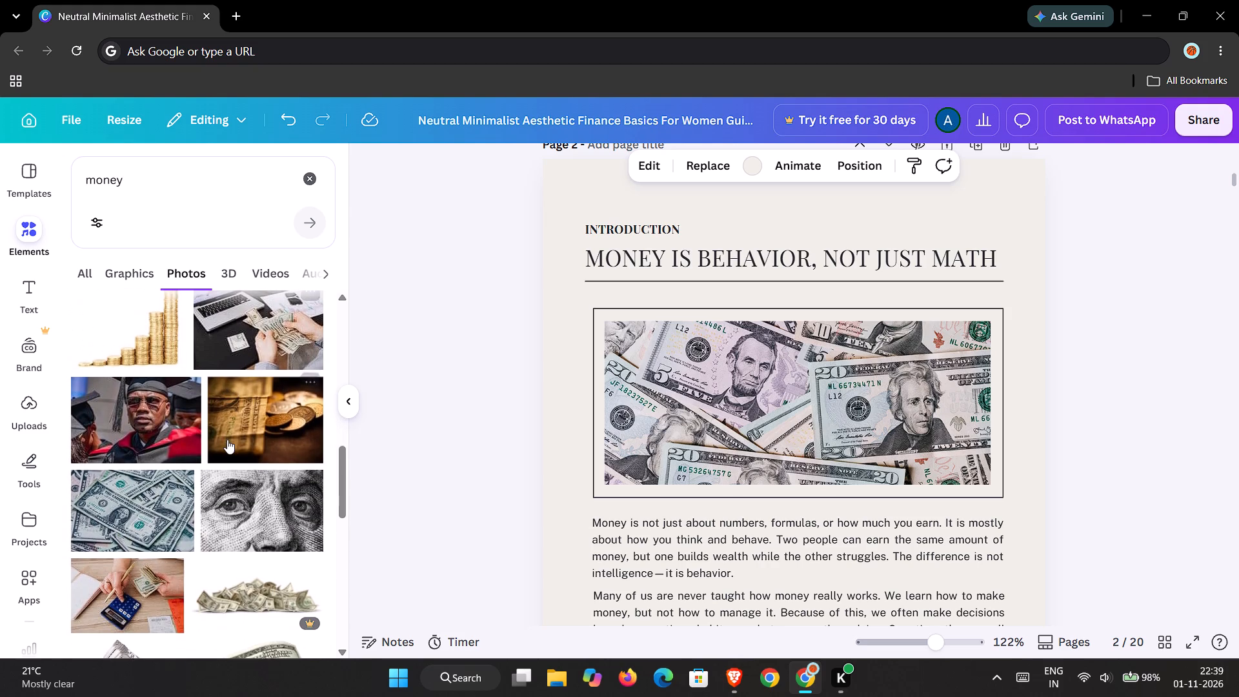
scroll(227, 439, down, 3)
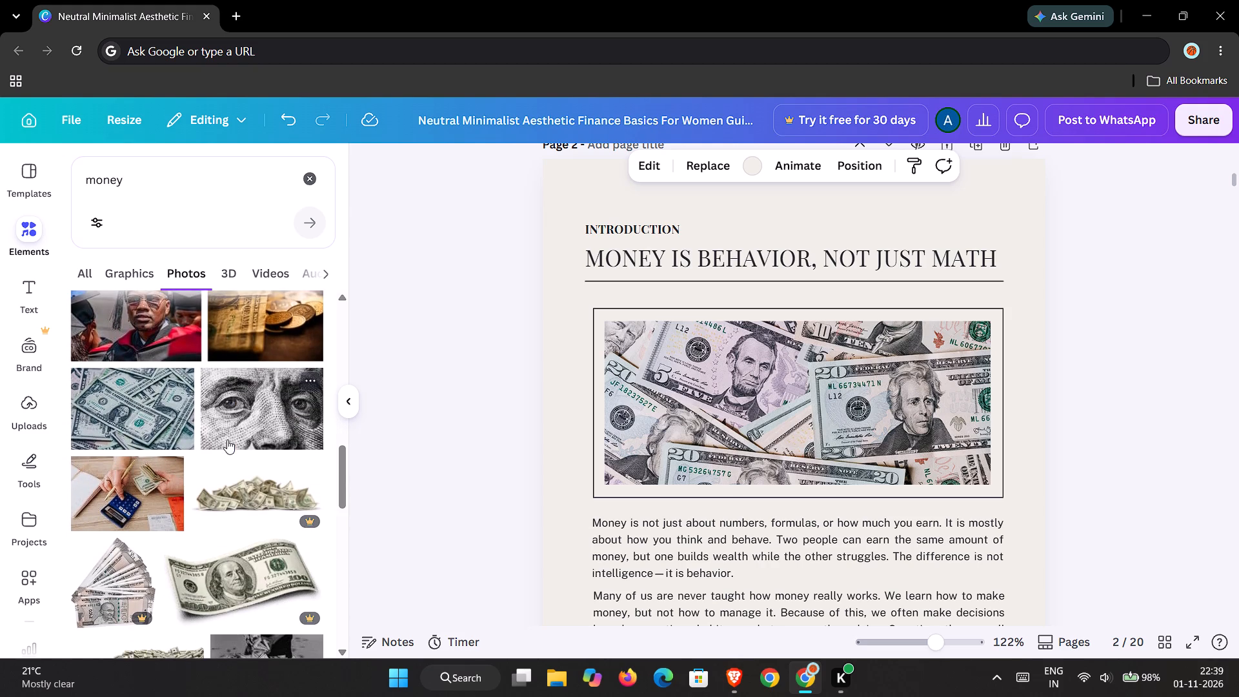
scroll(227, 439, down, 2)
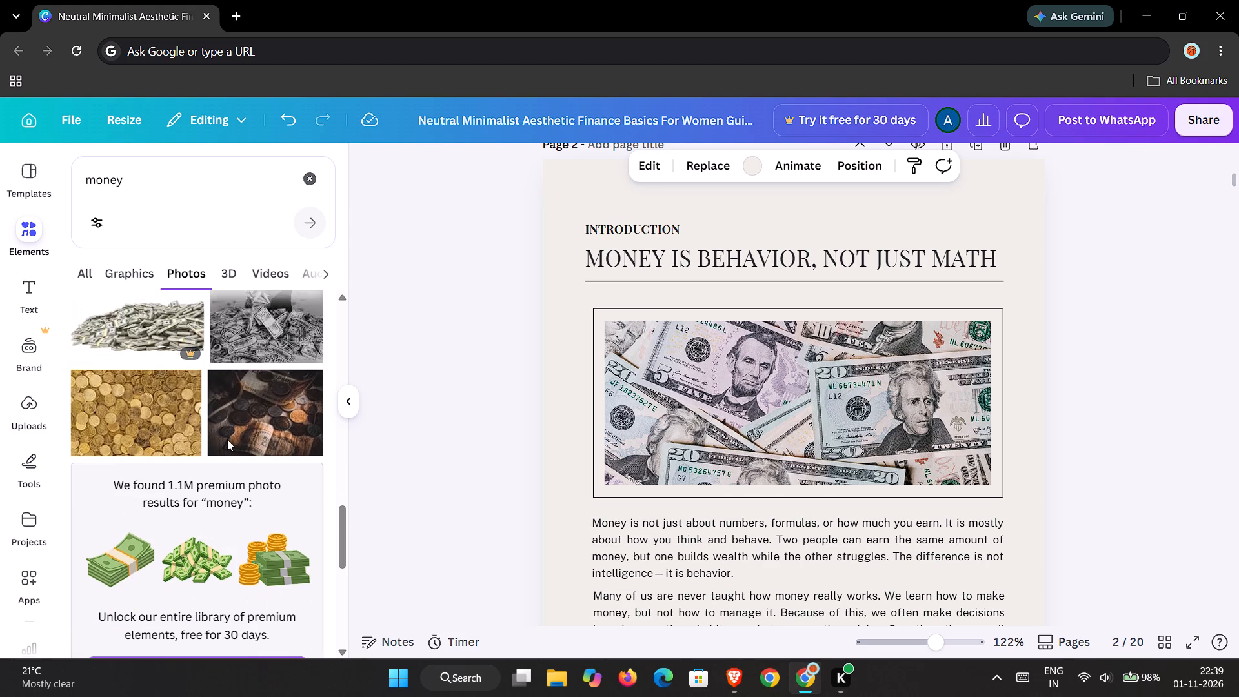
scroll(227, 439, down, 3)
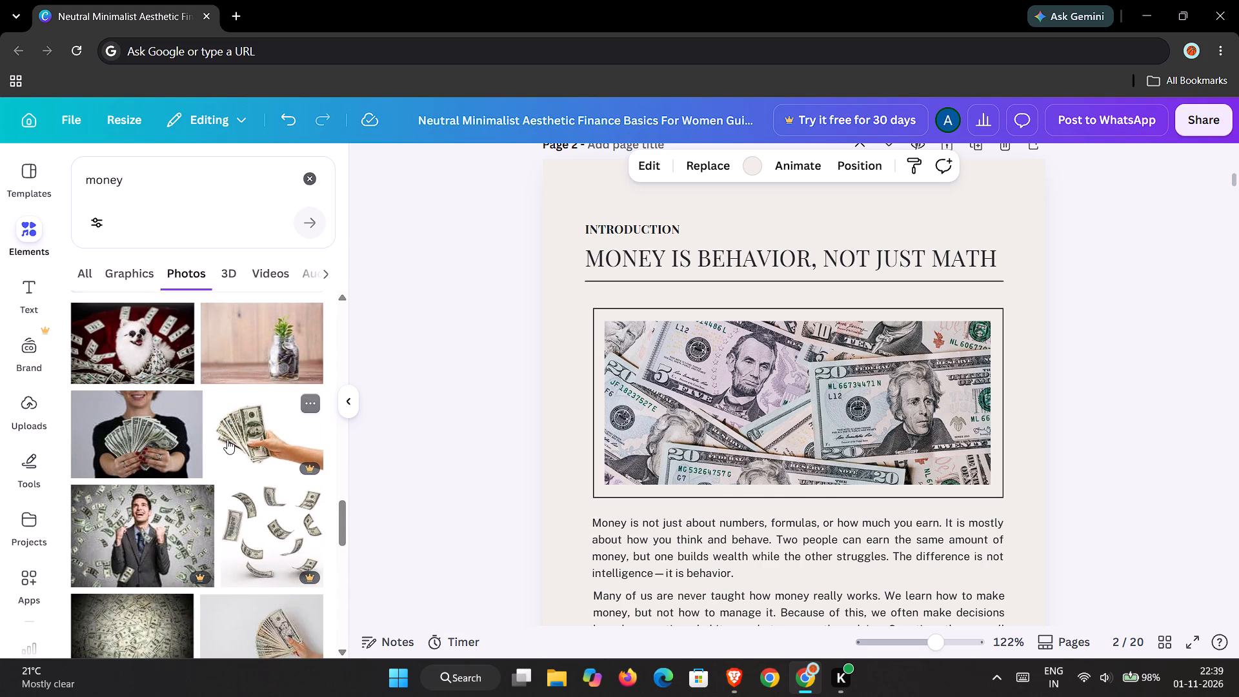
scroll(227, 439, down, 2)
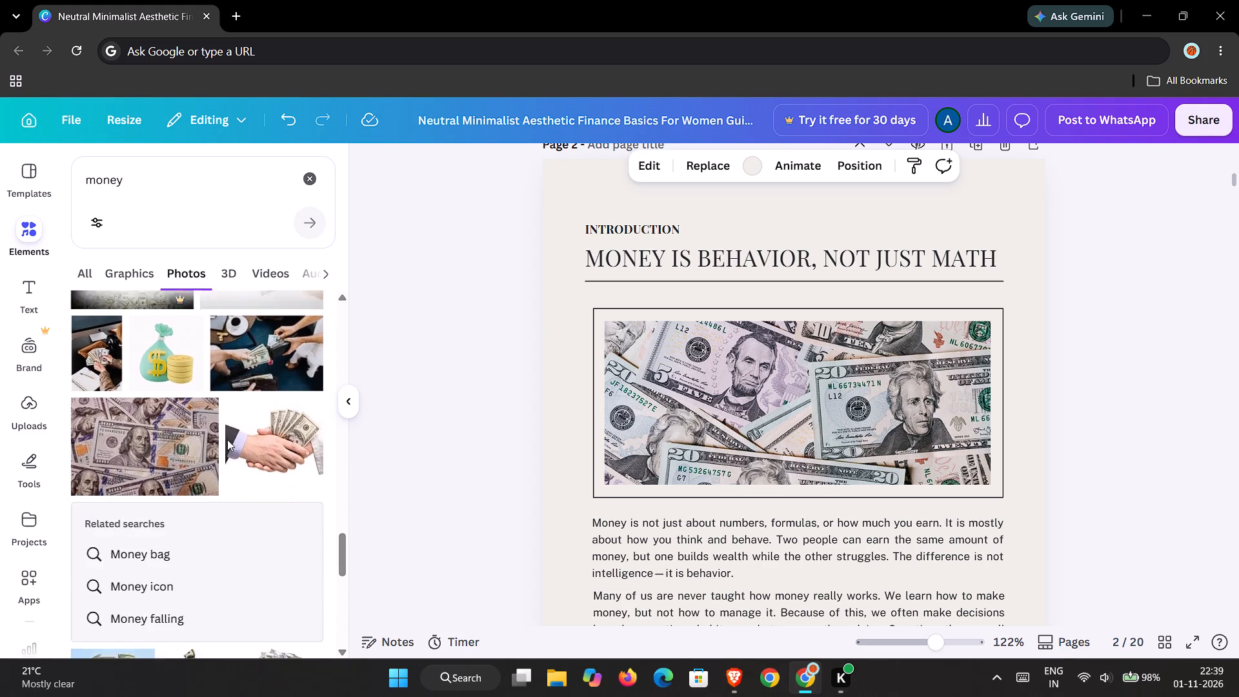
scroll(227, 439, down, 2)
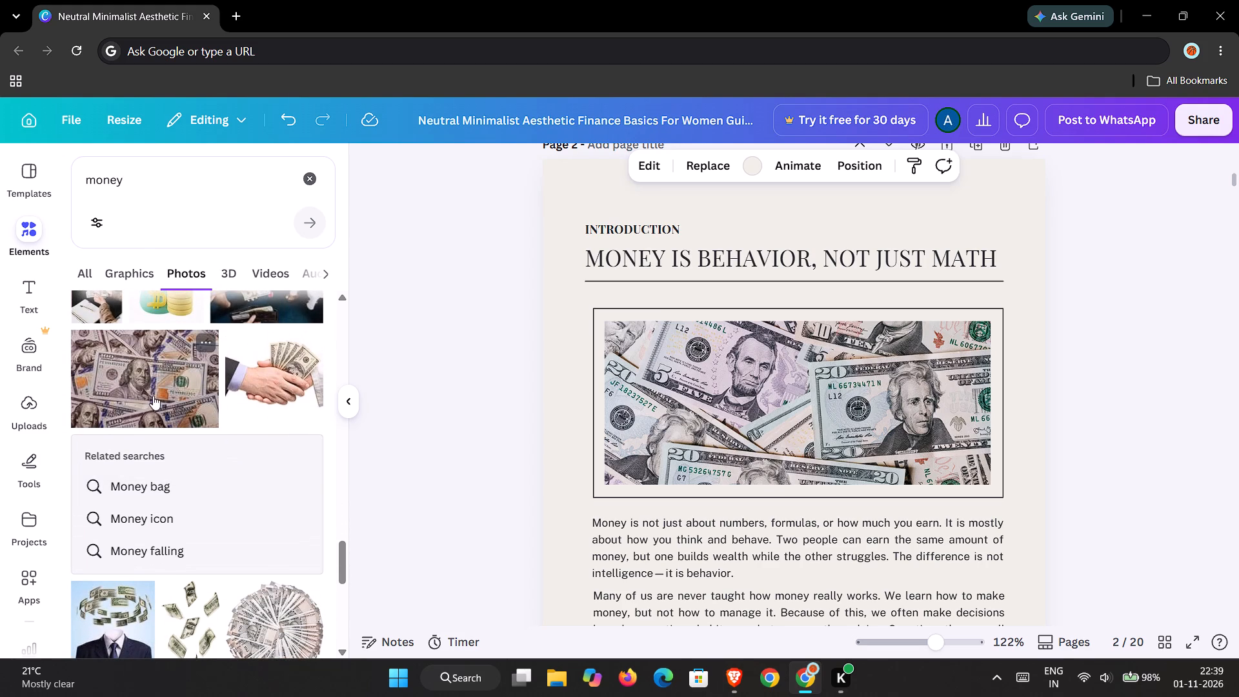
drag(153, 396, 642, 389)
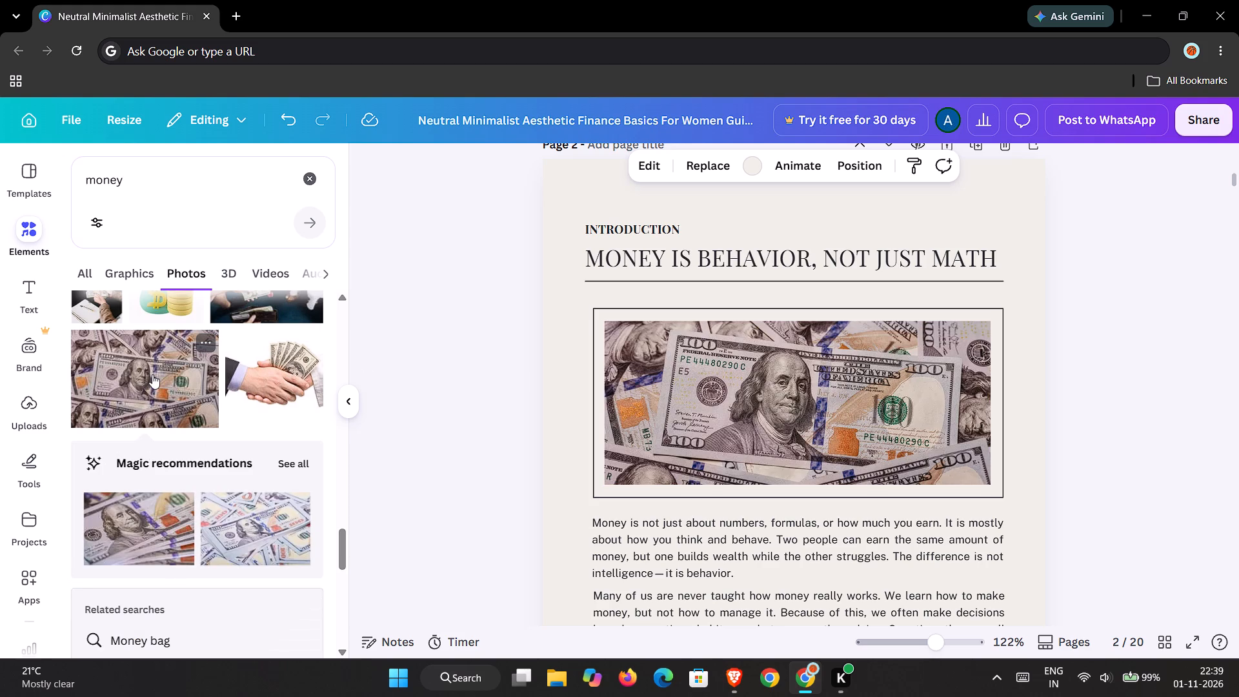
Browse further through the money photo results for other images and check page 2 with its new picture.
scroll(92, 401, down, 3)
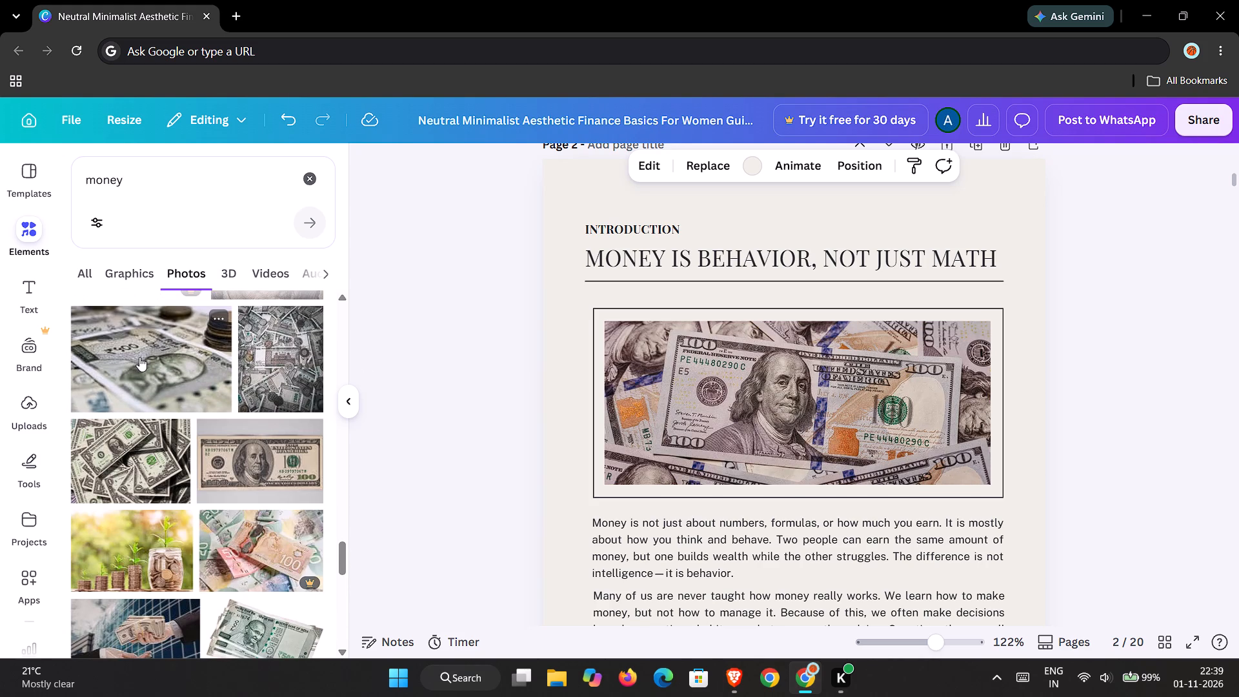
scroll(139, 357, down, 1)
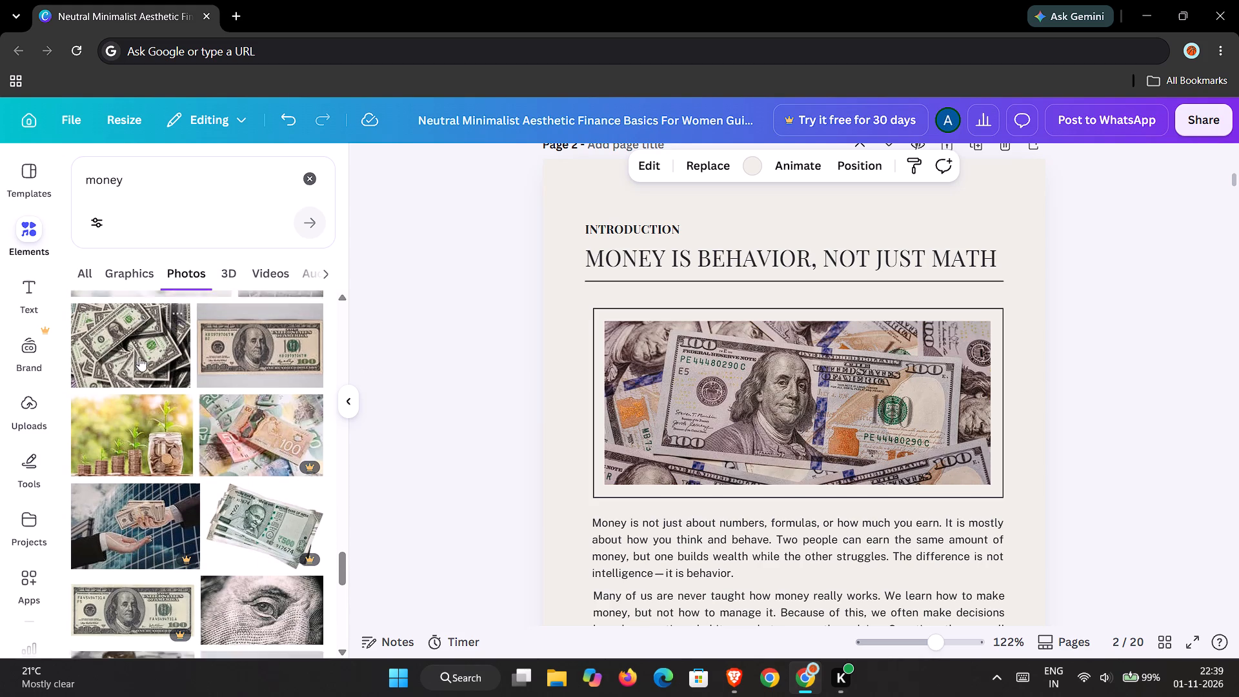
scroll(139, 357, down, 2)
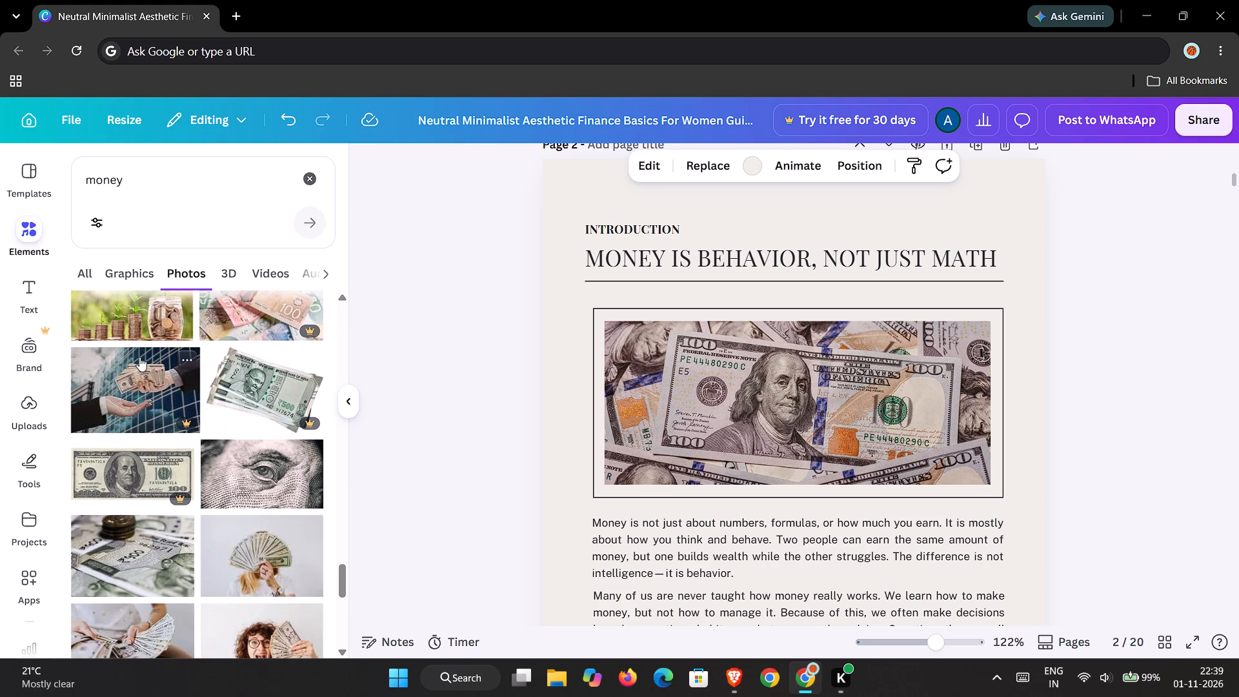
scroll(139, 357, down, 3)
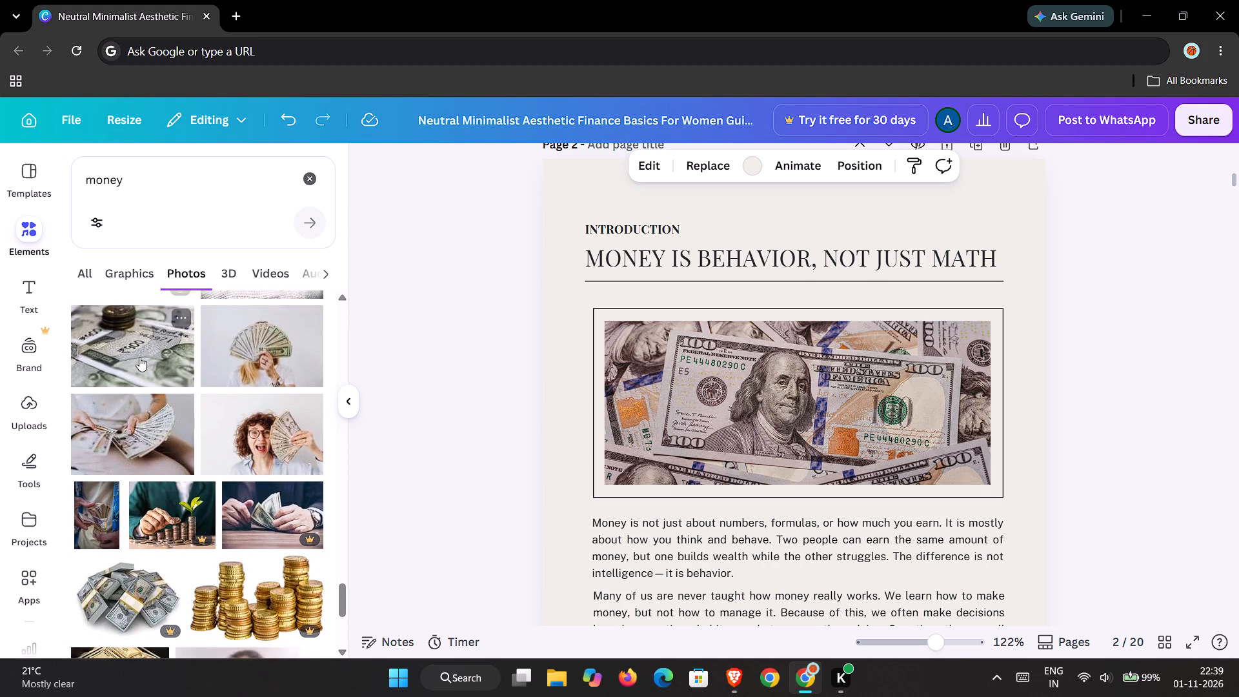
scroll(139, 357, down, 4)
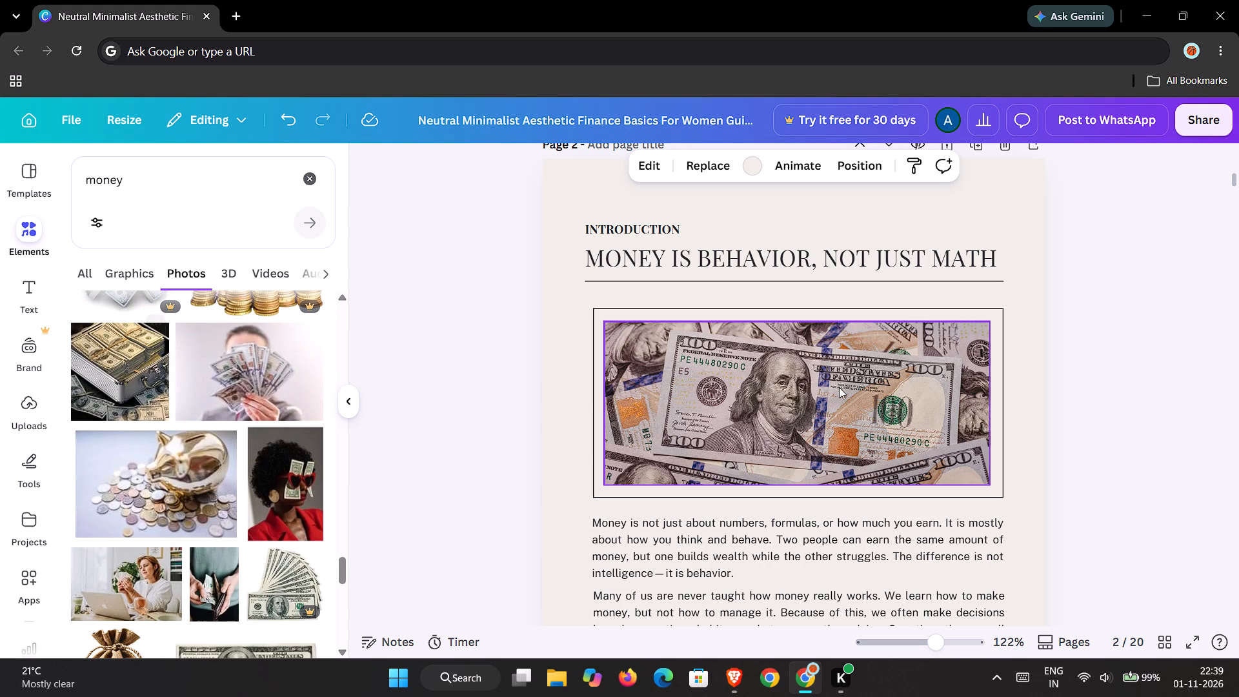
scroll(839, 387, down, 1)
scroll(839, 387, up, 1)
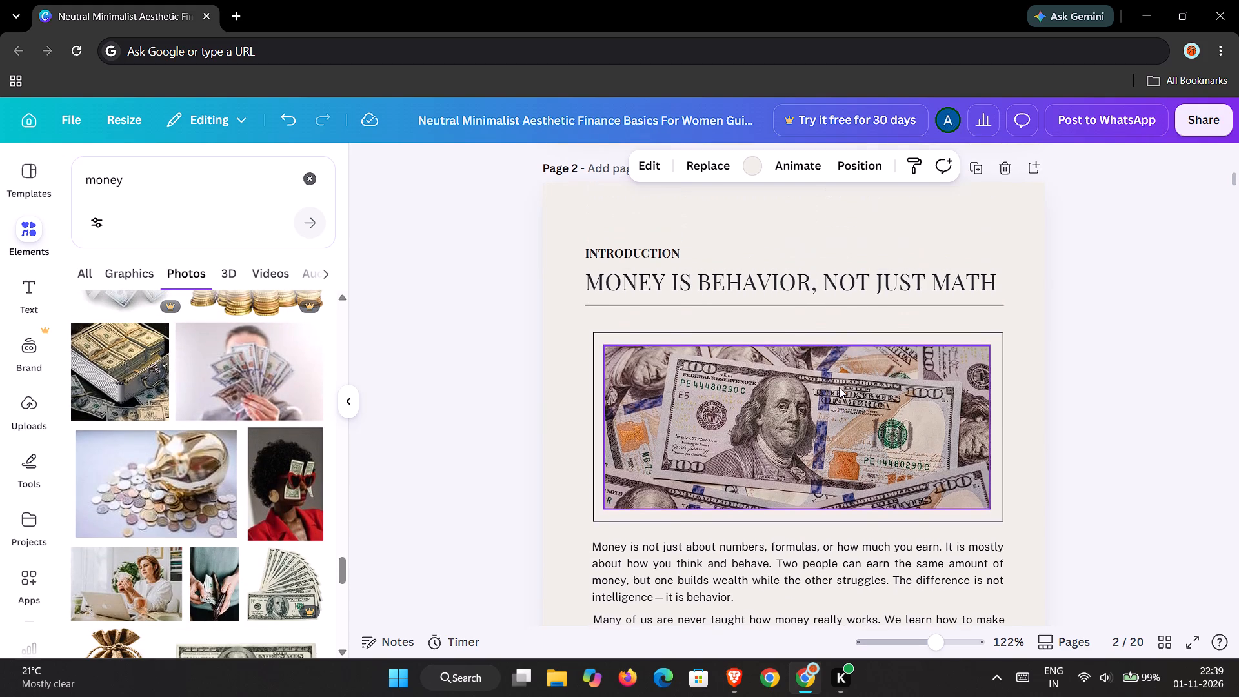
scroll(839, 387, up, 1)
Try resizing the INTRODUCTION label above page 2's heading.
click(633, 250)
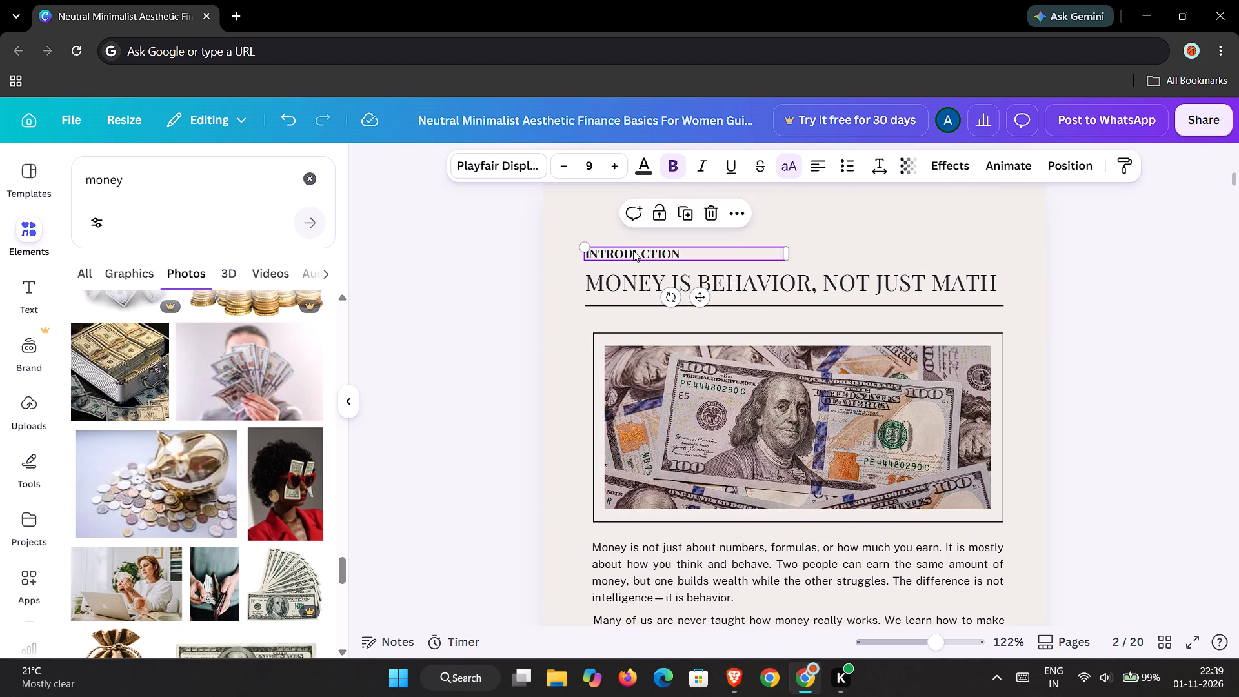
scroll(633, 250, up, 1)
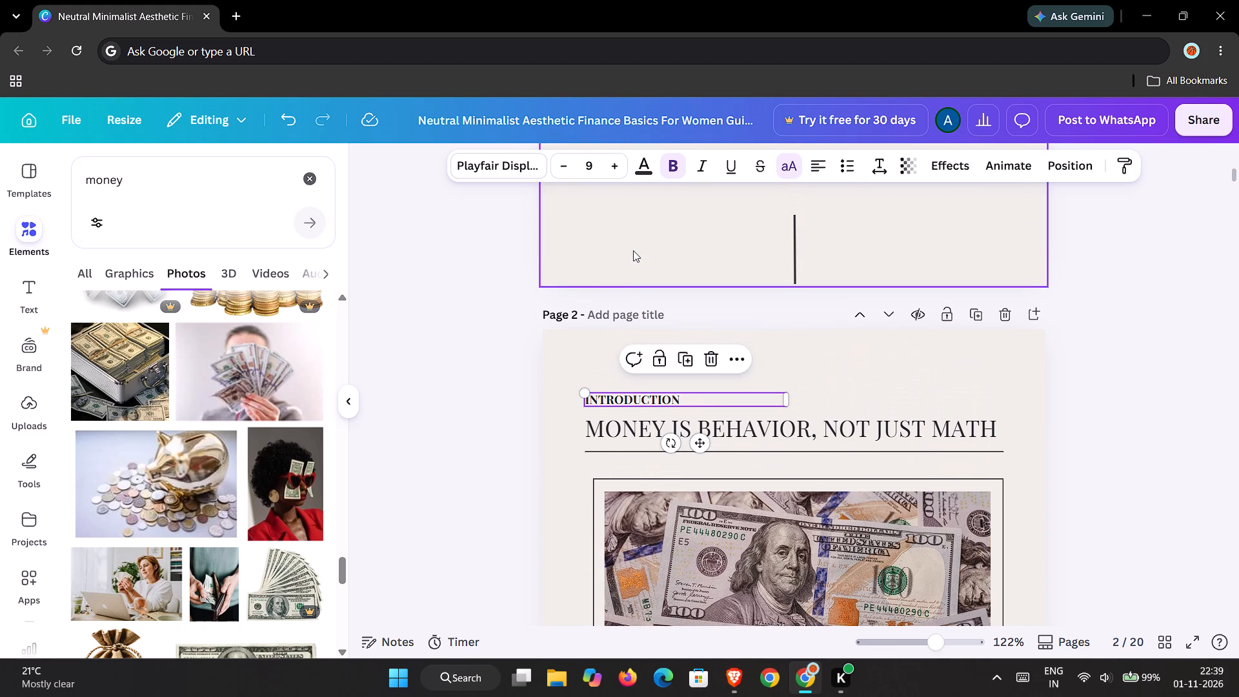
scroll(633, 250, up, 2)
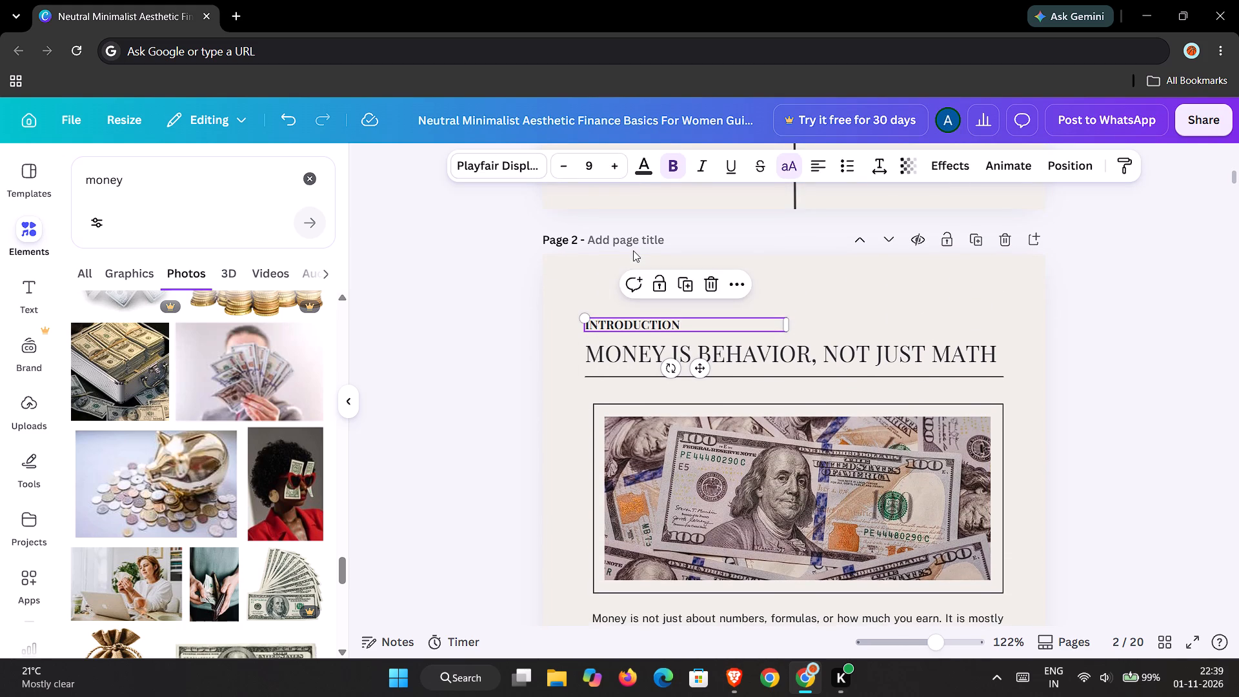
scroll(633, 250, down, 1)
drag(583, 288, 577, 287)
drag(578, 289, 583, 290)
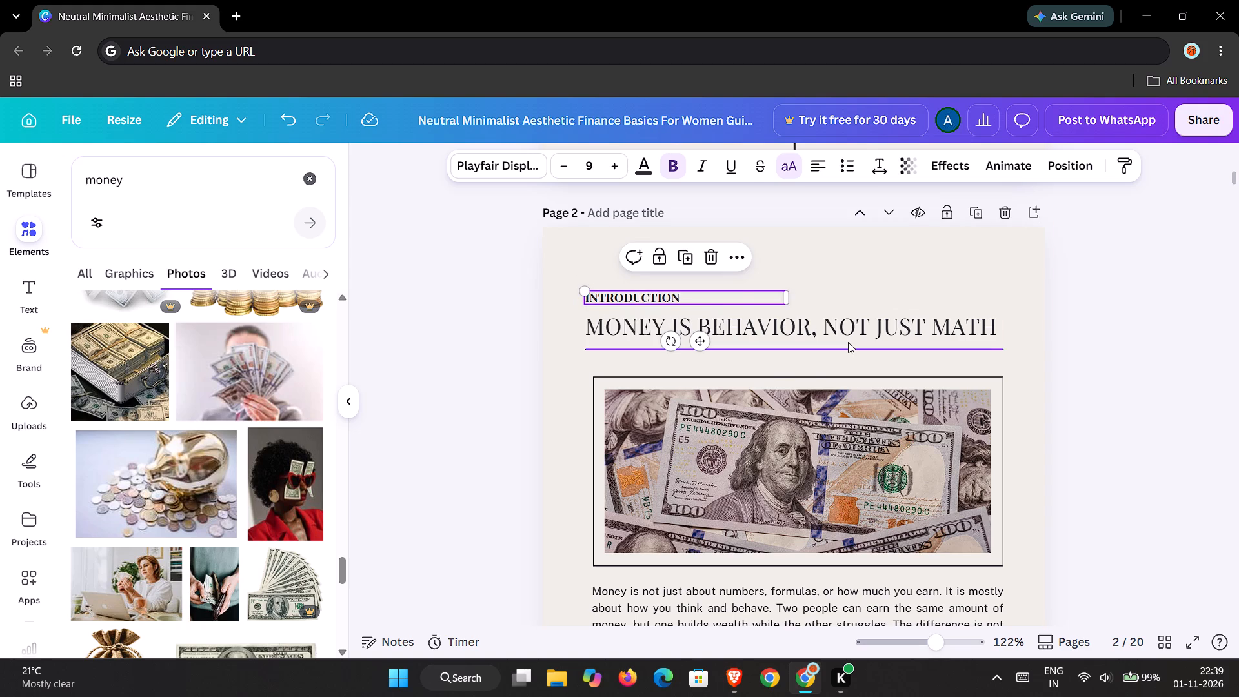
Duplicate the line under page 2's heading and place the copy above INTRODUCTION, centred on the page with a spacing of 19.
click(848, 342)
scroll(848, 342, down, 1)
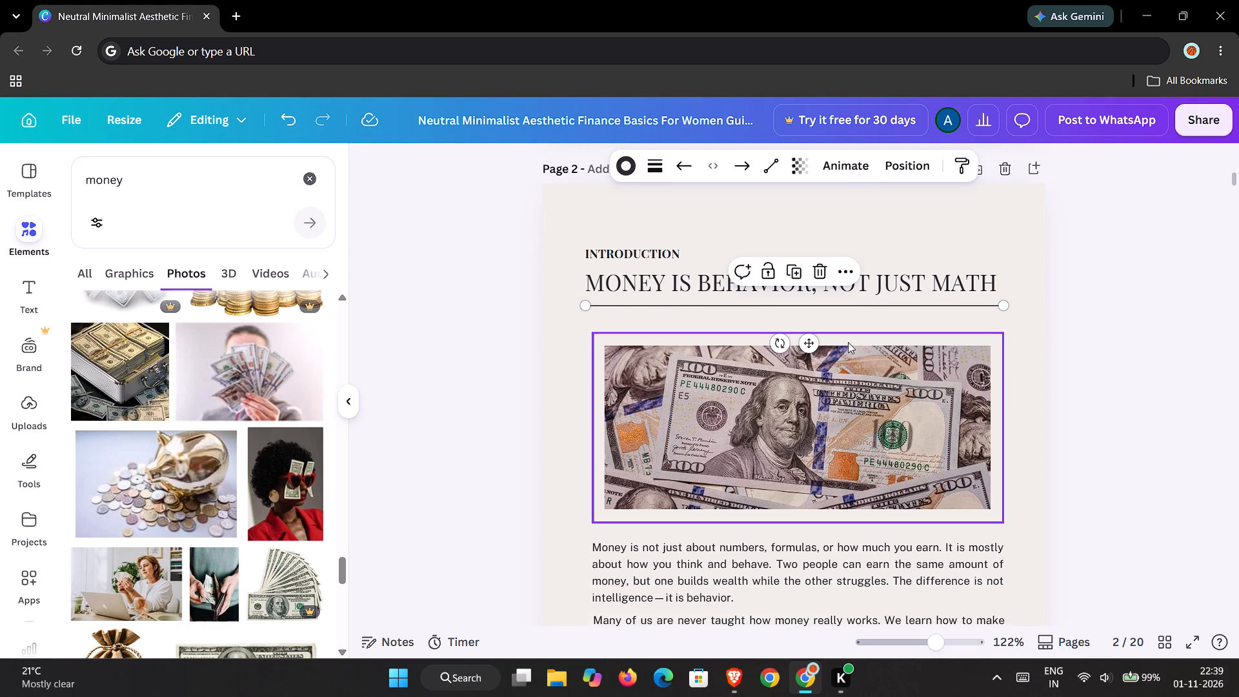
click(835, 307)
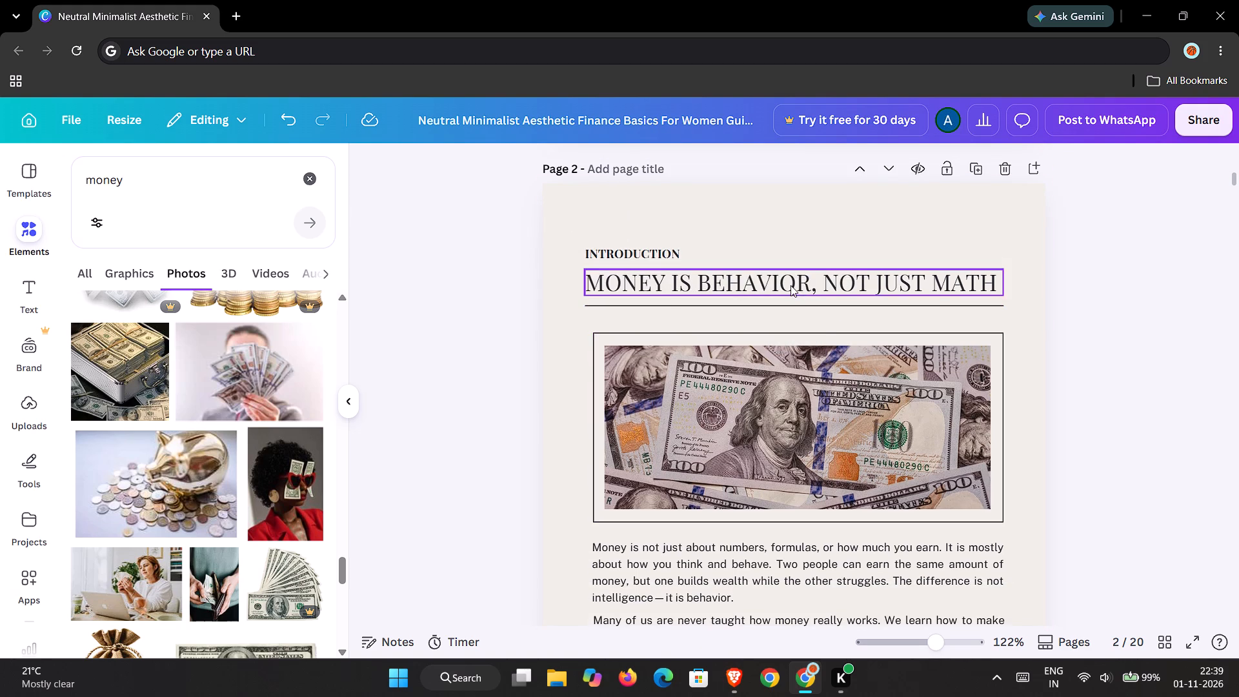
click(820, 305)
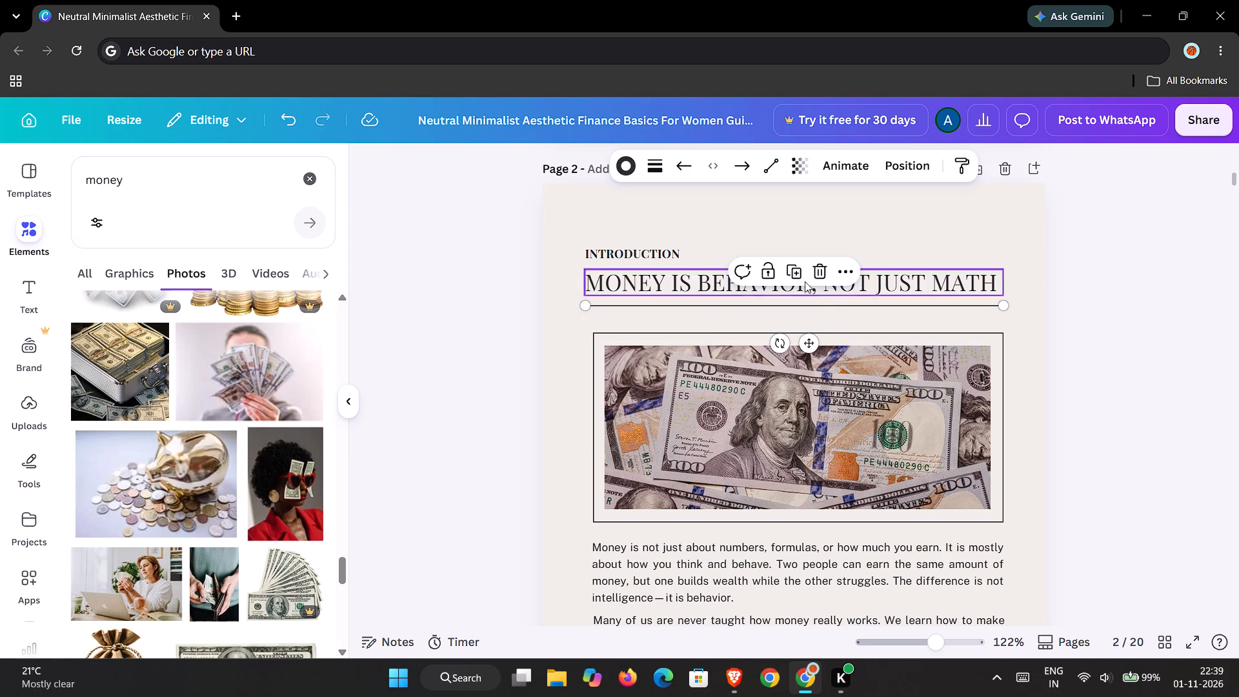
click(796, 272)
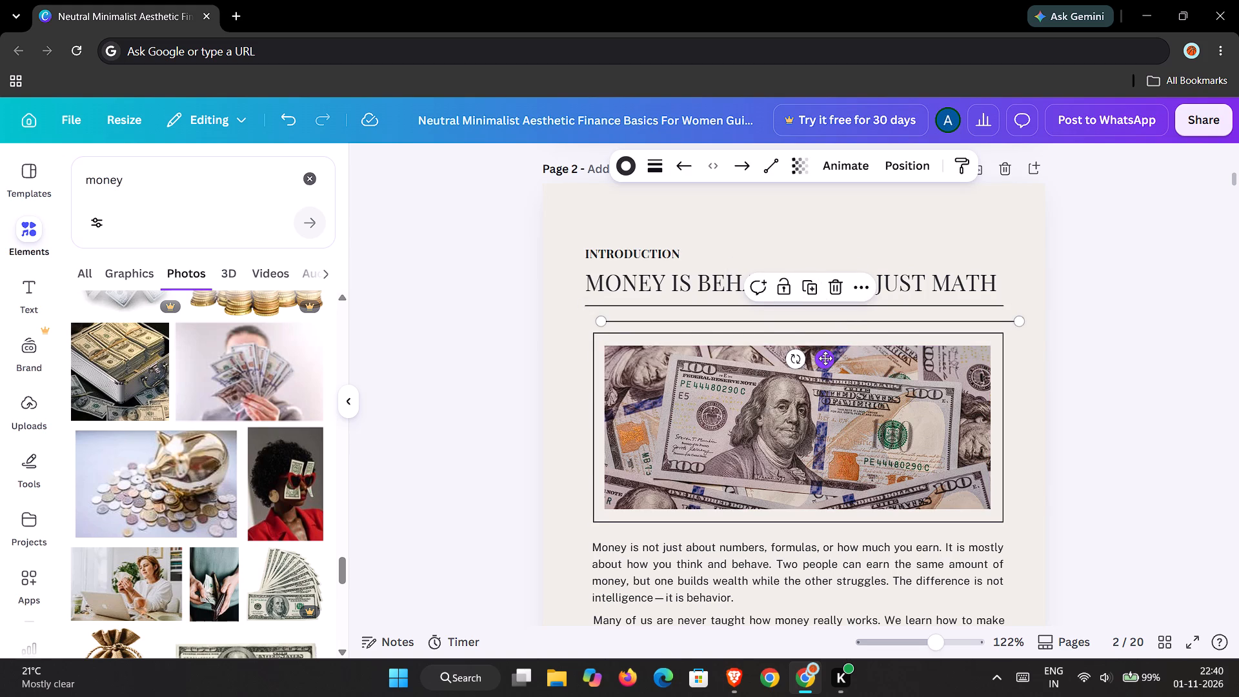
drag(825, 358, 805, 262)
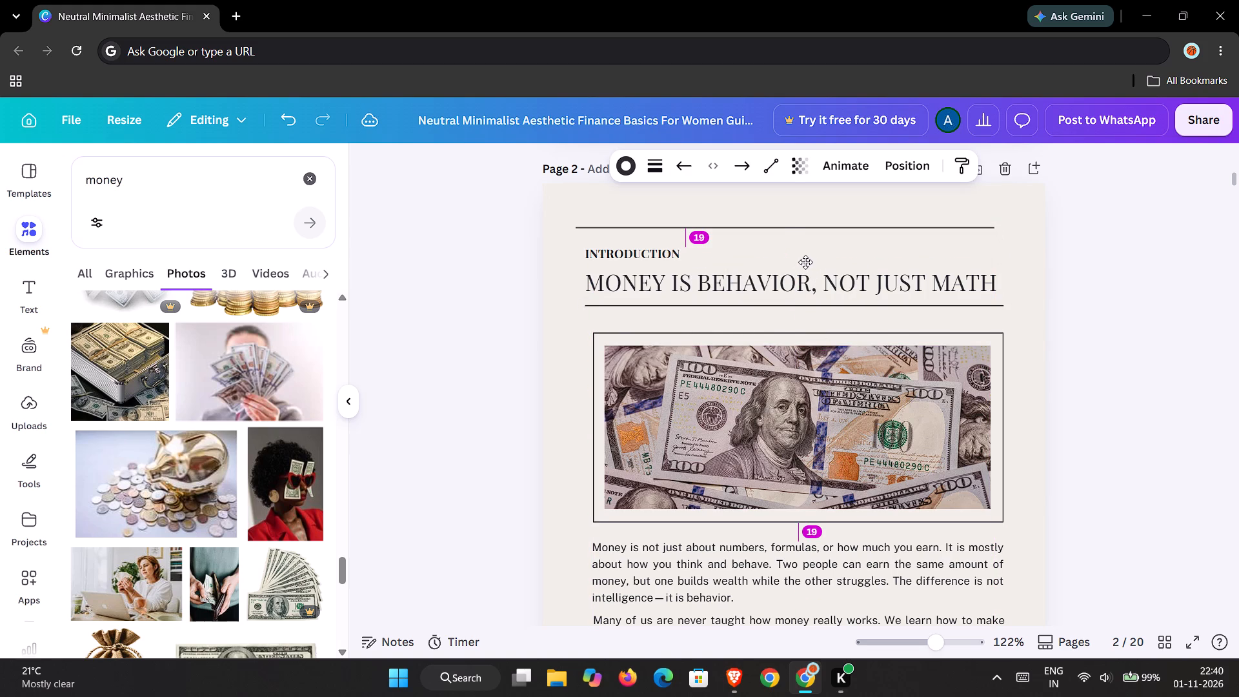
drag(805, 262, 809, 261)
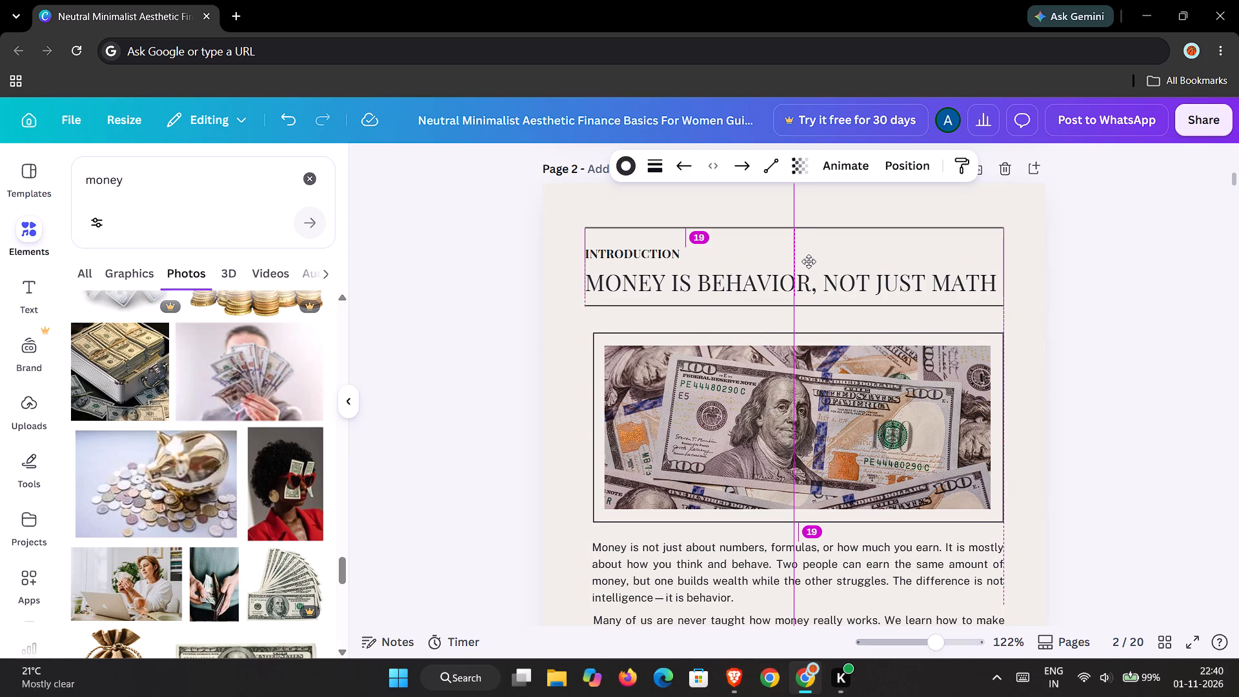
drag(809, 261, 809, 261)
drag(809, 261, 809, 263)
drag(809, 263, 812, 258)
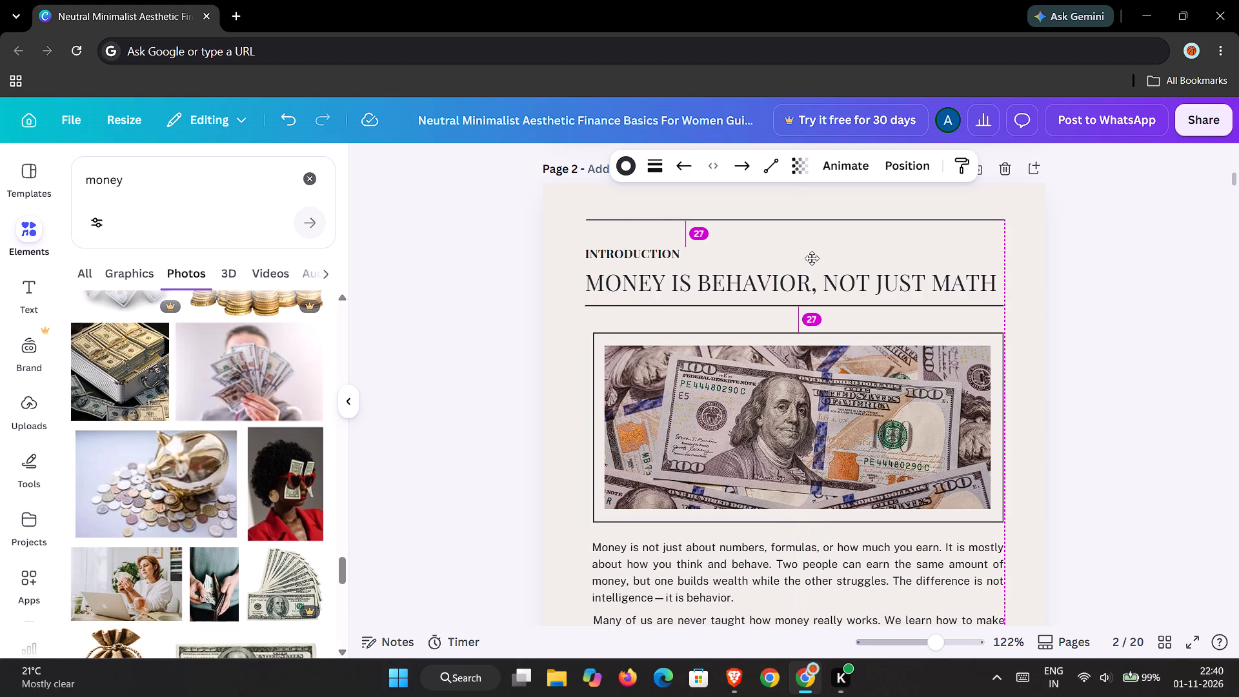
drag(812, 258, 812, 256)
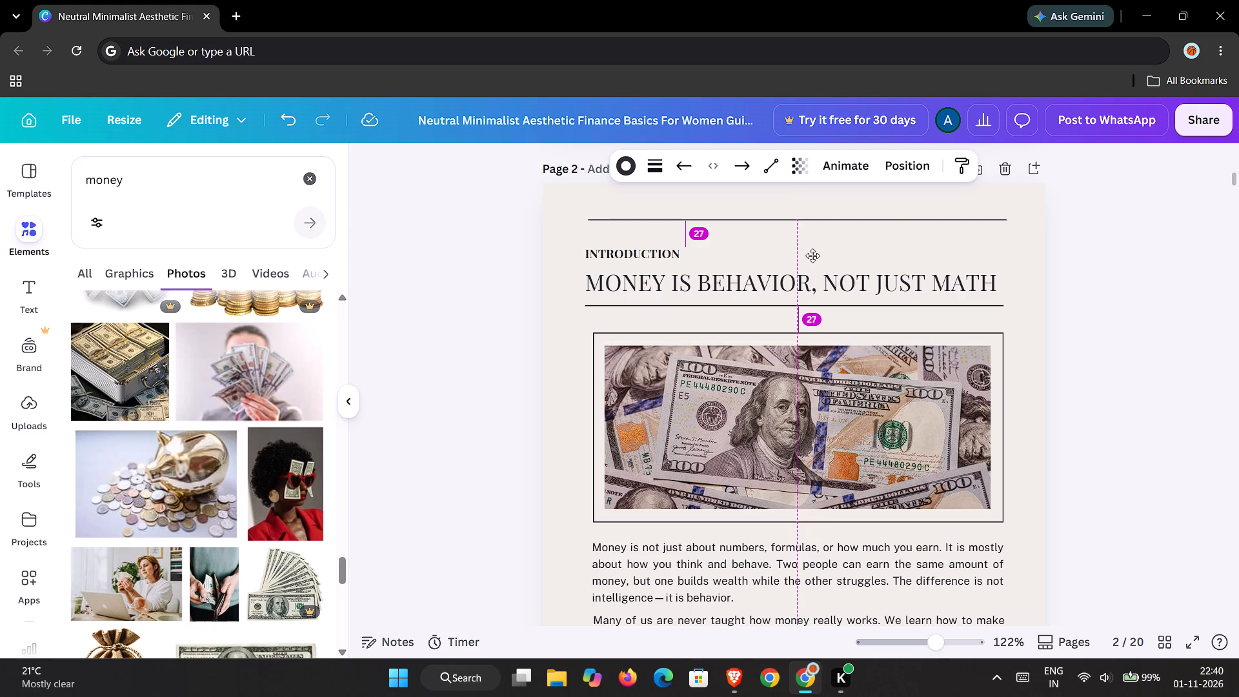
drag(812, 256, 809, 263)
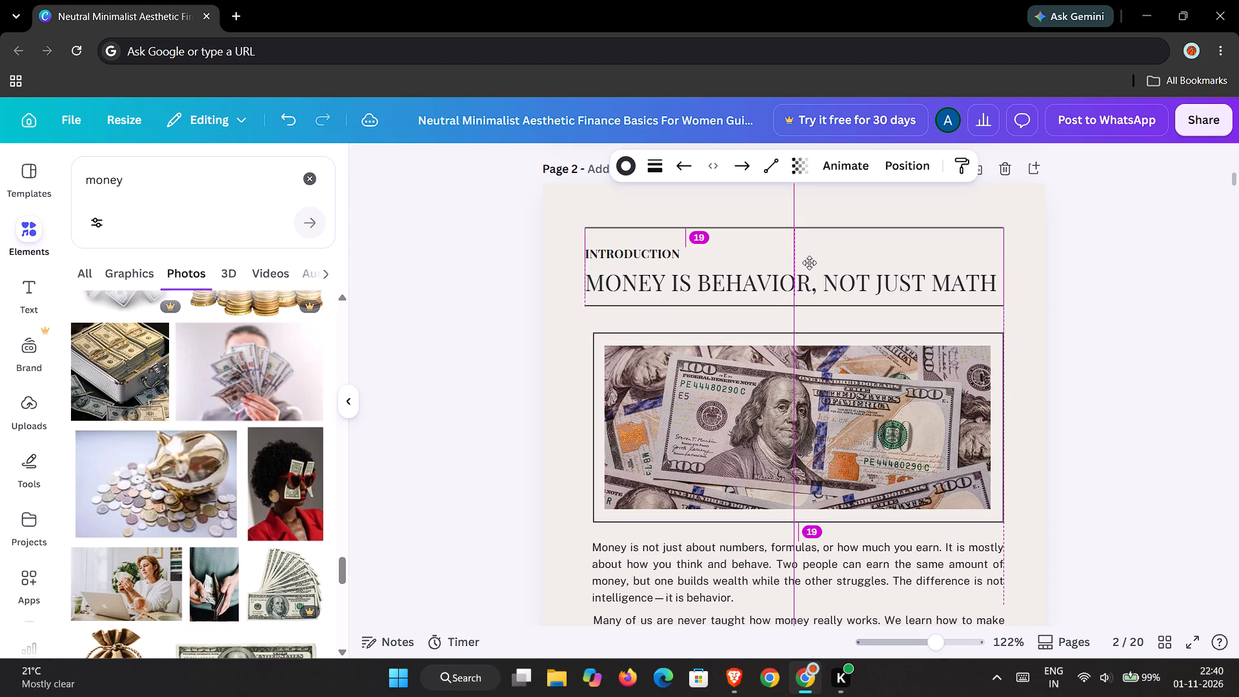
drag(809, 263, 810, 269)
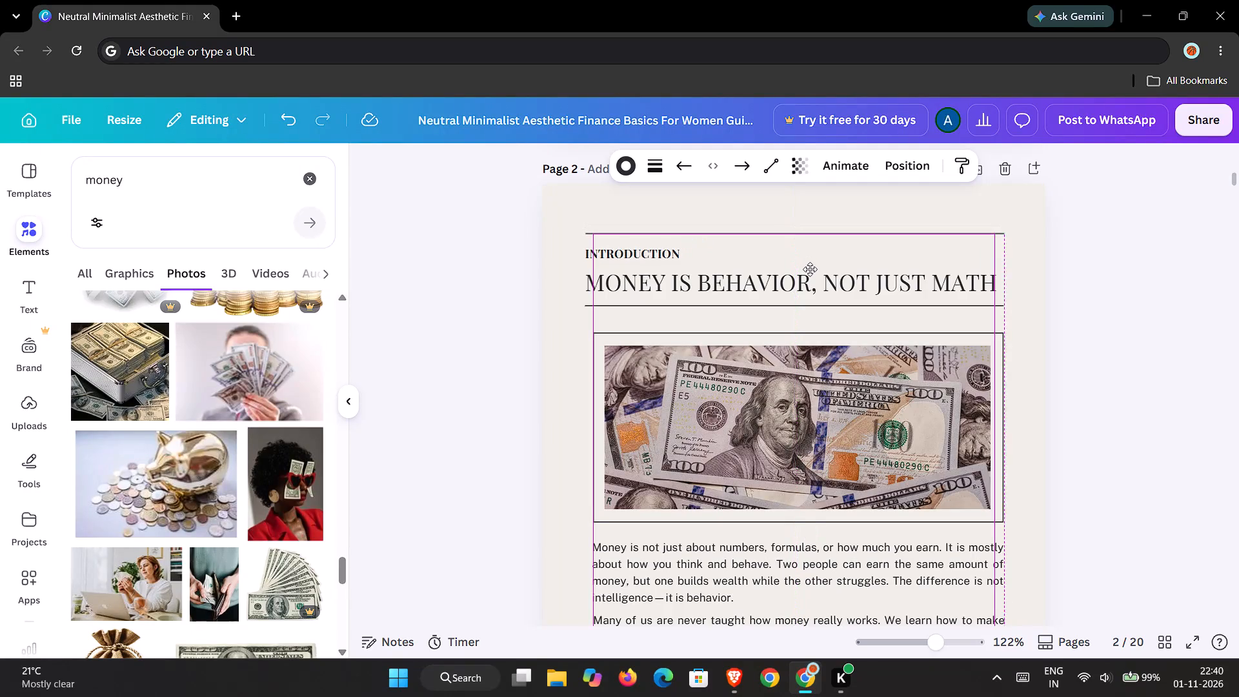
drag(810, 269, 809, 263)
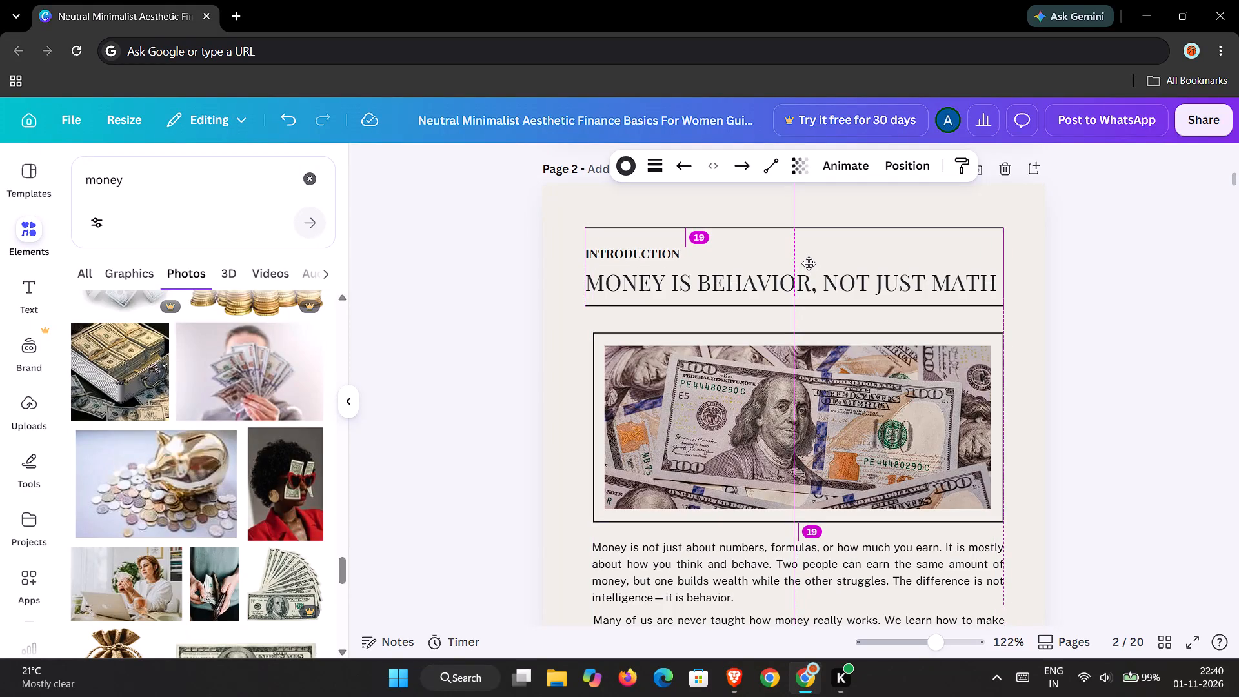
Move the copied line down between INTRODUCTION and page 2's heading and shorten it to about the width of the INTRODUCTION label.
drag(809, 263, 810, 300)
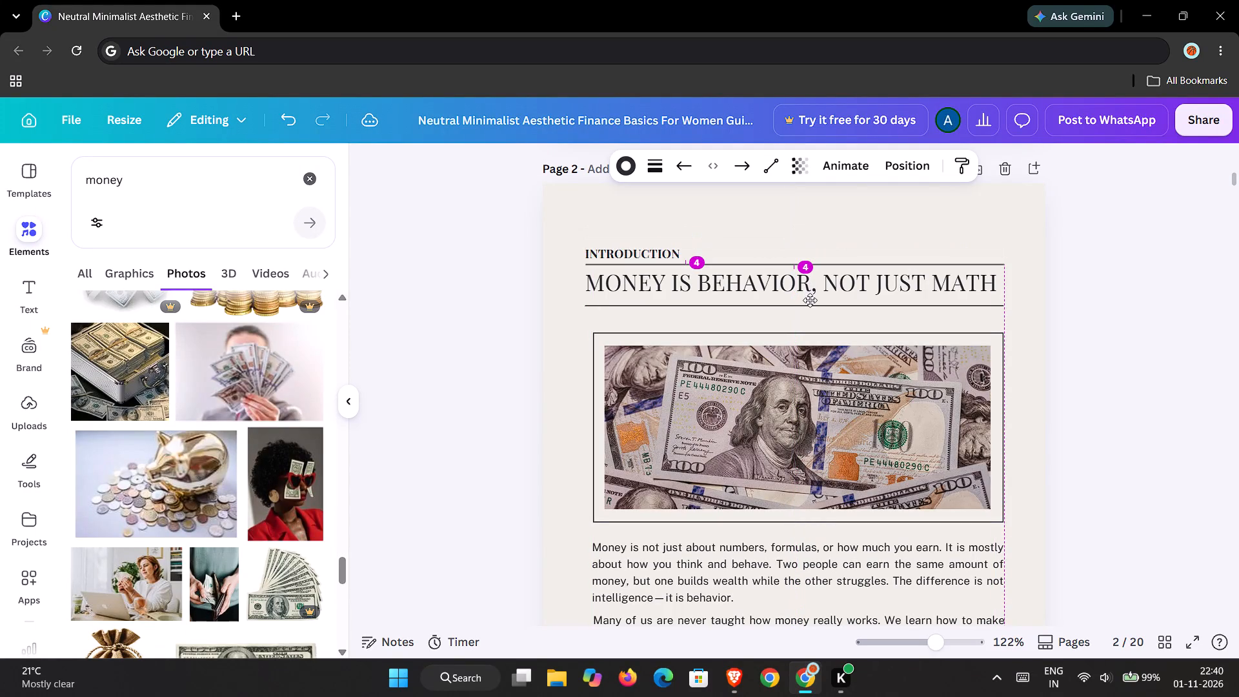
drag(810, 300, 808, 303)
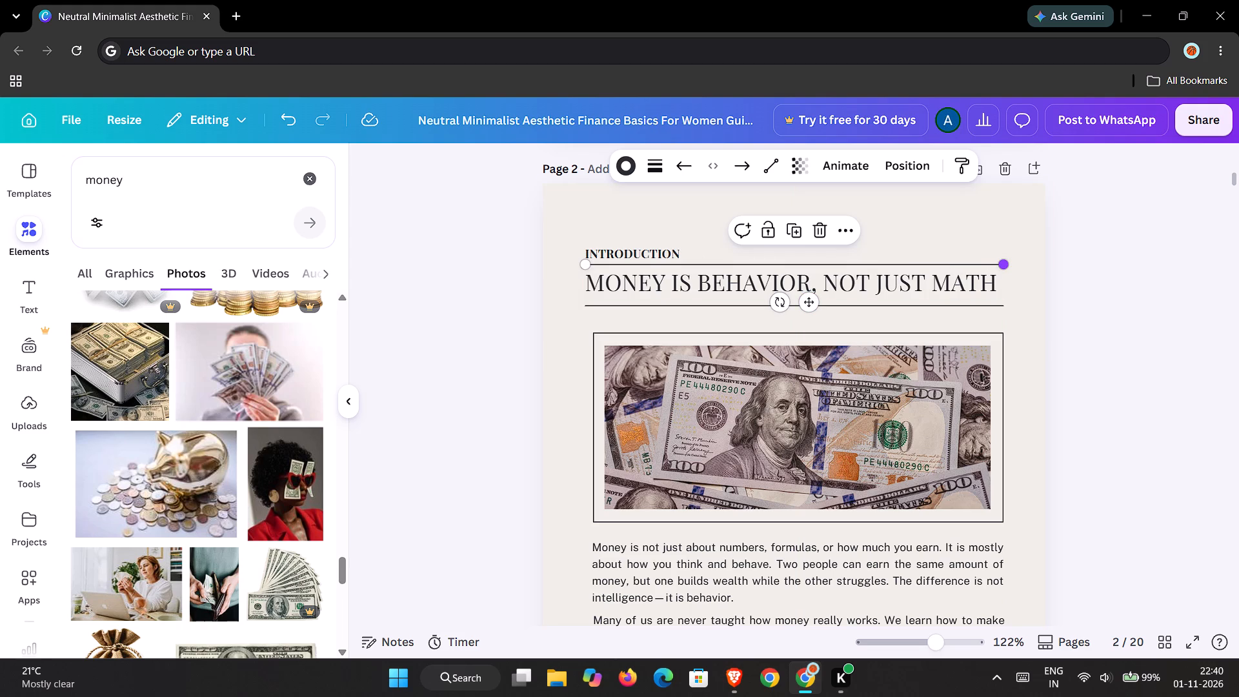
drag(1002, 268, 684, 261)
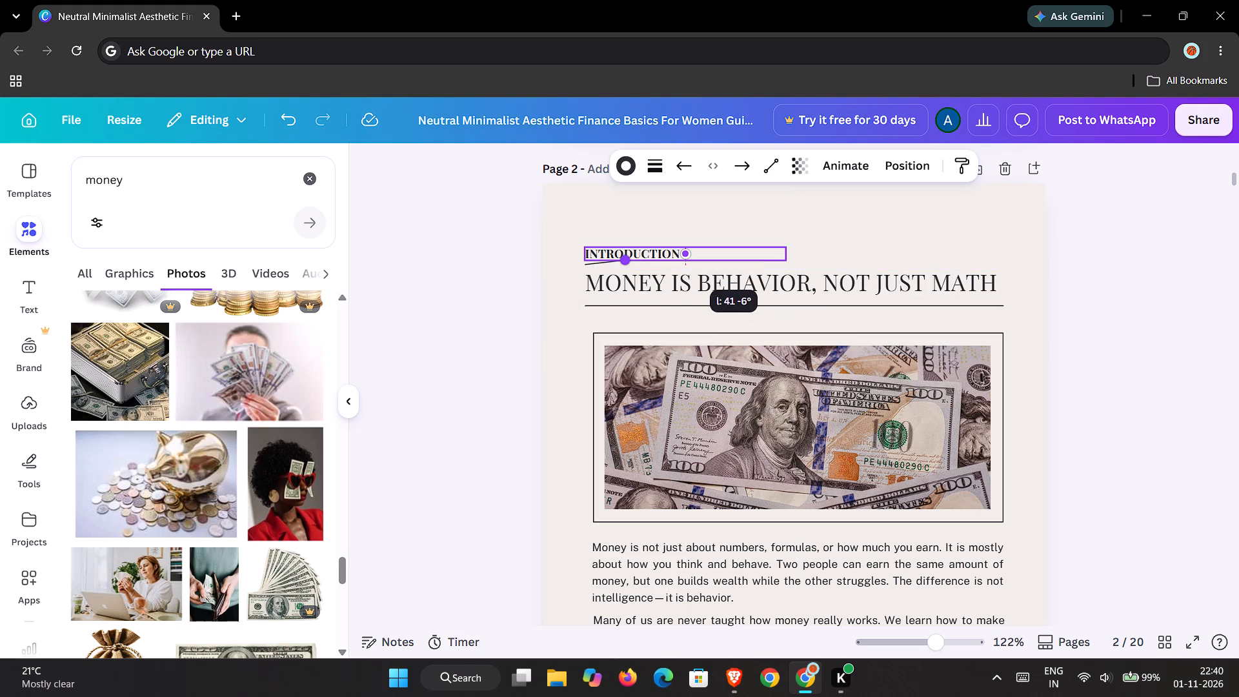
drag(684, 261, 678, 270)
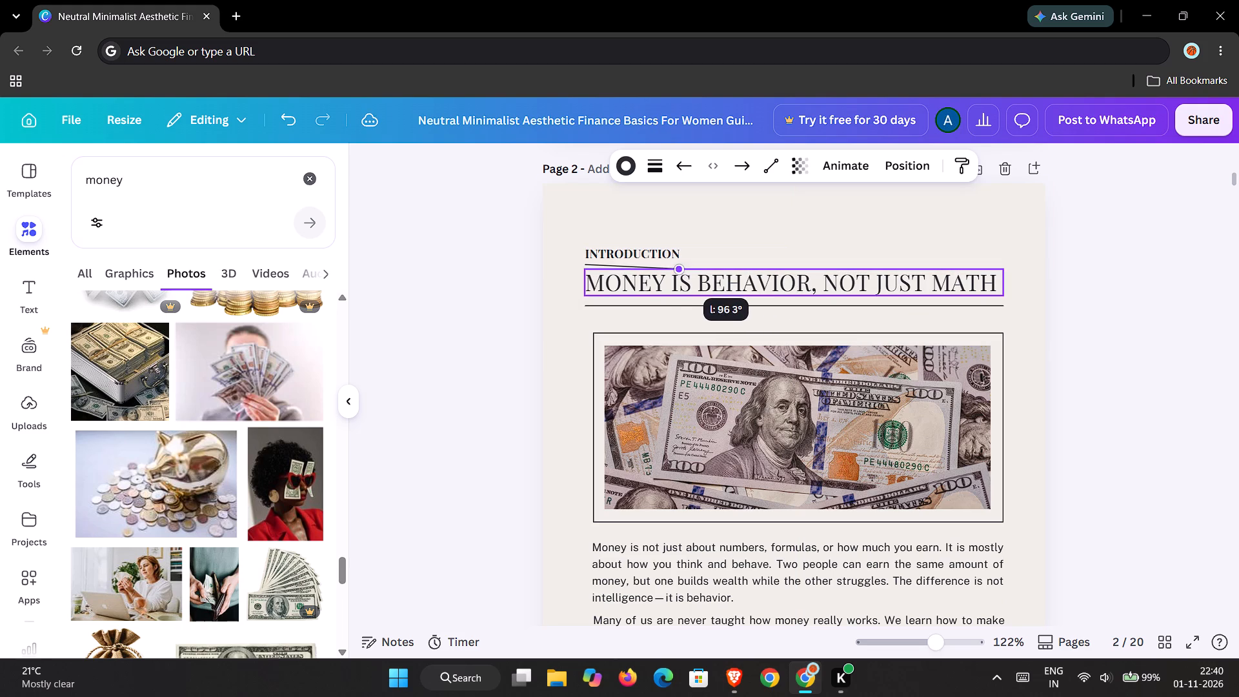
drag(678, 270, 673, 266)
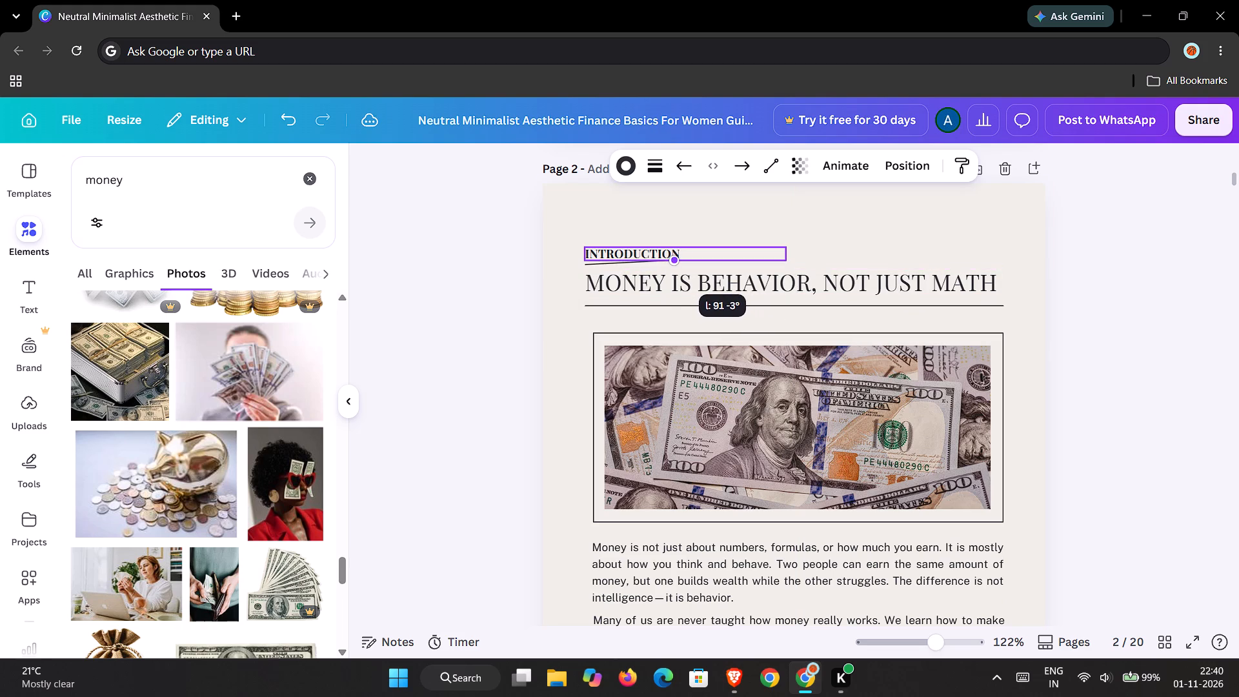
drag(673, 266, 673, 265)
click(645, 298)
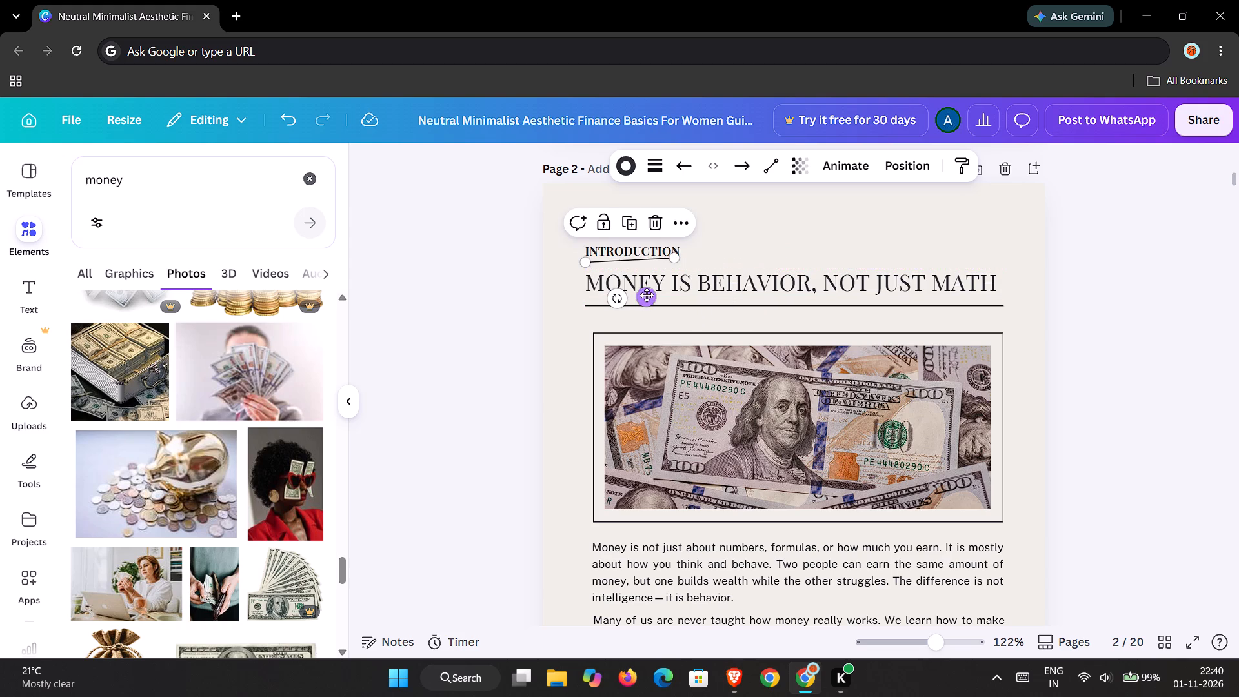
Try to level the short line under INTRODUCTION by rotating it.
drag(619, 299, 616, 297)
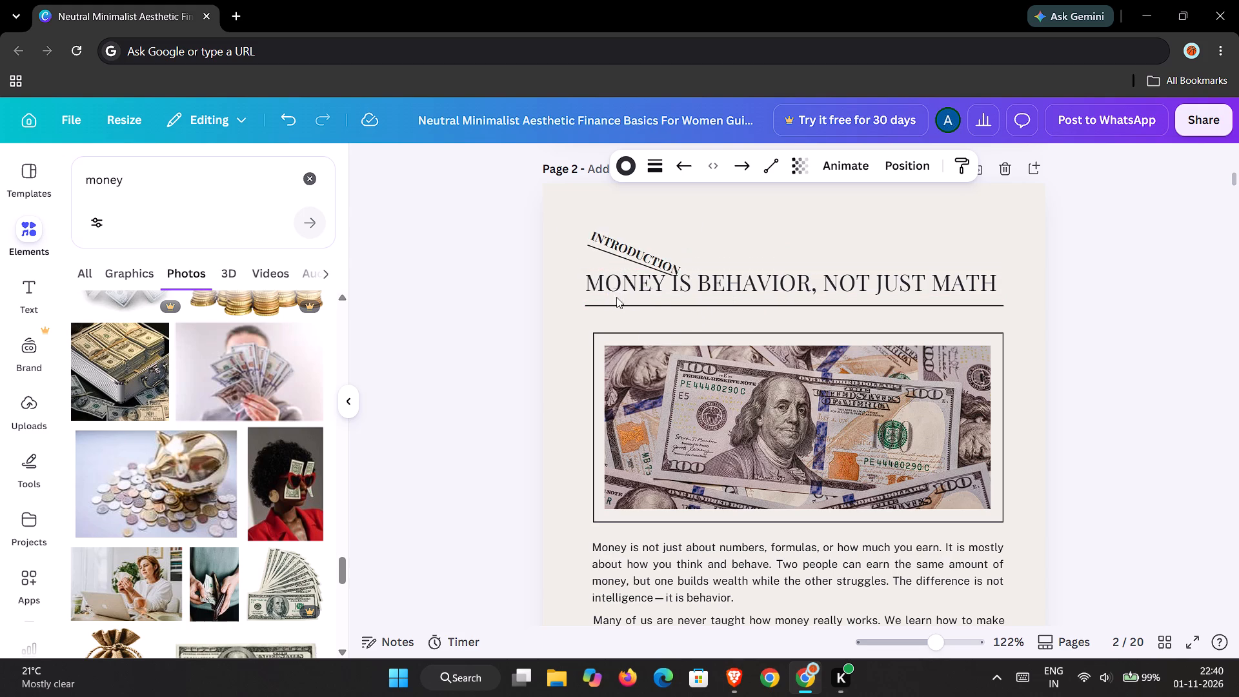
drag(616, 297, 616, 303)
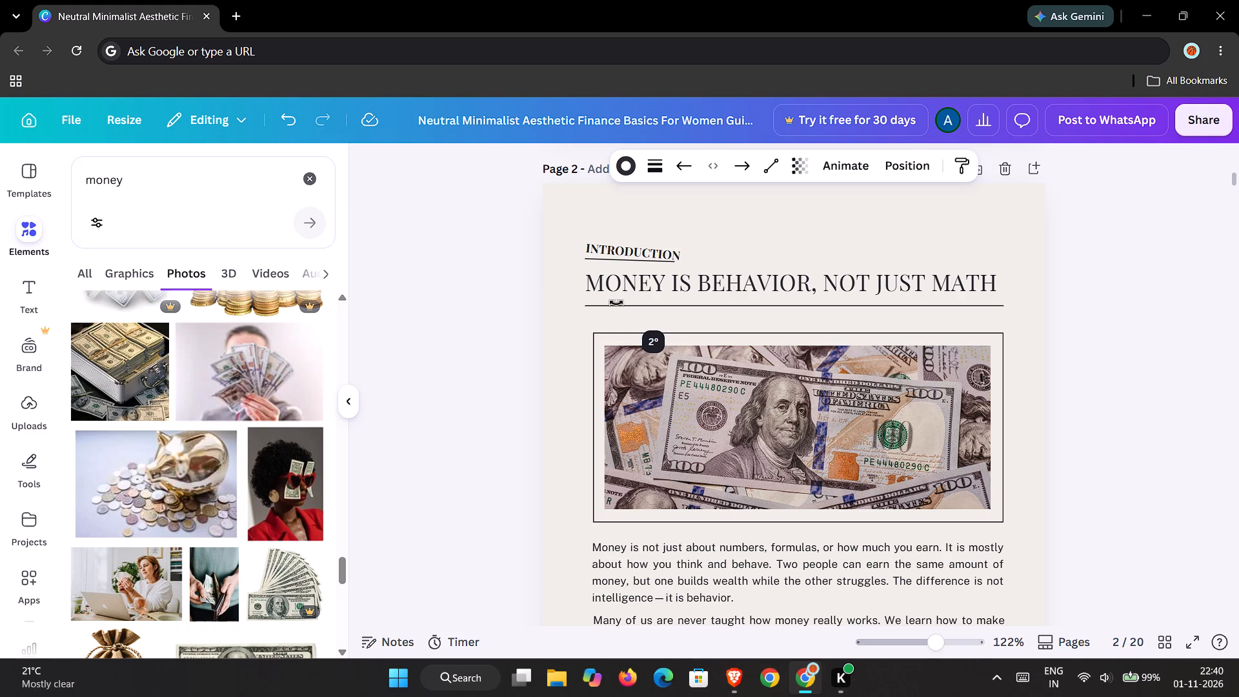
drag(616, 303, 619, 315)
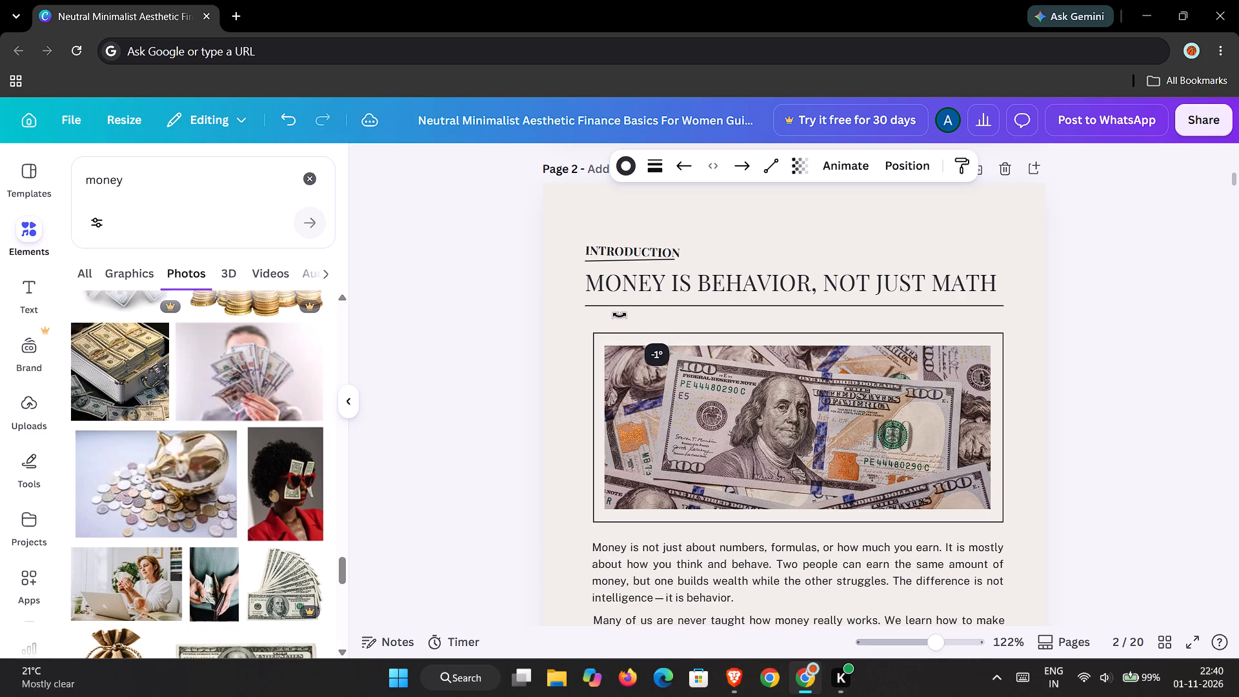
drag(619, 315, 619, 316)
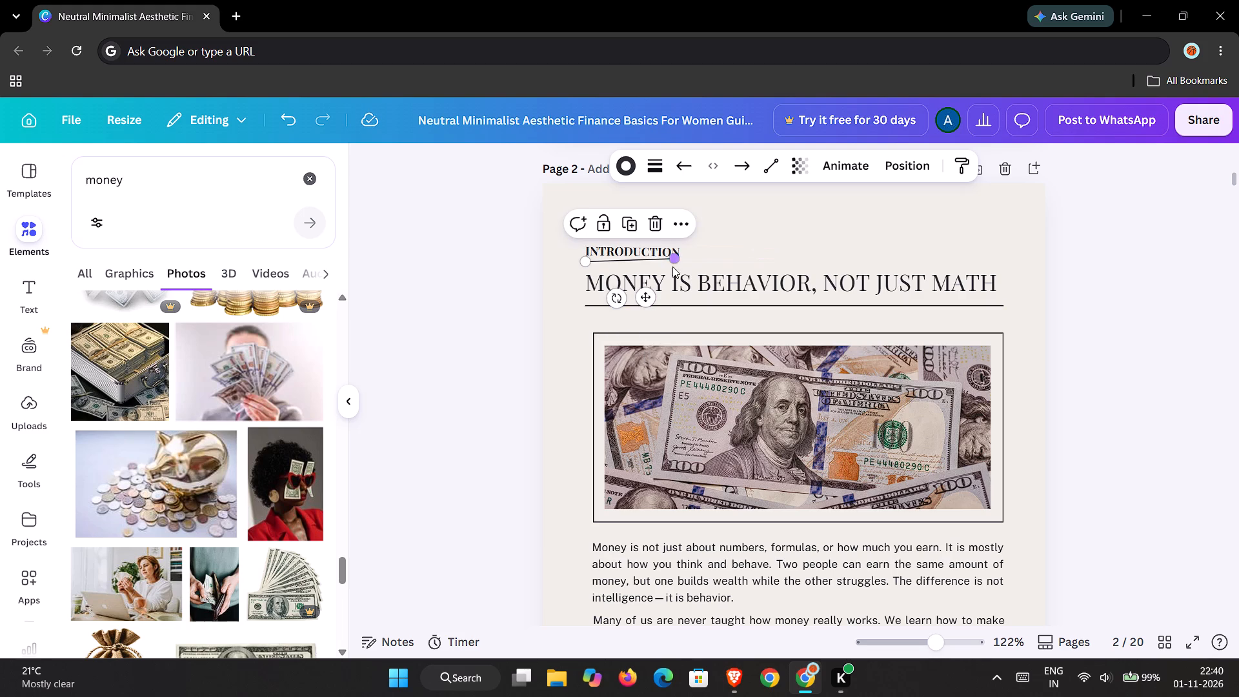
Adjust the end of the line so it underlines just the word INTRODUCTION, about 102 long.
drag(673, 260, 676, 271)
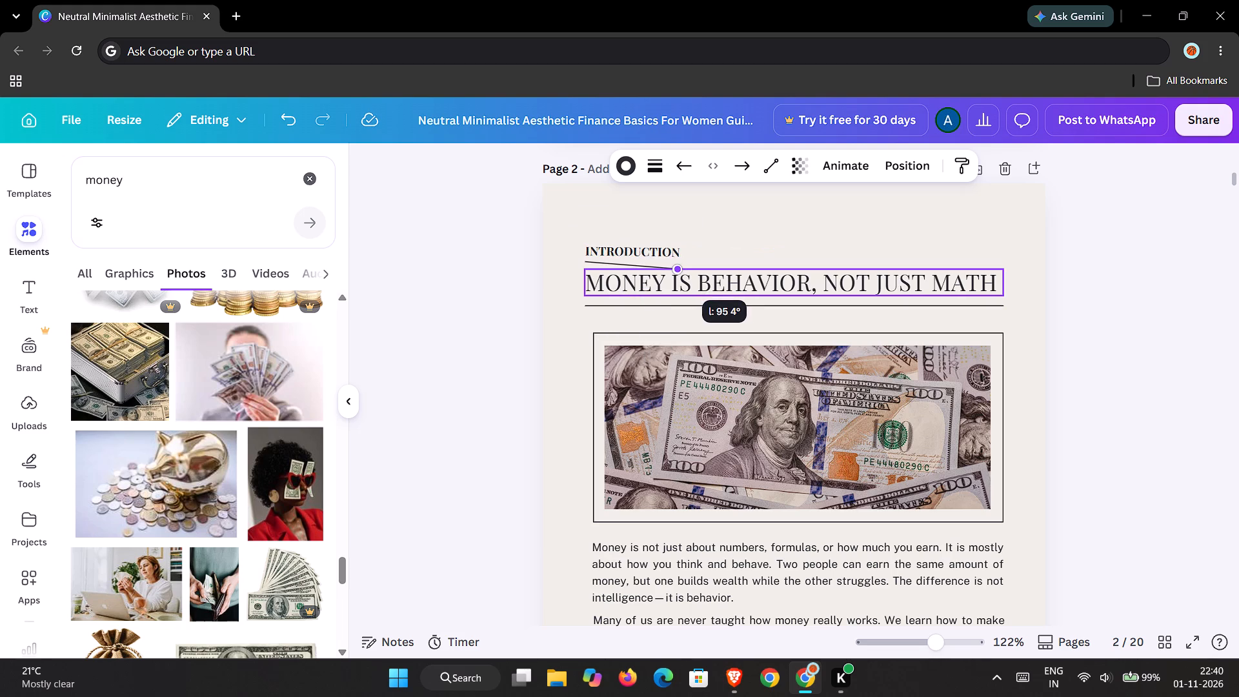
drag(676, 271, 754, 266)
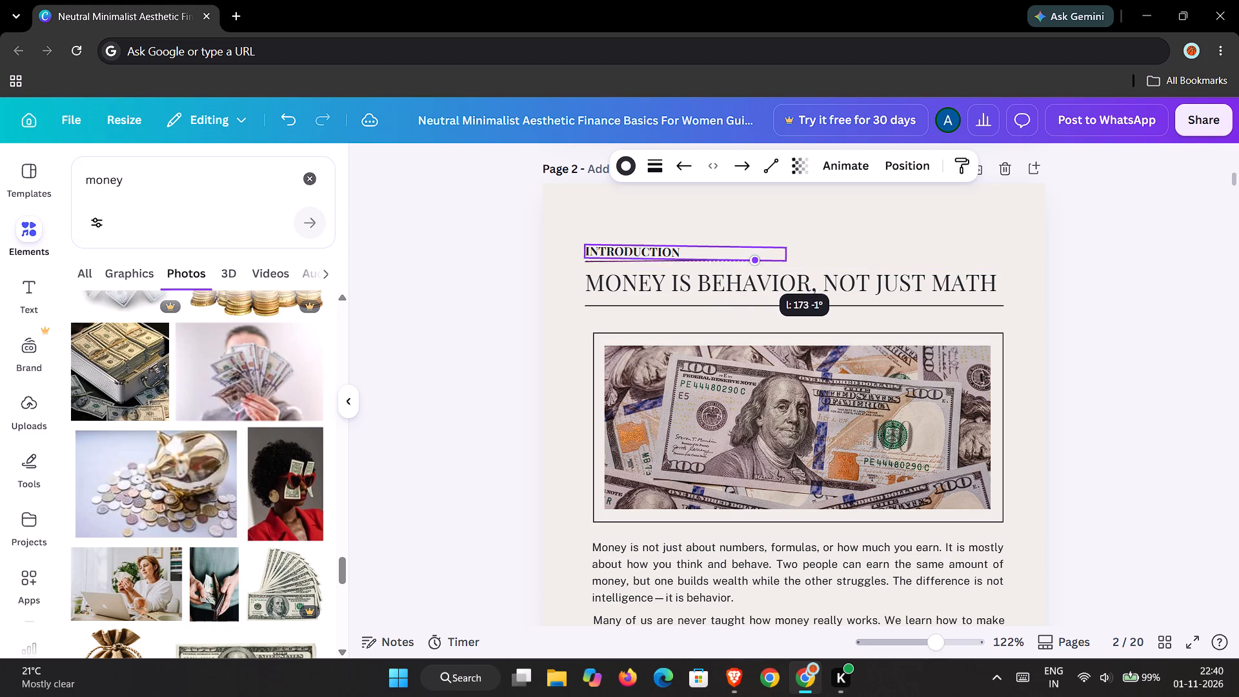
drag(754, 266, 840, 261)
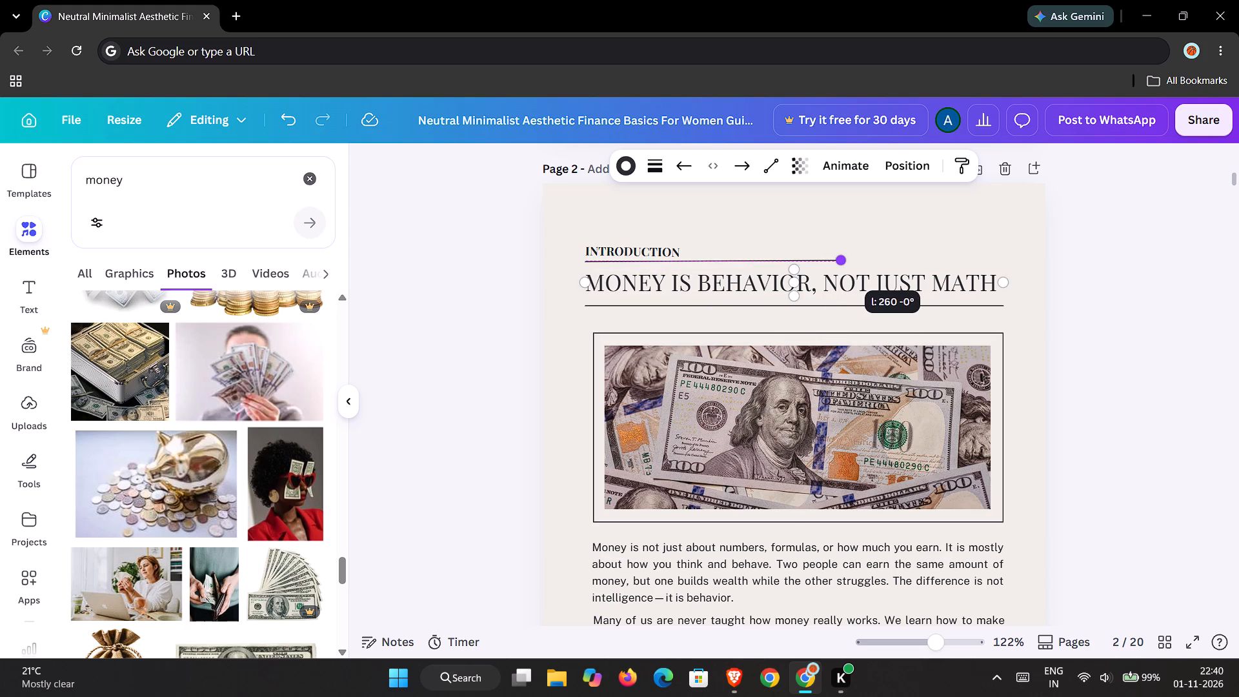
drag(840, 261, 847, 261)
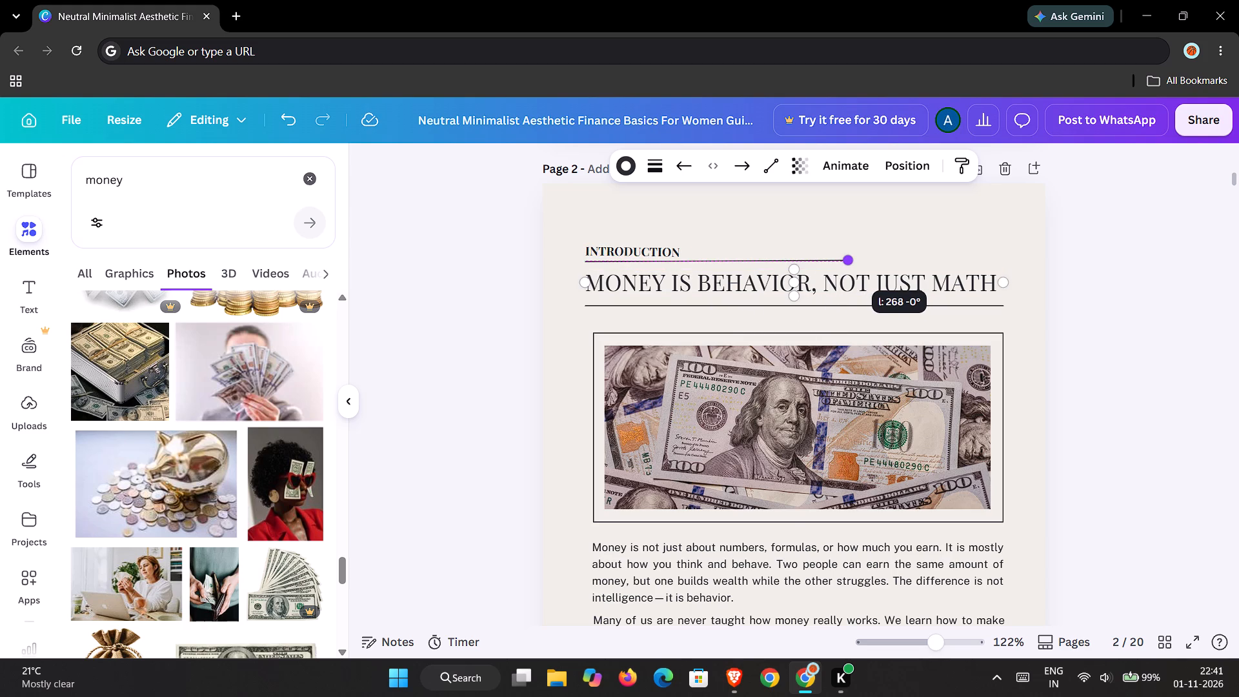
drag(847, 261, 1028, 267)
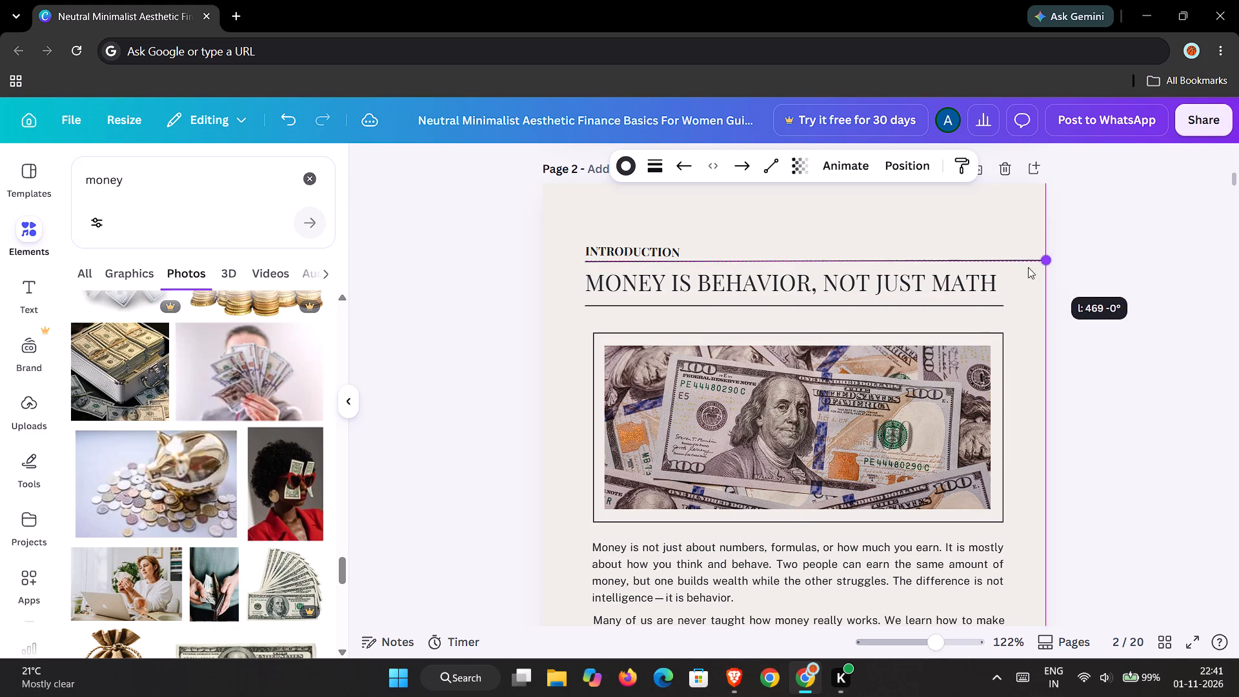
drag(1028, 267, 999, 267)
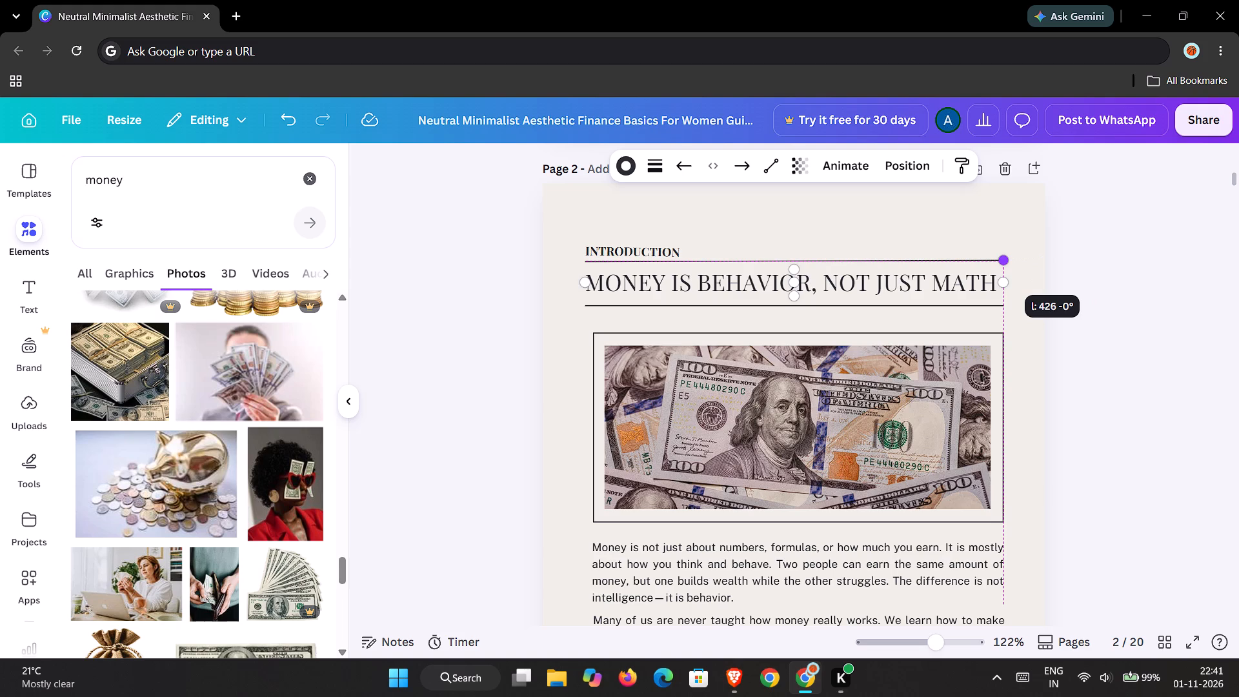
drag(999, 267, 691, 266)
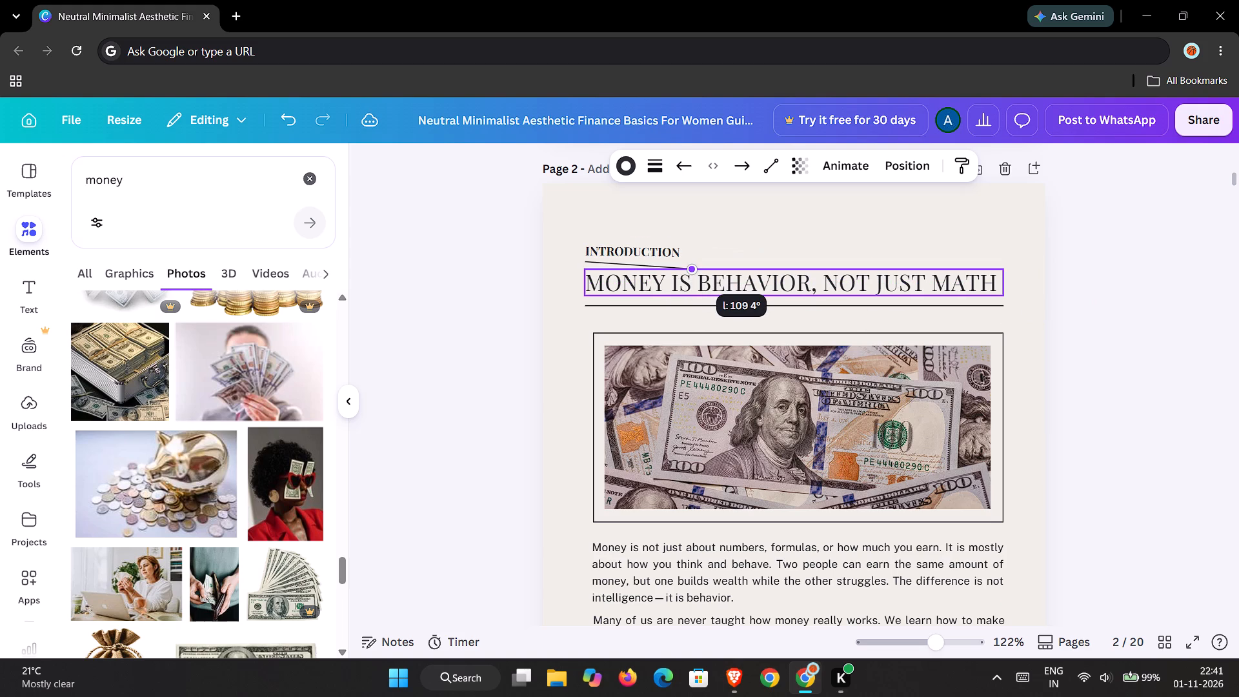
drag(691, 266, 690, 262)
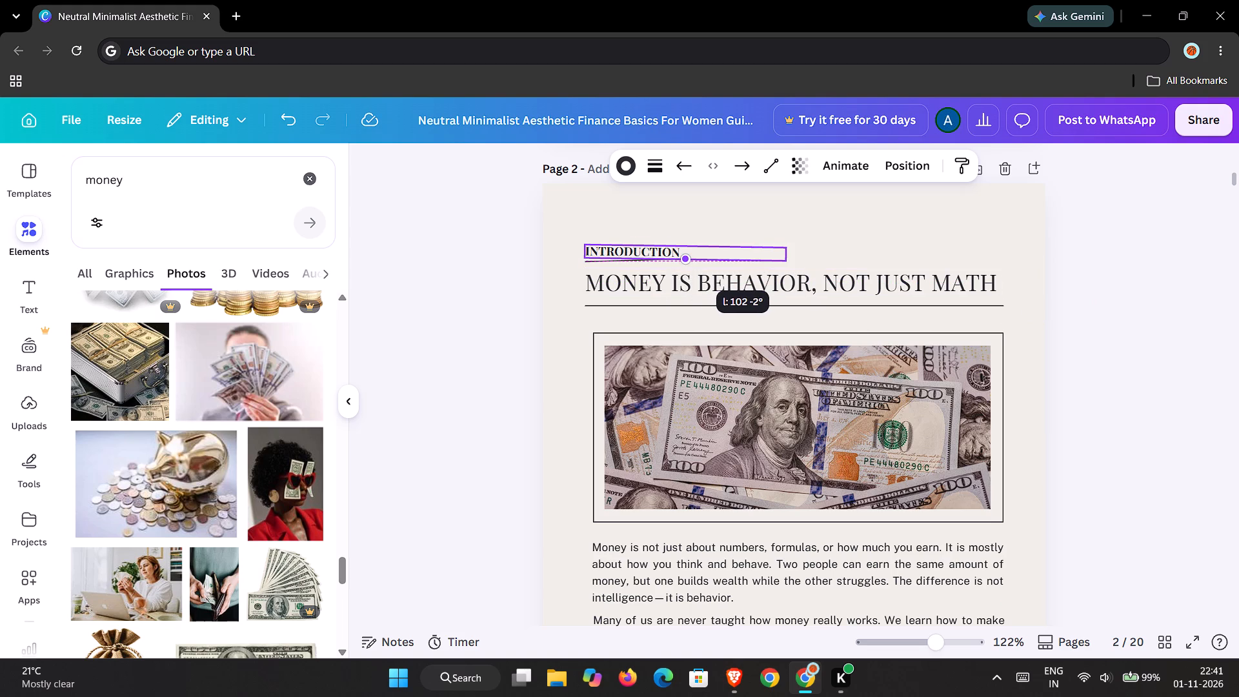
drag(690, 262, 692, 263)
click(783, 262)
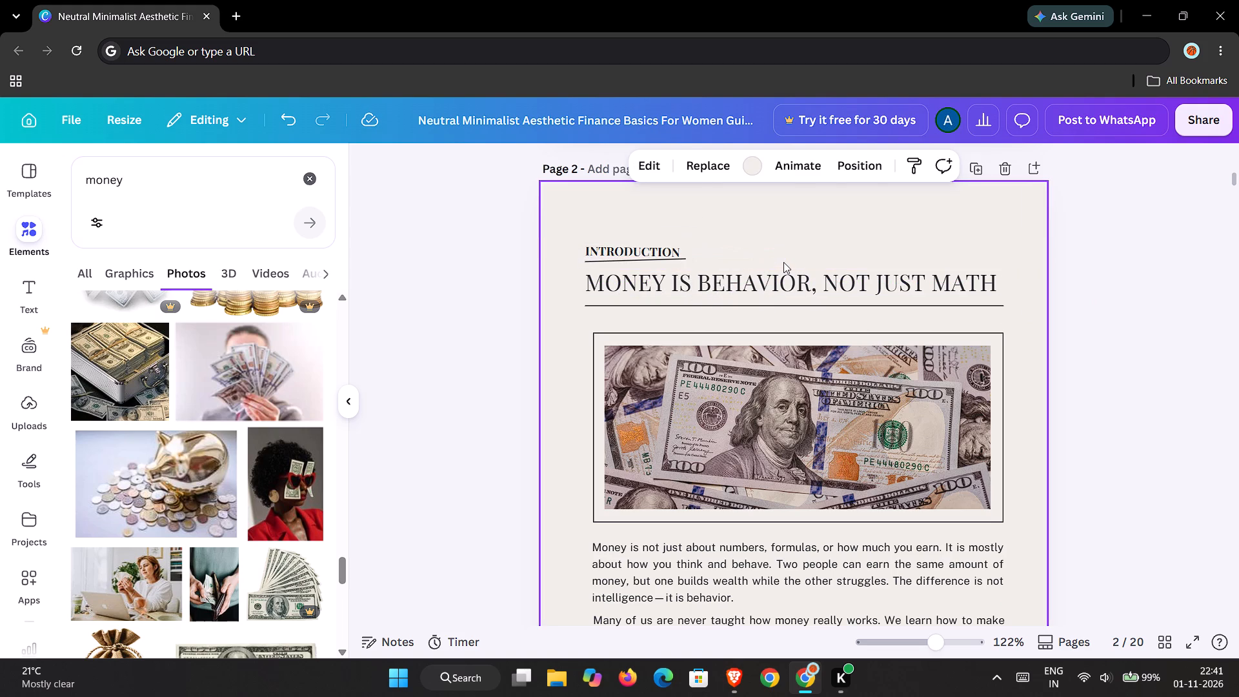
Add the sentence "The more you desire the less you get." to the end of page 2's "Many of us are never taught" paragraph.
scroll(783, 262, down, 1)
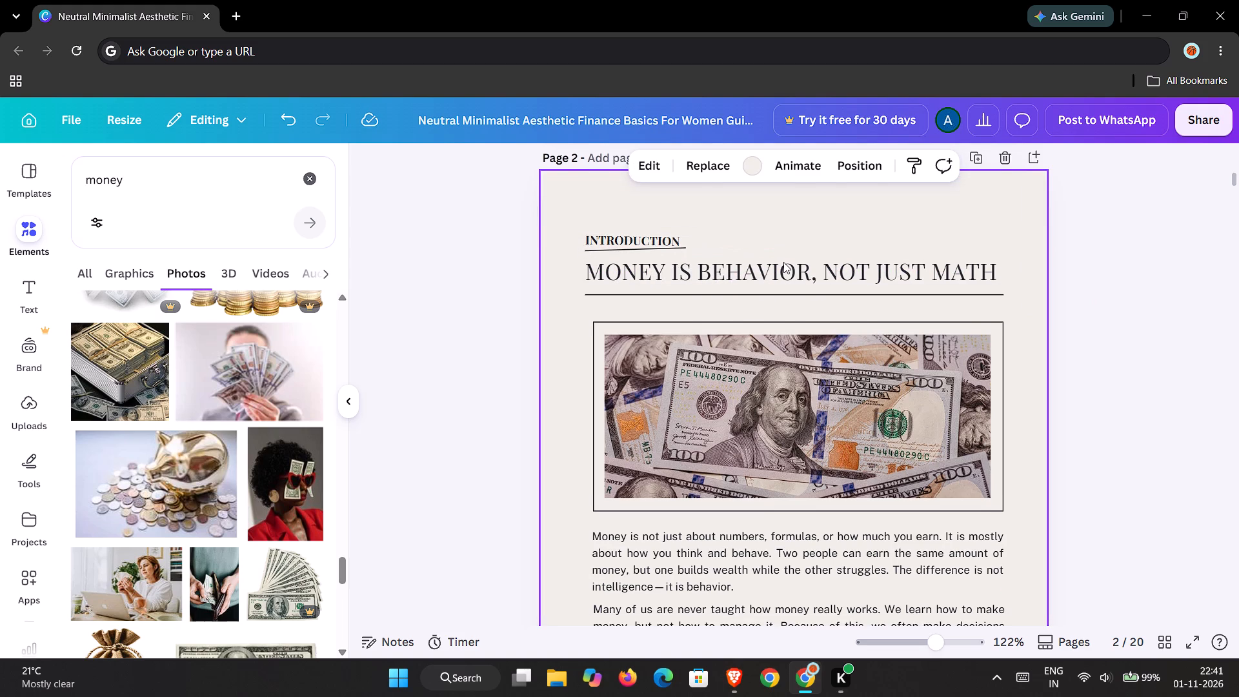
scroll(783, 262, down, 2)
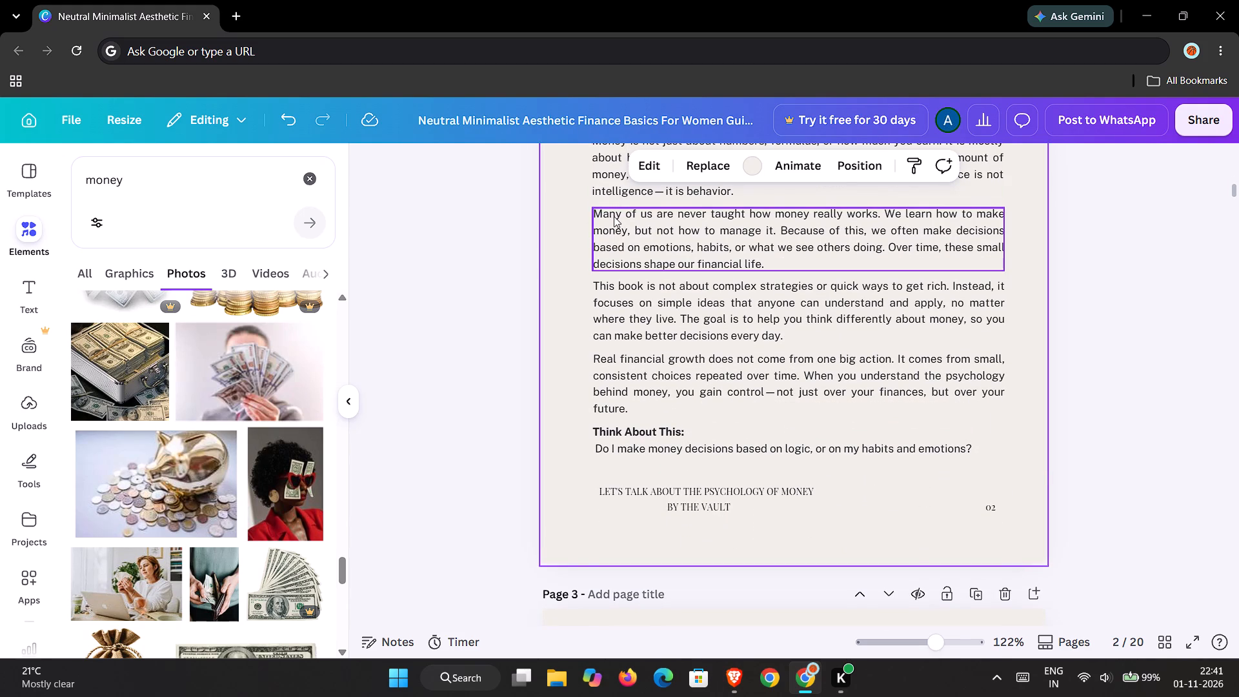
click(614, 215)
click(614, 215)
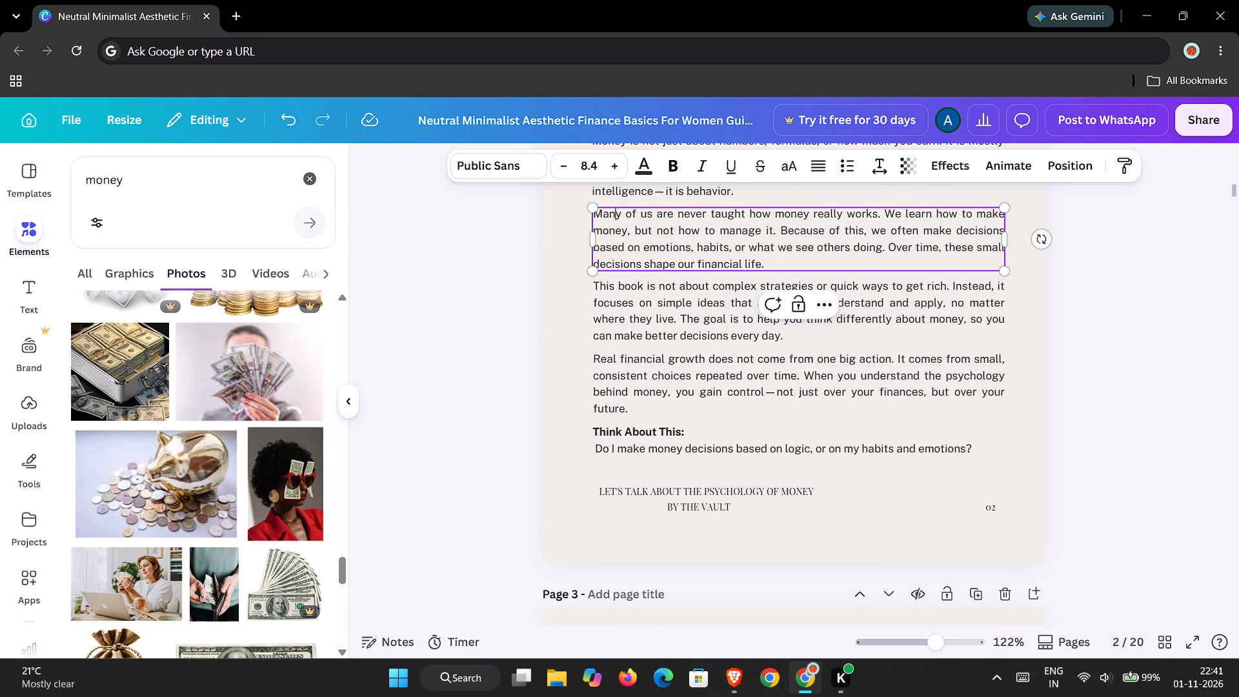
click(792, 258)
key(space)
text(the)
key(BackSpace)
key(BackSpace)
key(BackSpace)
text(The)
key(space)
text(more uo)
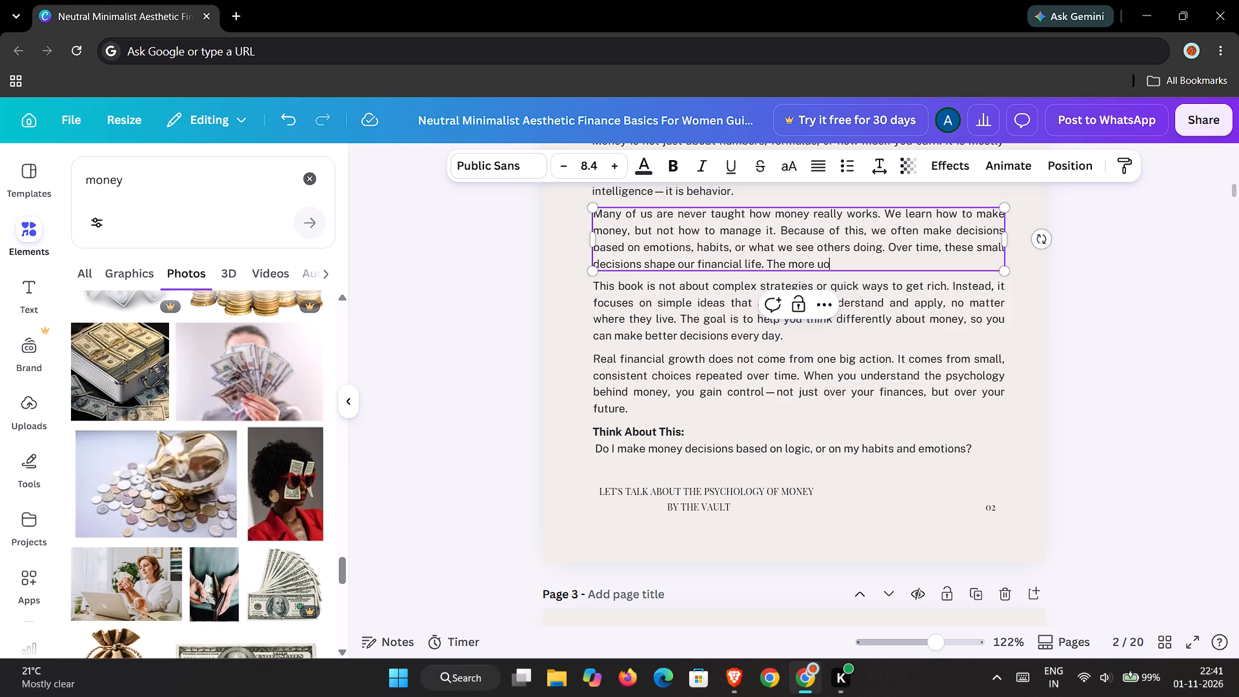
key(BackSpace)
key(BackSpace)
text(you s)
key(BackSpace)
text(desire)
key(space)
text(the)
key(space)
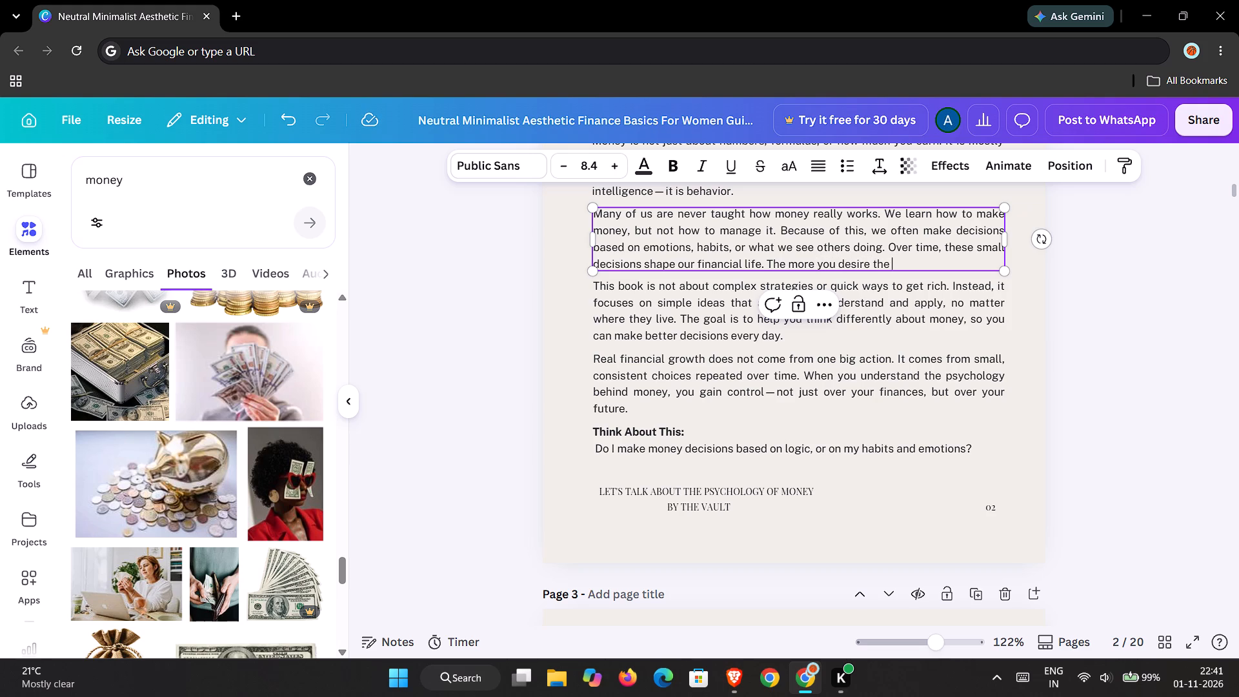
text(less u)
key(BackSpace)
text(you)
key(space)
text(get)
key(period)
Insert the word "stefan" before VAULT in page 2's footer so it reads BY THE STEFAN VAULT.
scroll(792, 258, down, 1)
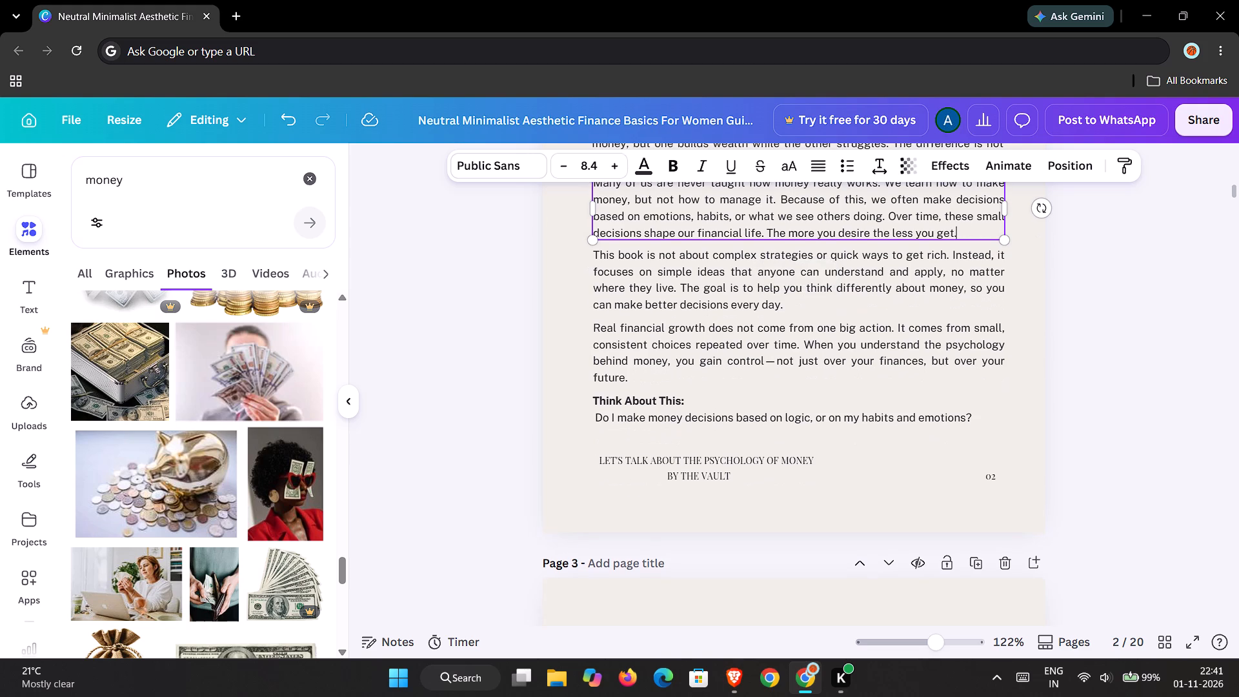
scroll(792, 258, down, 1)
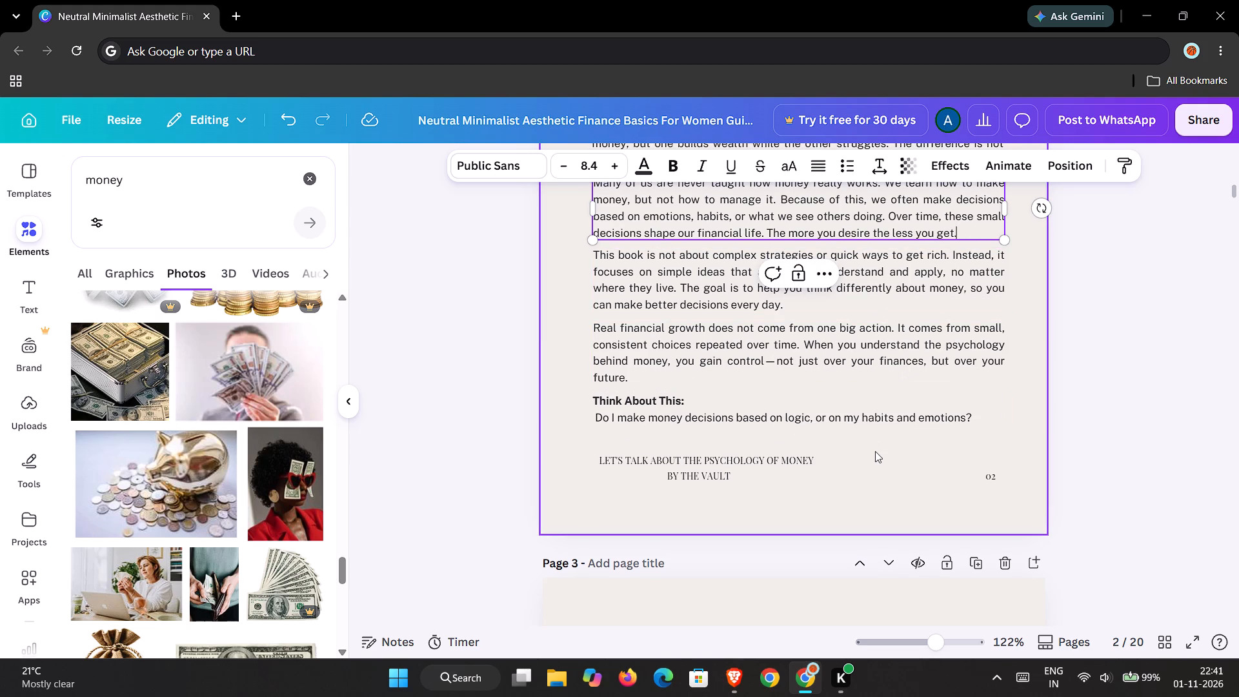
scroll(875, 451, down, 2)
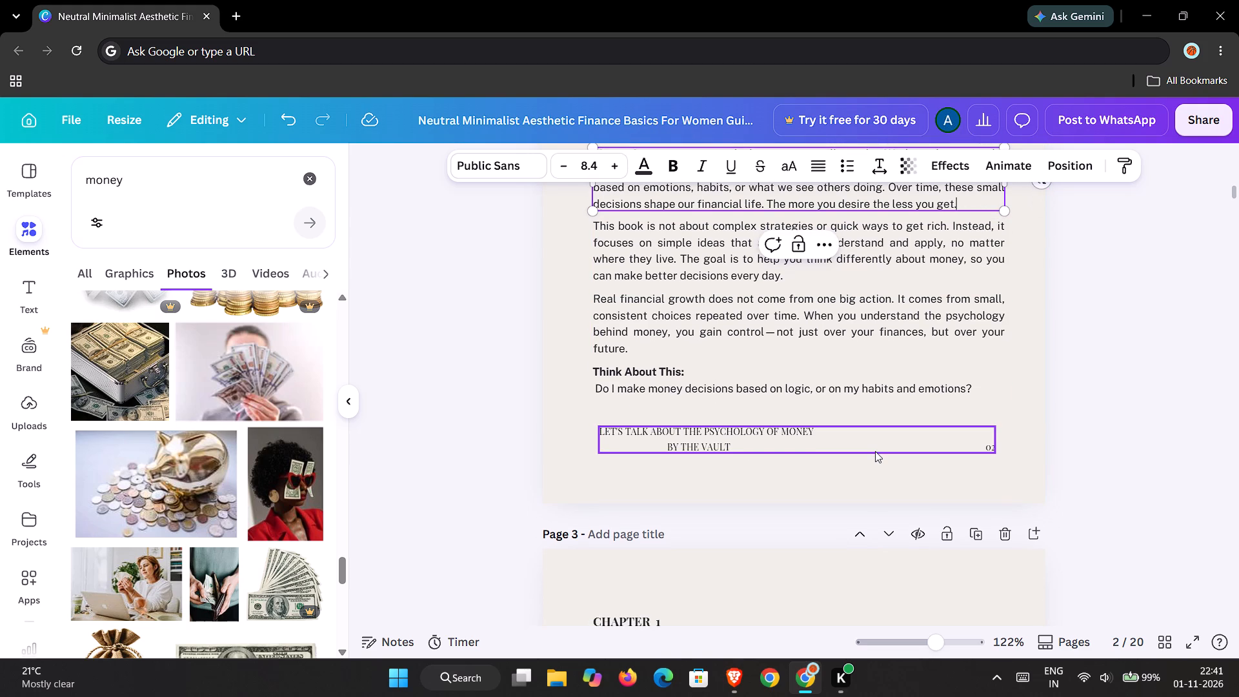
click(703, 442)
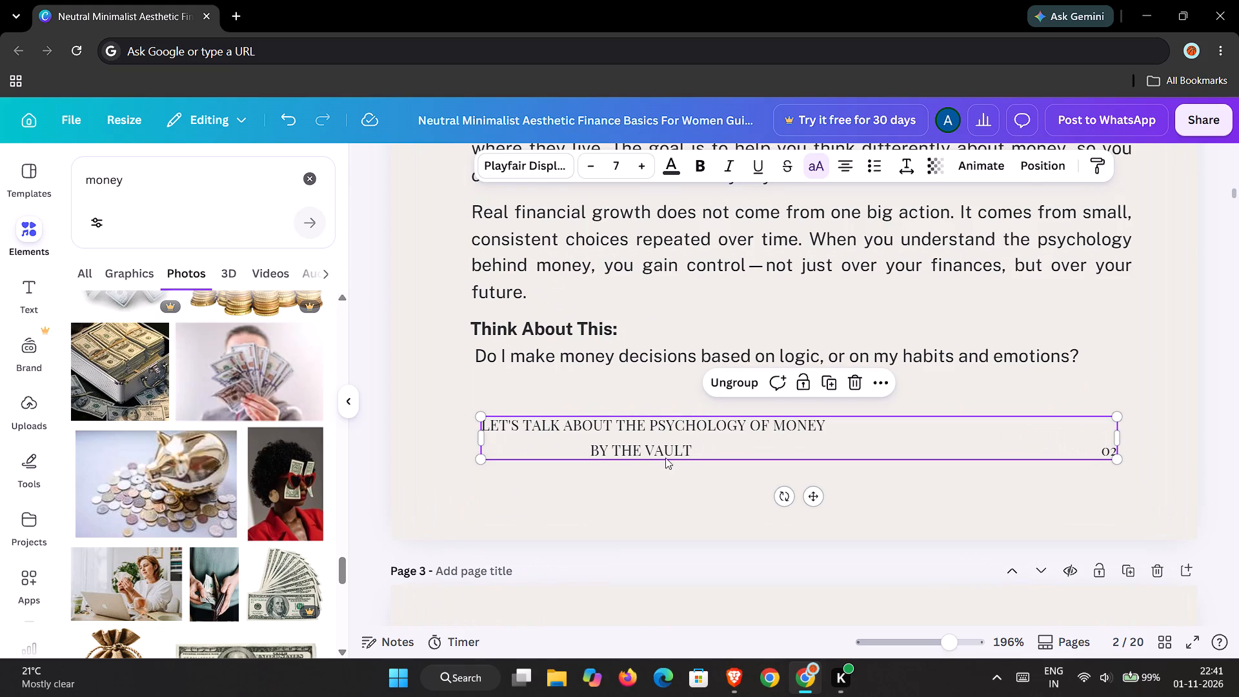
click(649, 453)
click(649, 453)
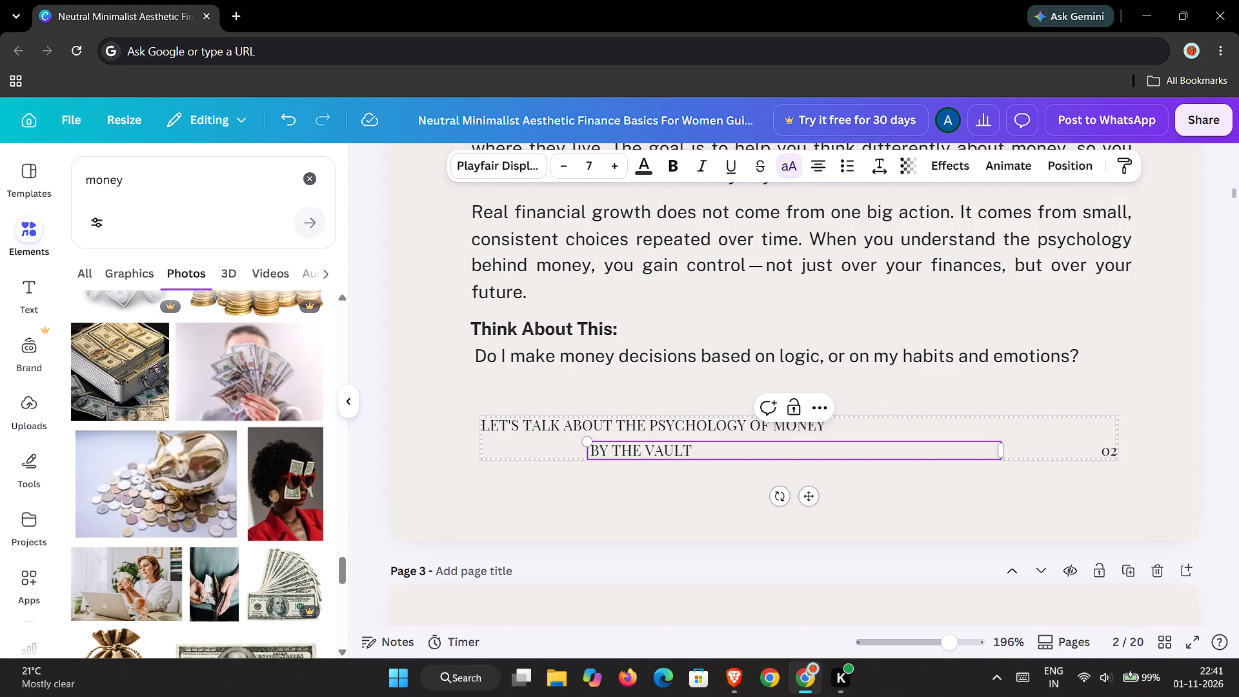
text(stefan)
key(space)
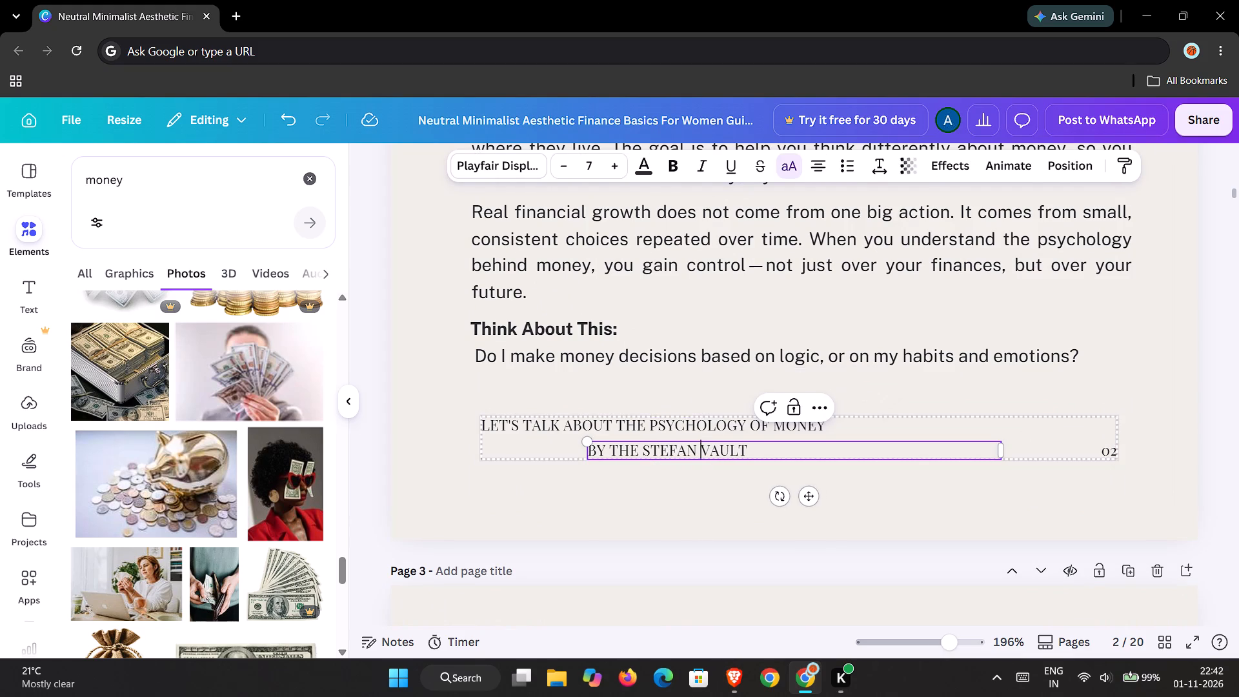
Search the elements for "underline" and add a thin hand-drawn line graphic to page 2.
scroll(649, 453, down, 1)
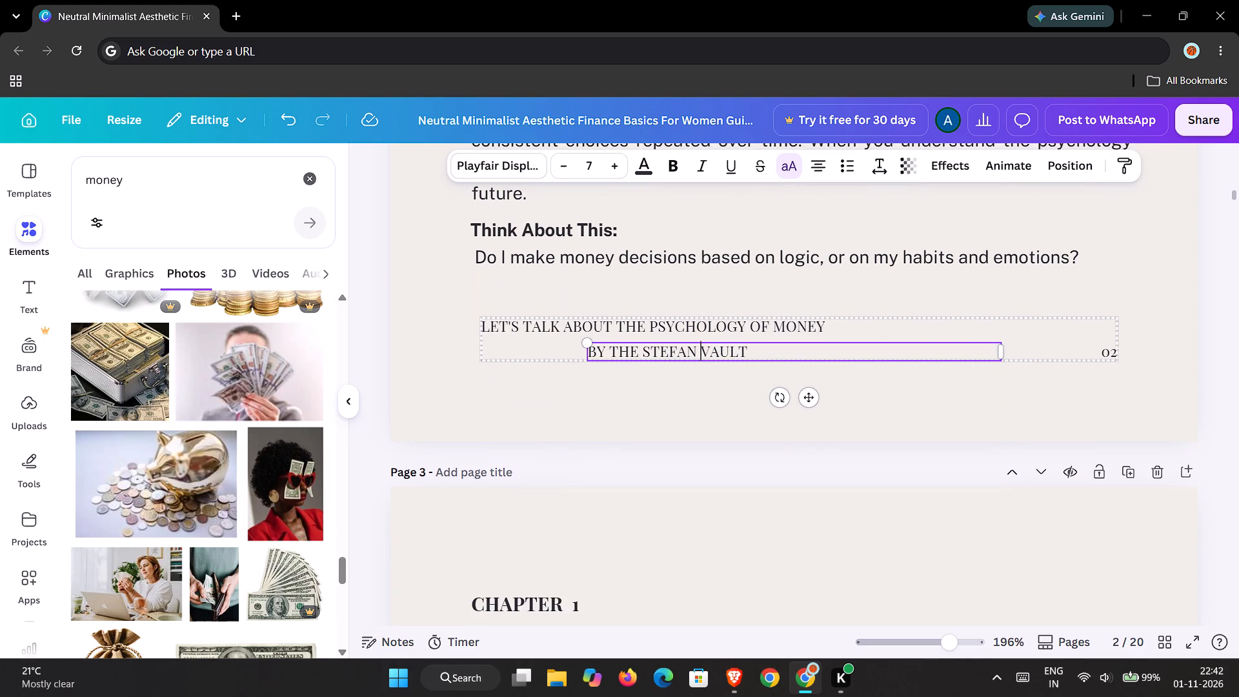
scroll(649, 453, down, 1)
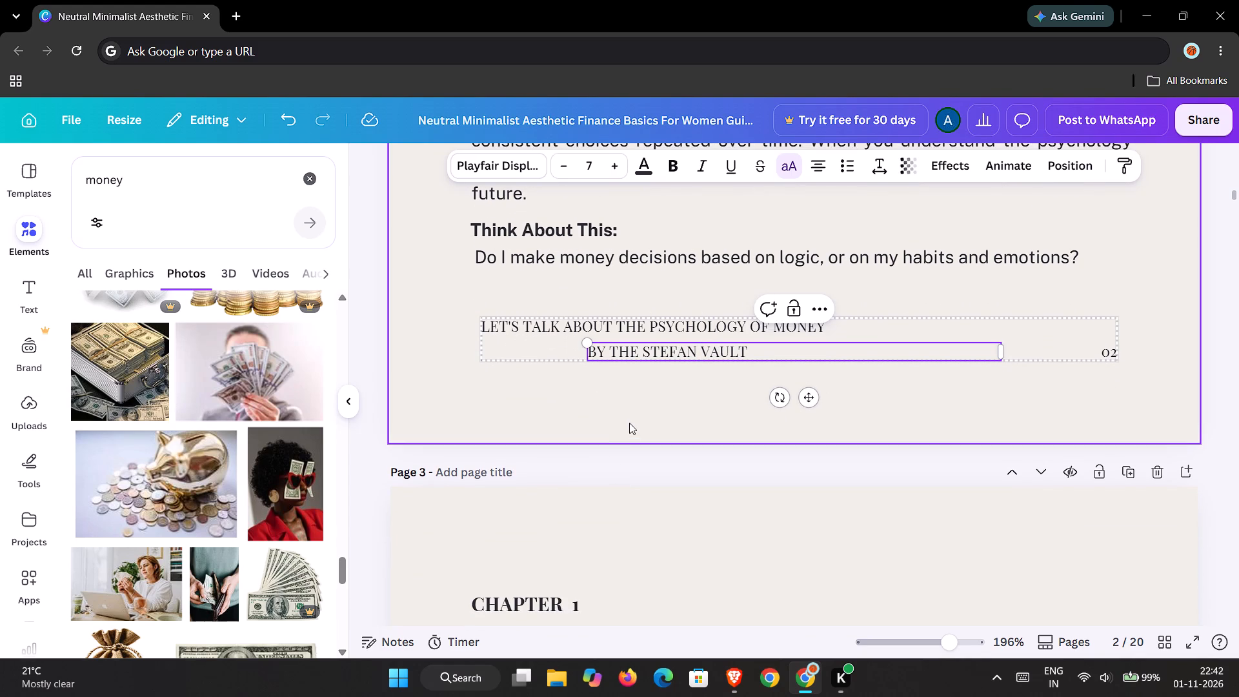
scroll(629, 423, down, 1)
scroll(629, 423, up, 2)
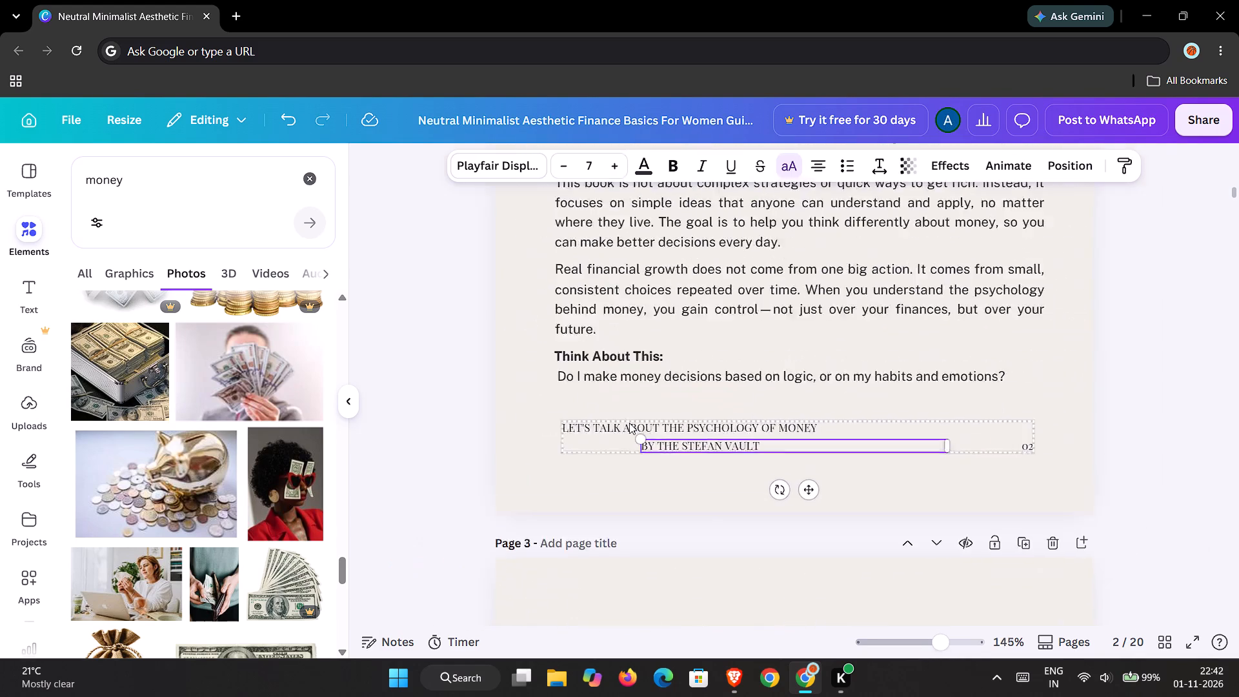
scroll(629, 423, up, 1)
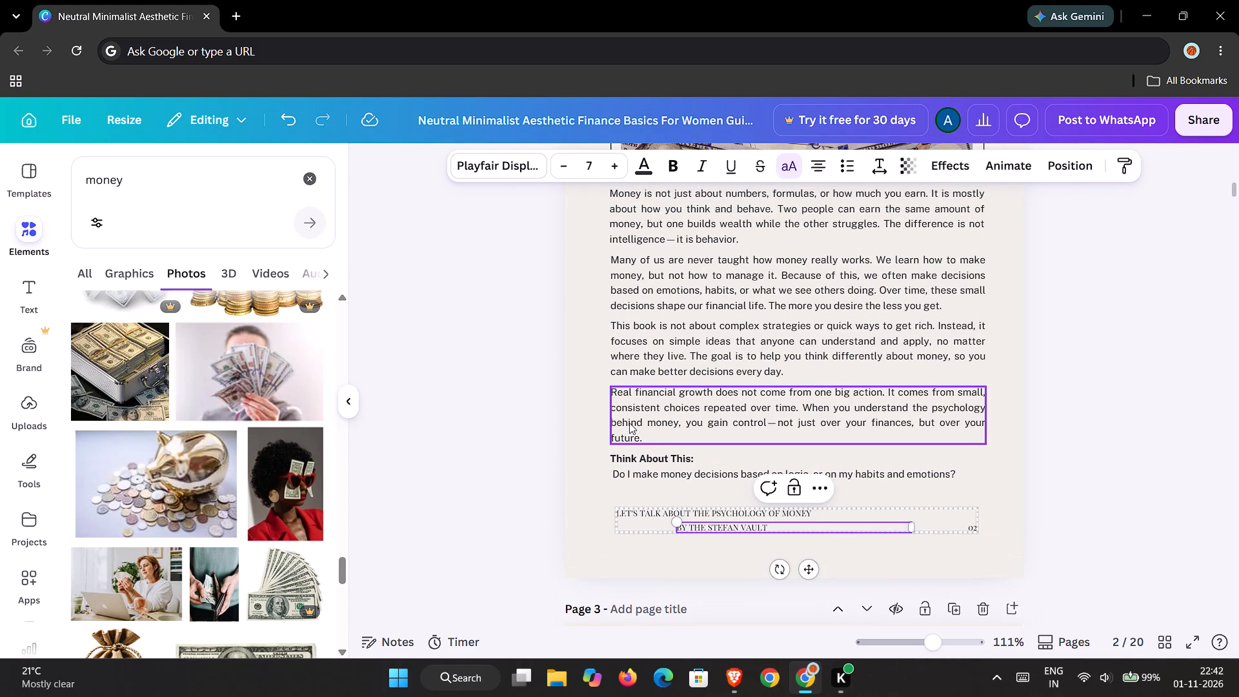
scroll(629, 423, down, 1)
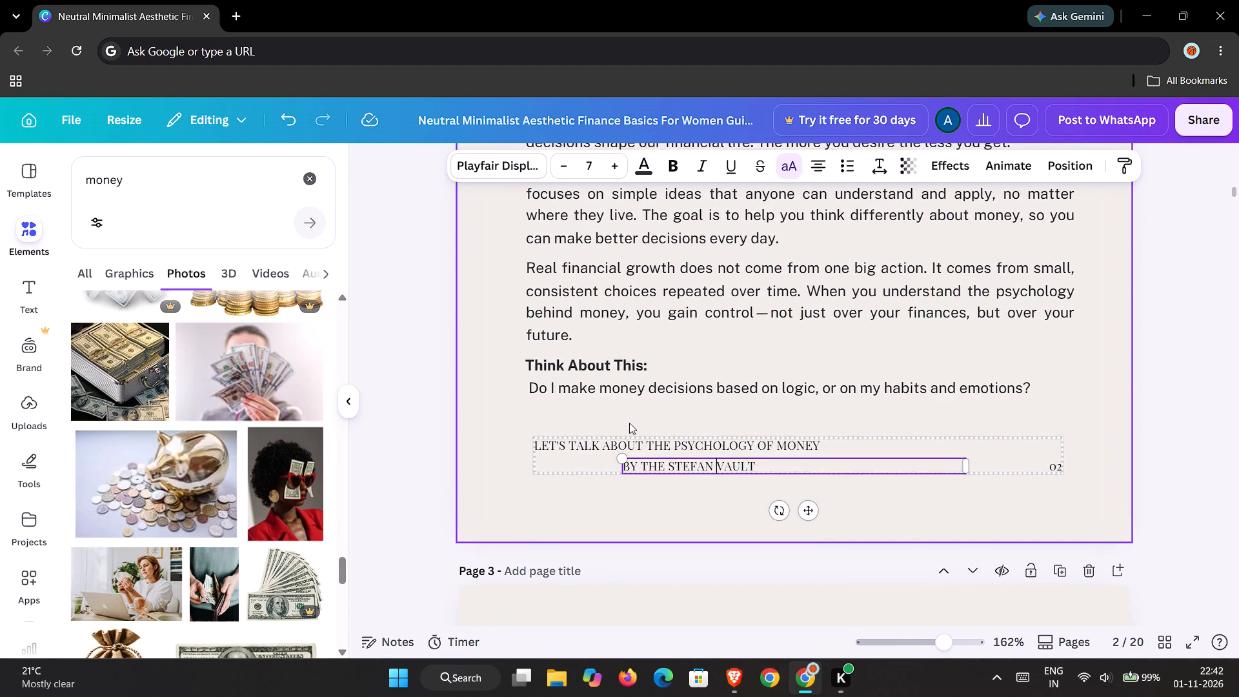
click(574, 374)
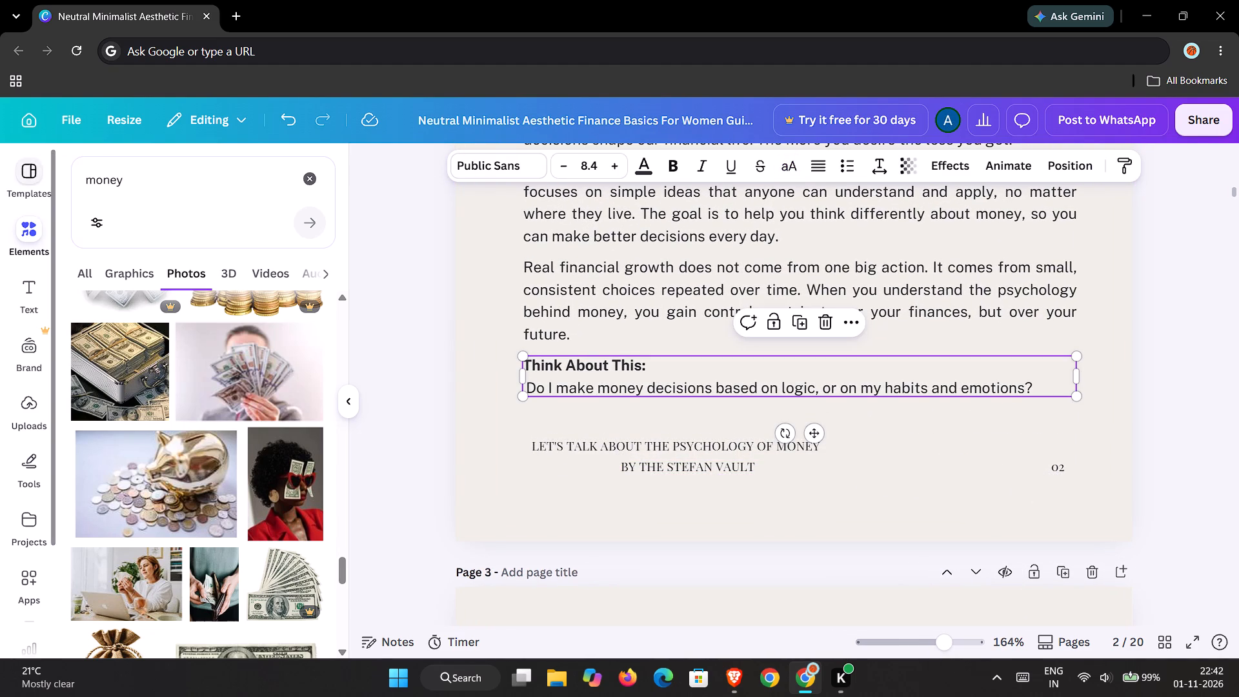
click(309, 175)
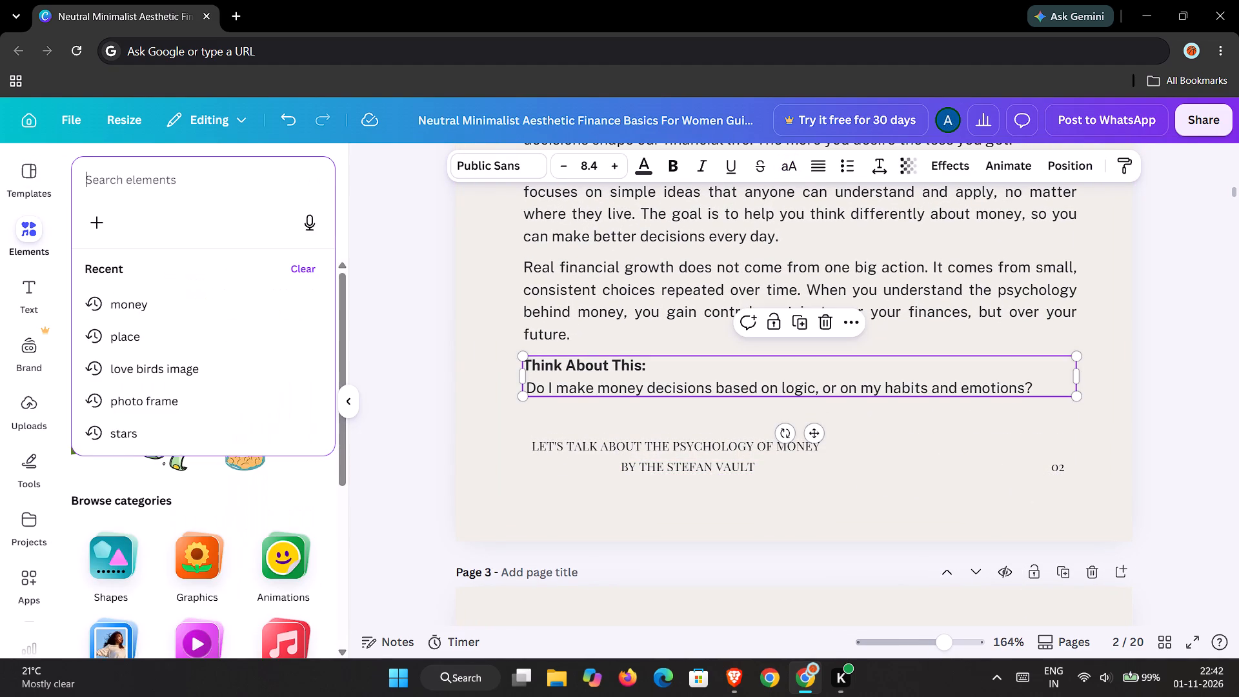
text(underline)
key(Return)
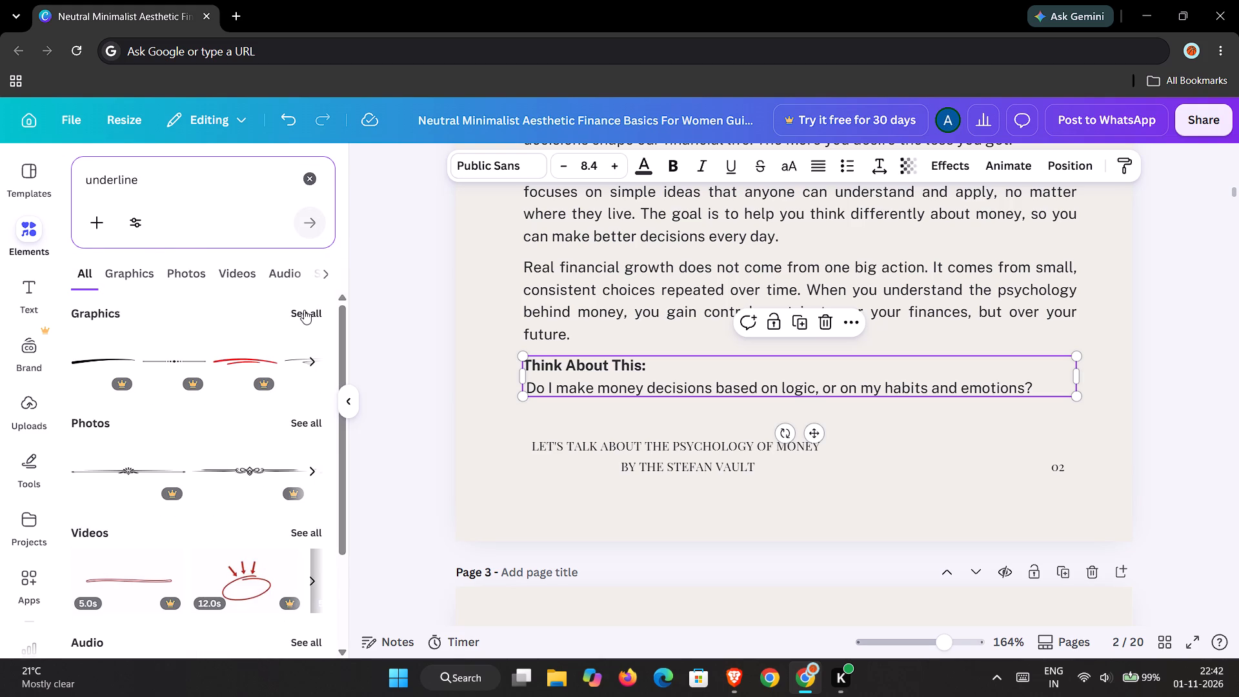
click(304, 310)
scroll(217, 412, down, 1)
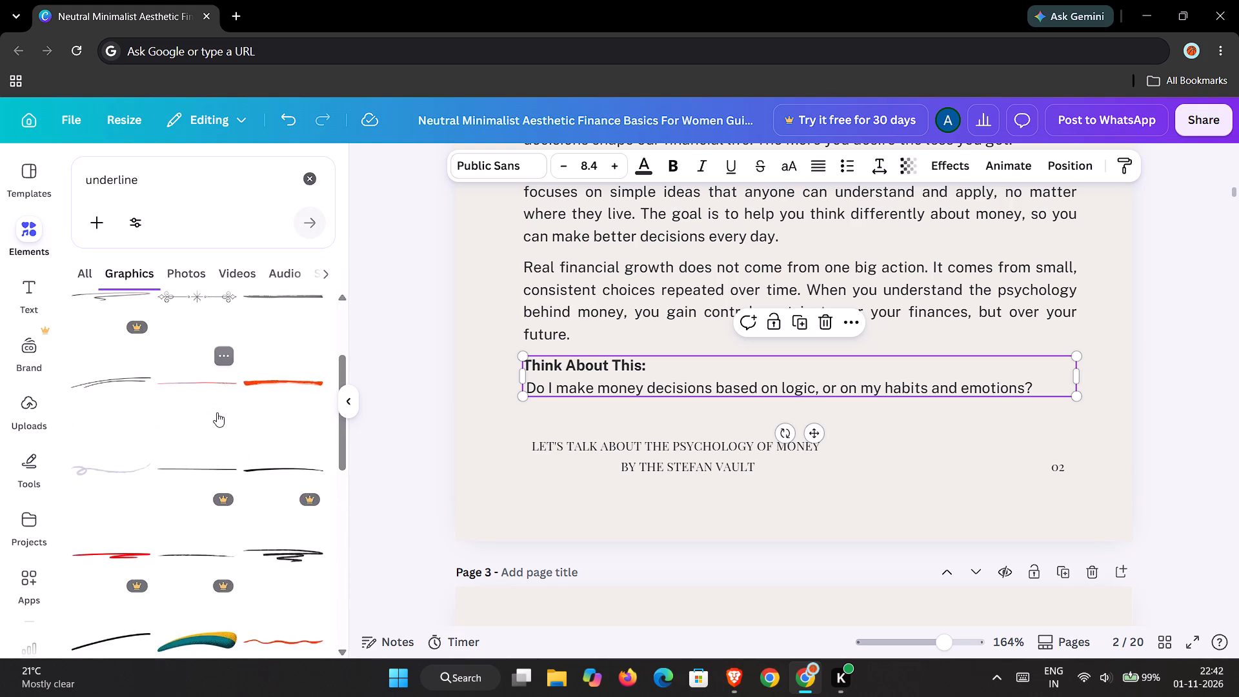
scroll(217, 412, down, 2)
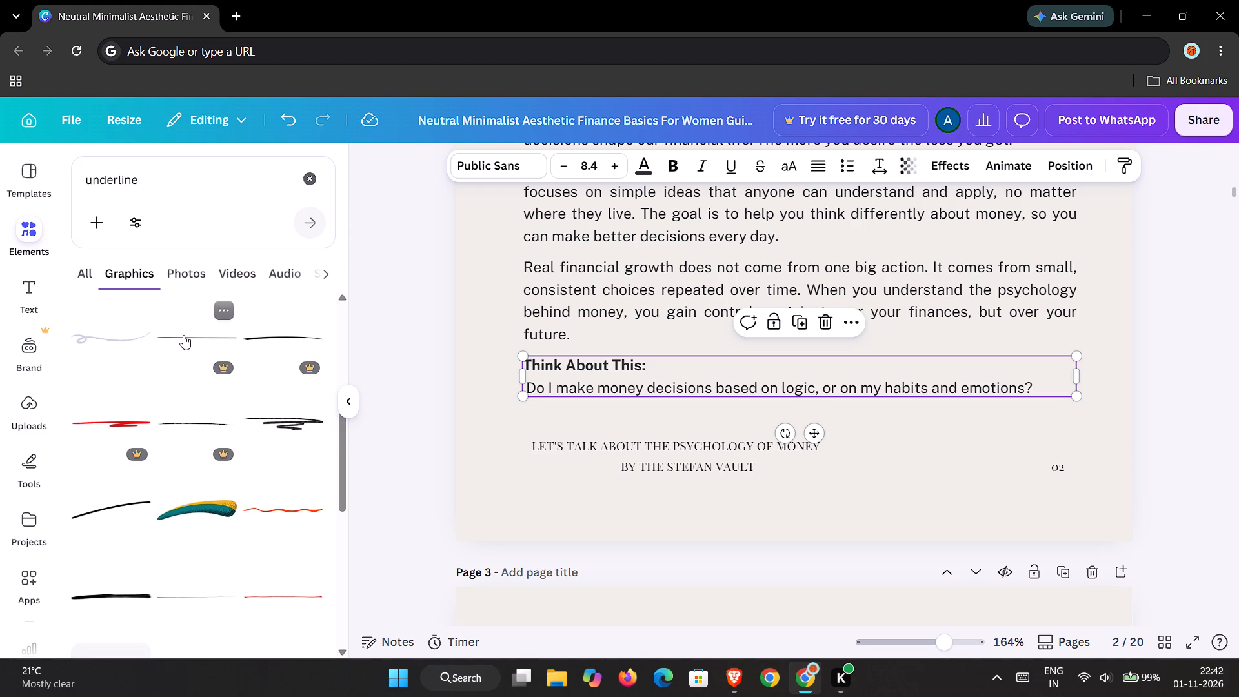
scroll(183, 335, down, 3)
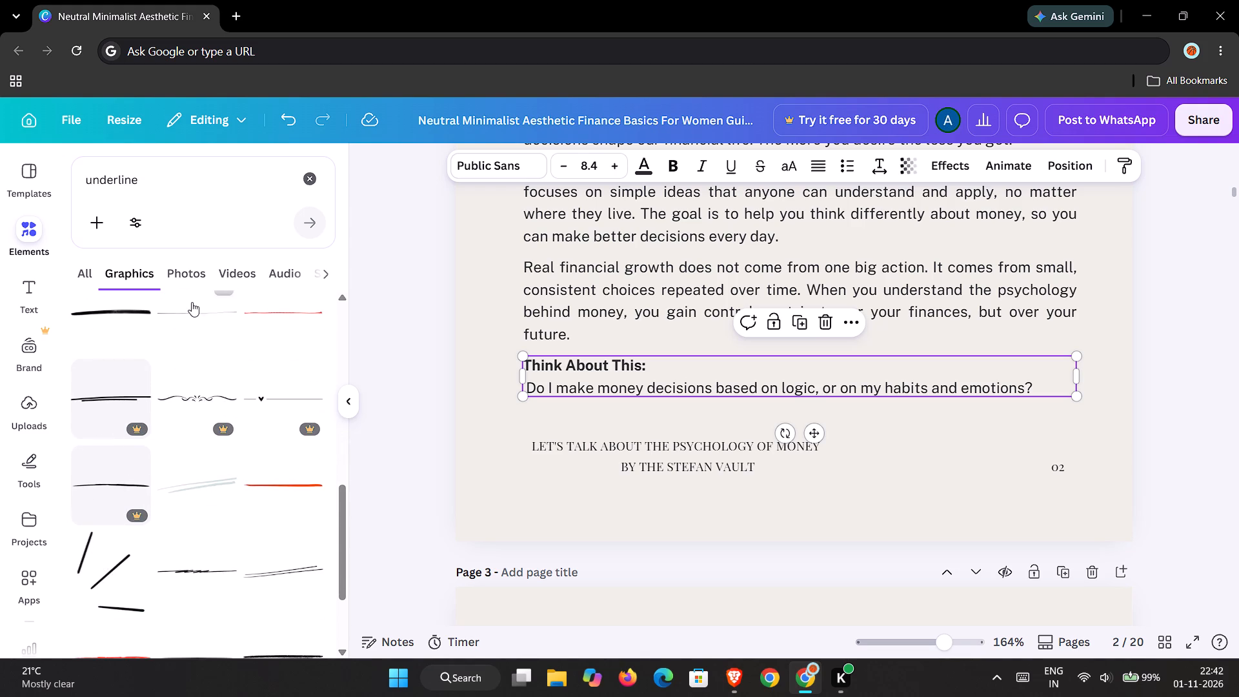
click(192, 302)
Move the new line down page 2 to sit just beneath "Think About This:", flush with the text's left edge.
scroll(565, 368, up, 4)
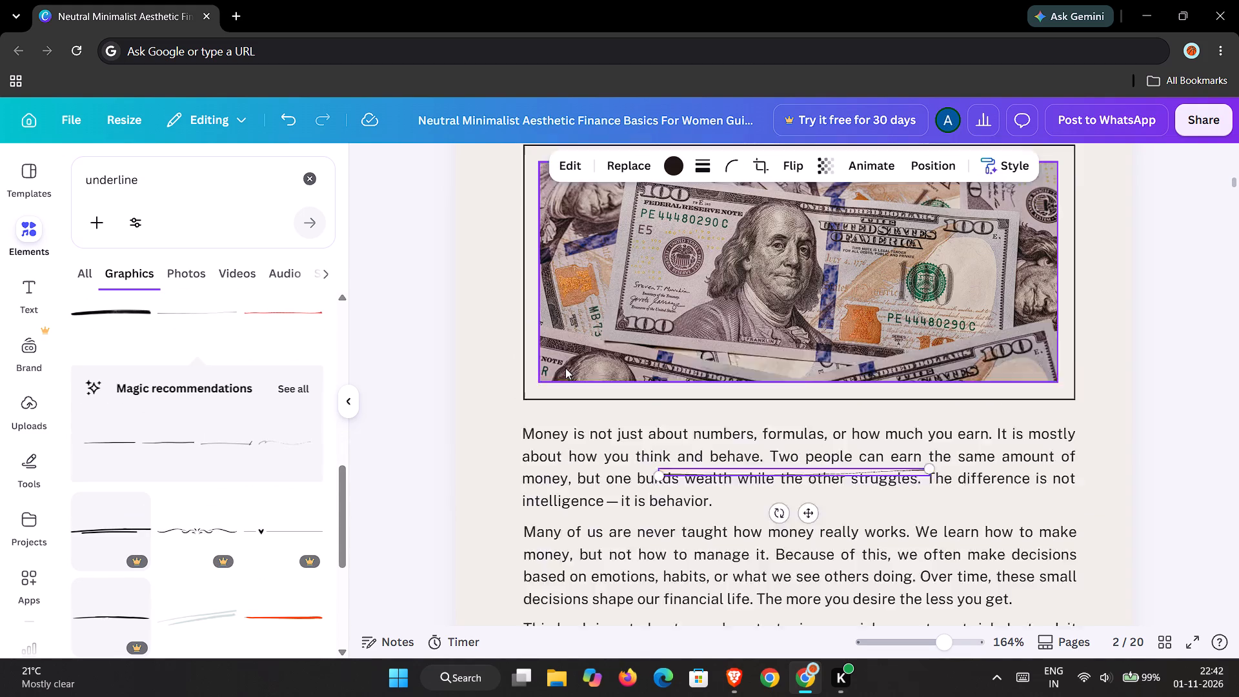
scroll(565, 368, down, 2)
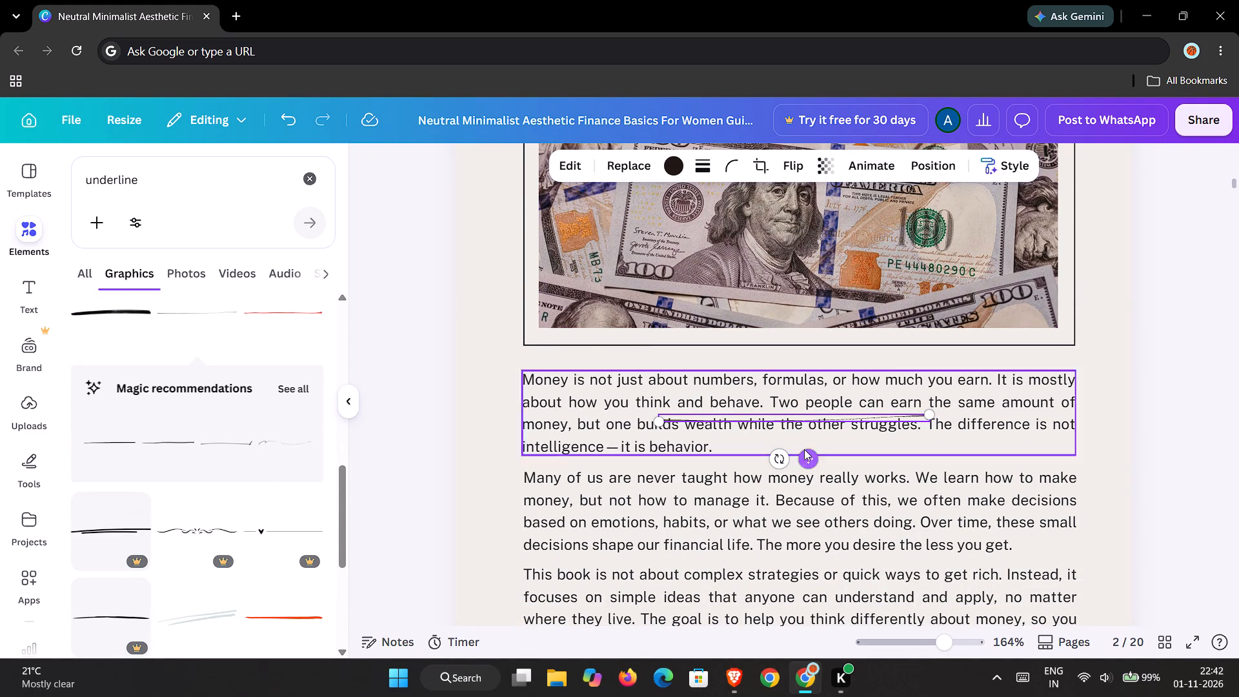
drag(809, 458, 803, 600)
scroll(803, 600, down, 1)
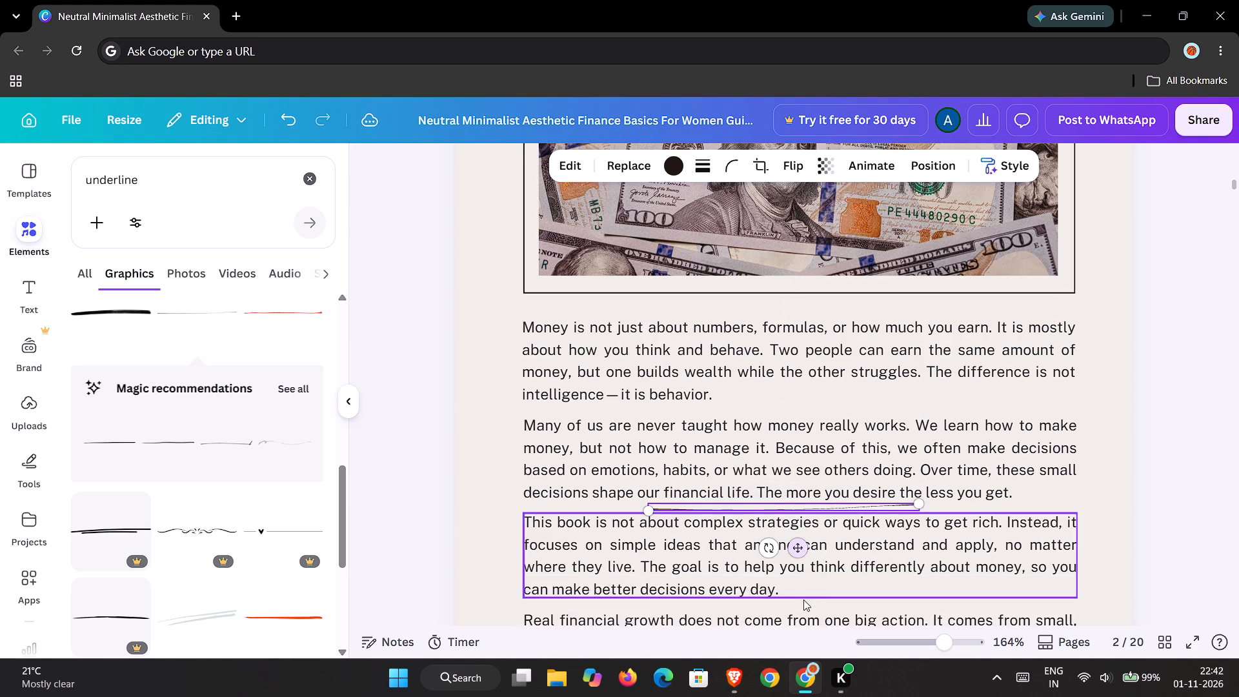
scroll(803, 600, down, 3)
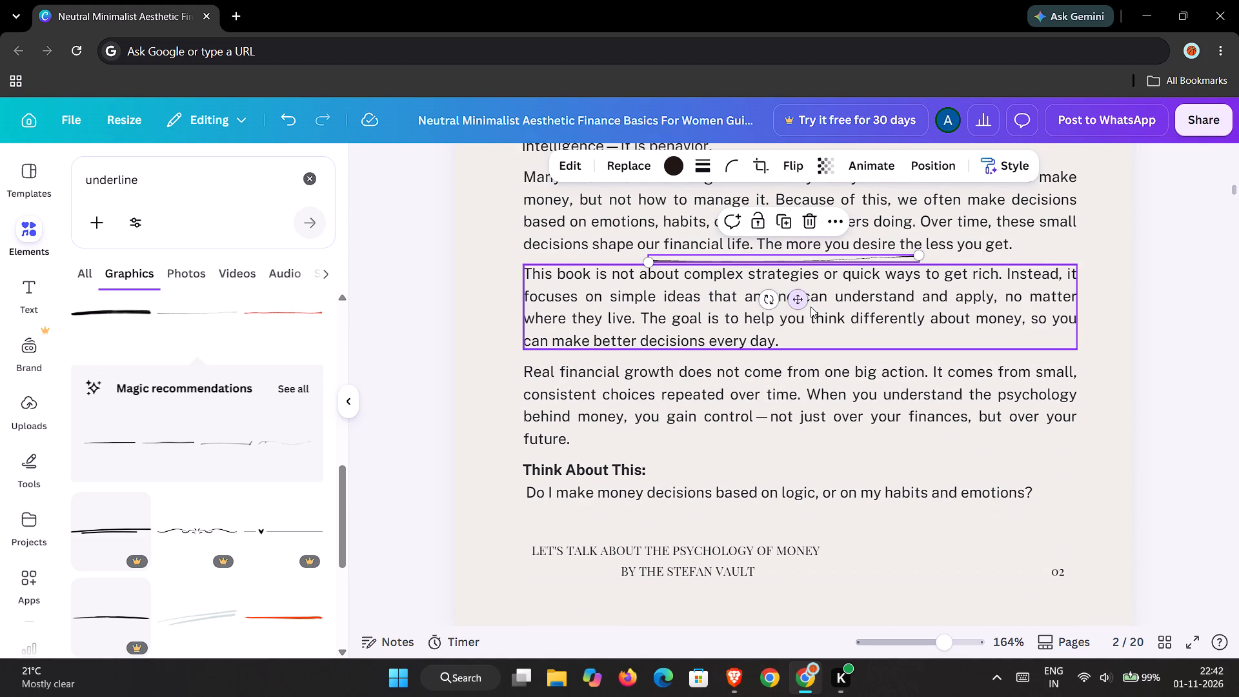
drag(801, 297, 702, 521)
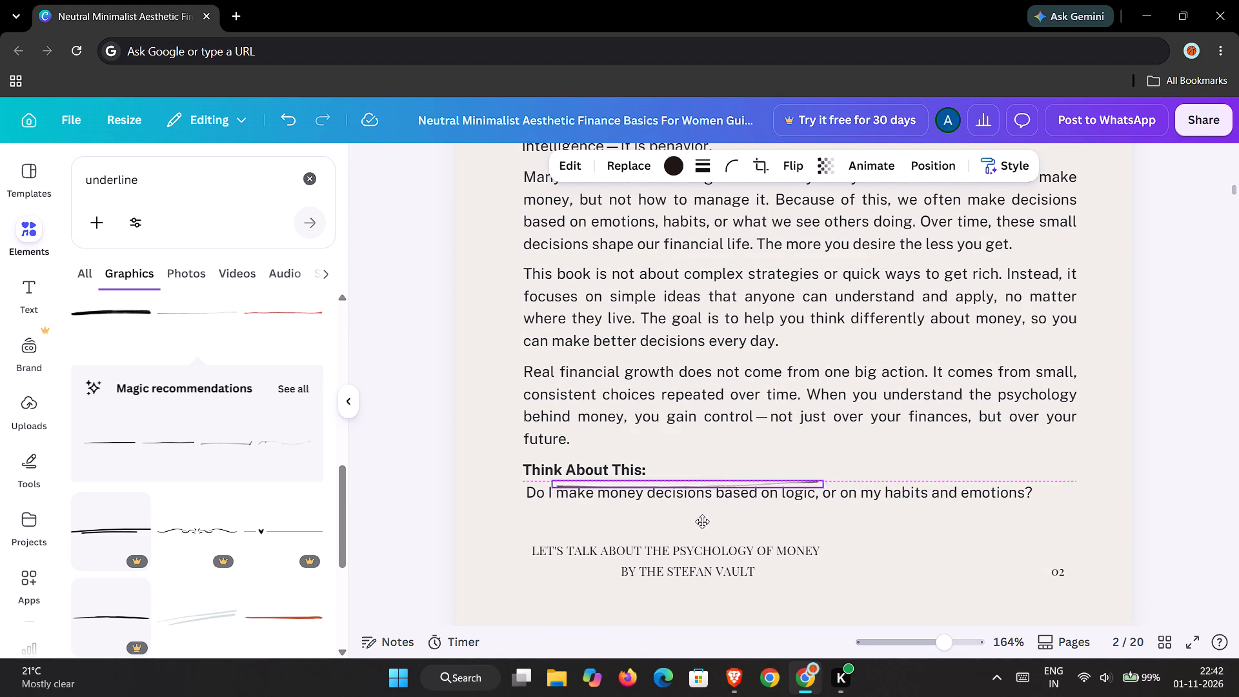
drag(702, 521, 675, 513)
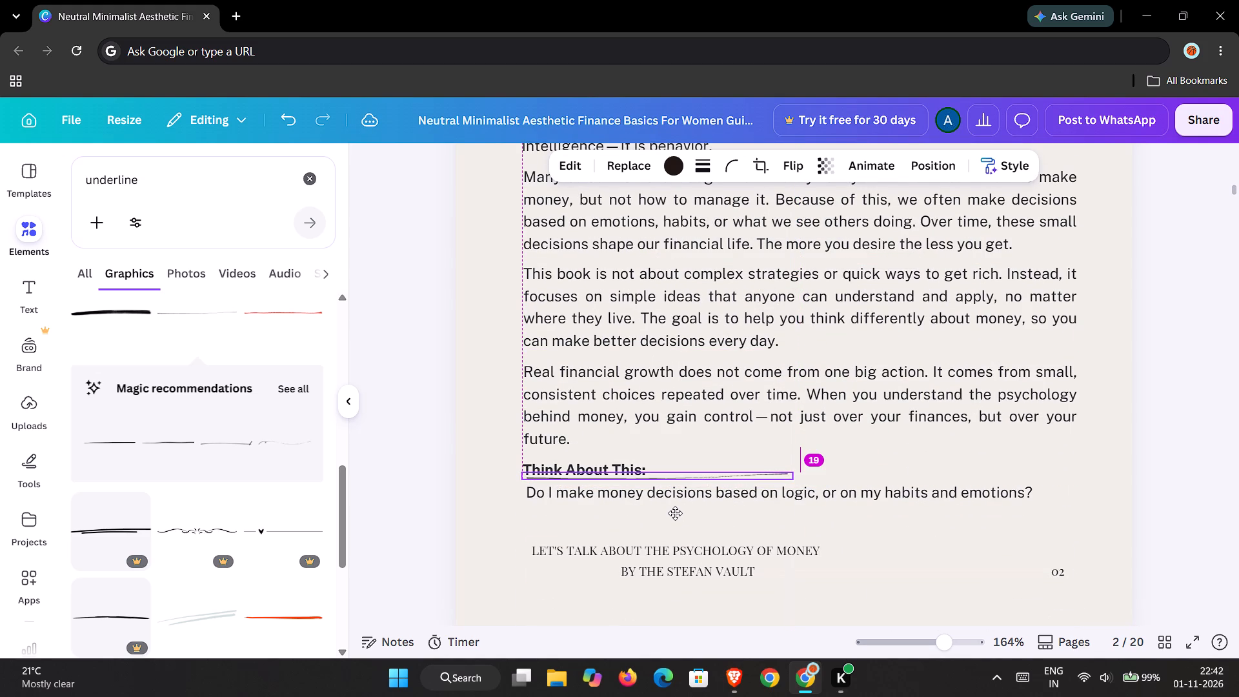
drag(675, 513, 669, 514)
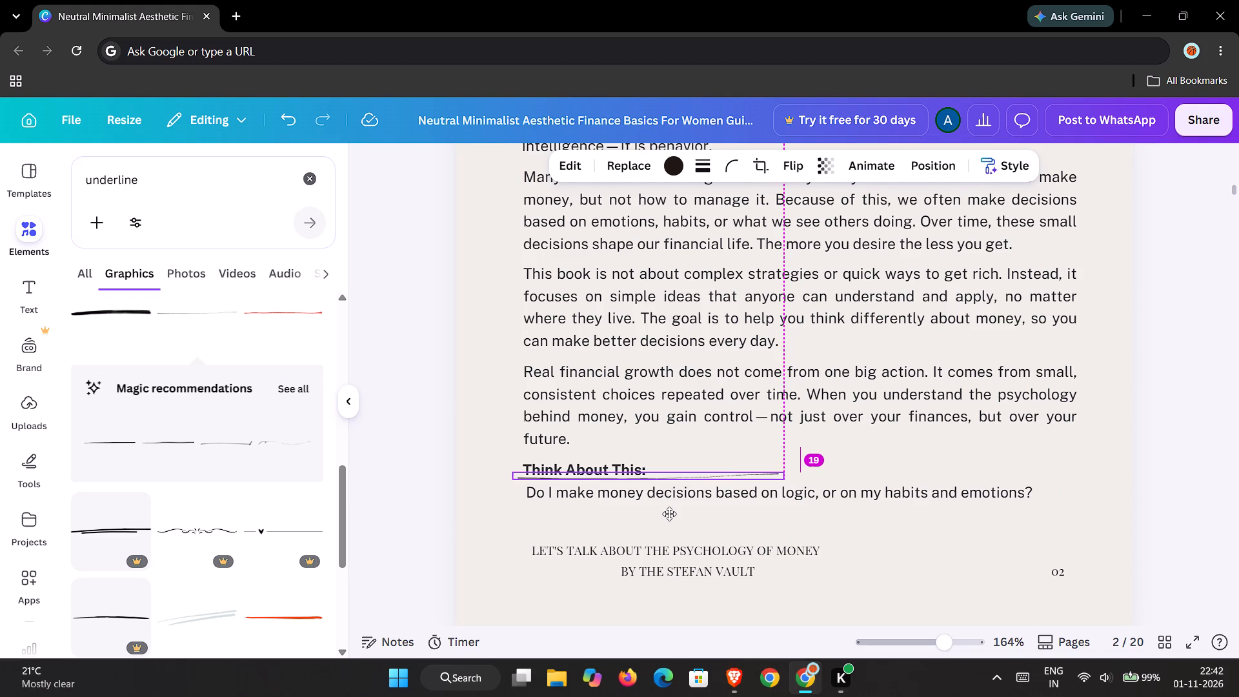
drag(669, 514, 670, 514)
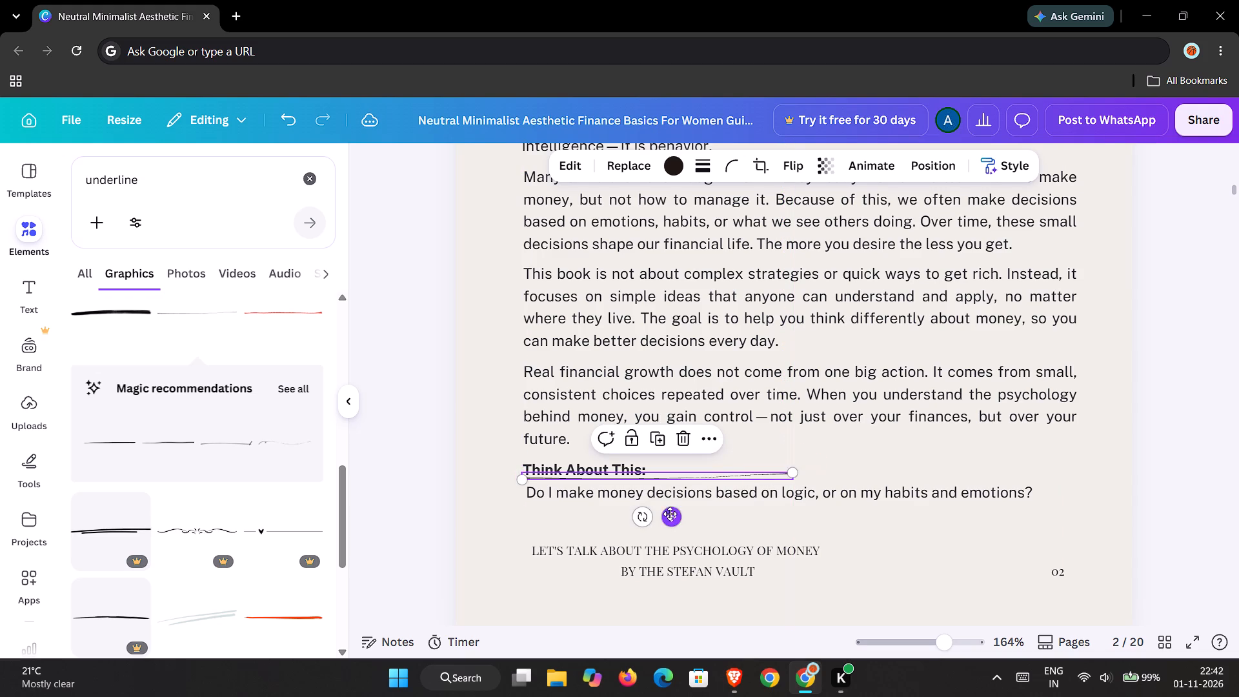
Shorten the line under "Think About This:" to about 196 wide.
drag(792, 476, 700, 491)
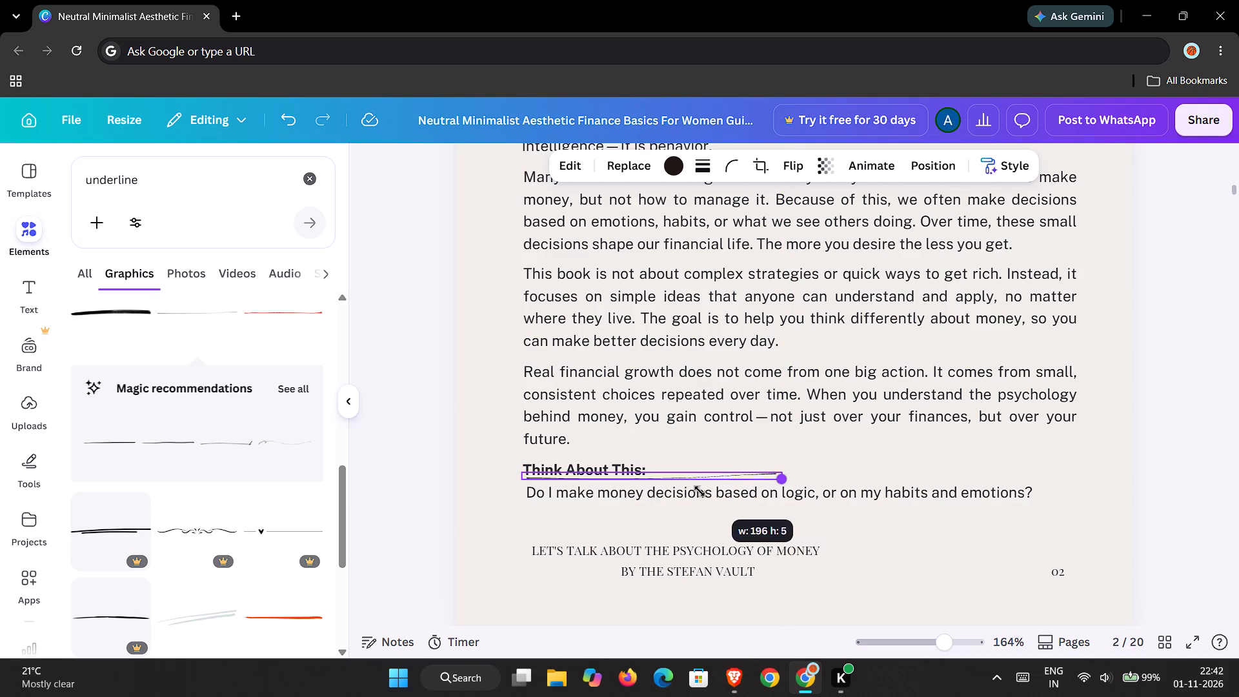
drag(700, 491, 694, 492)
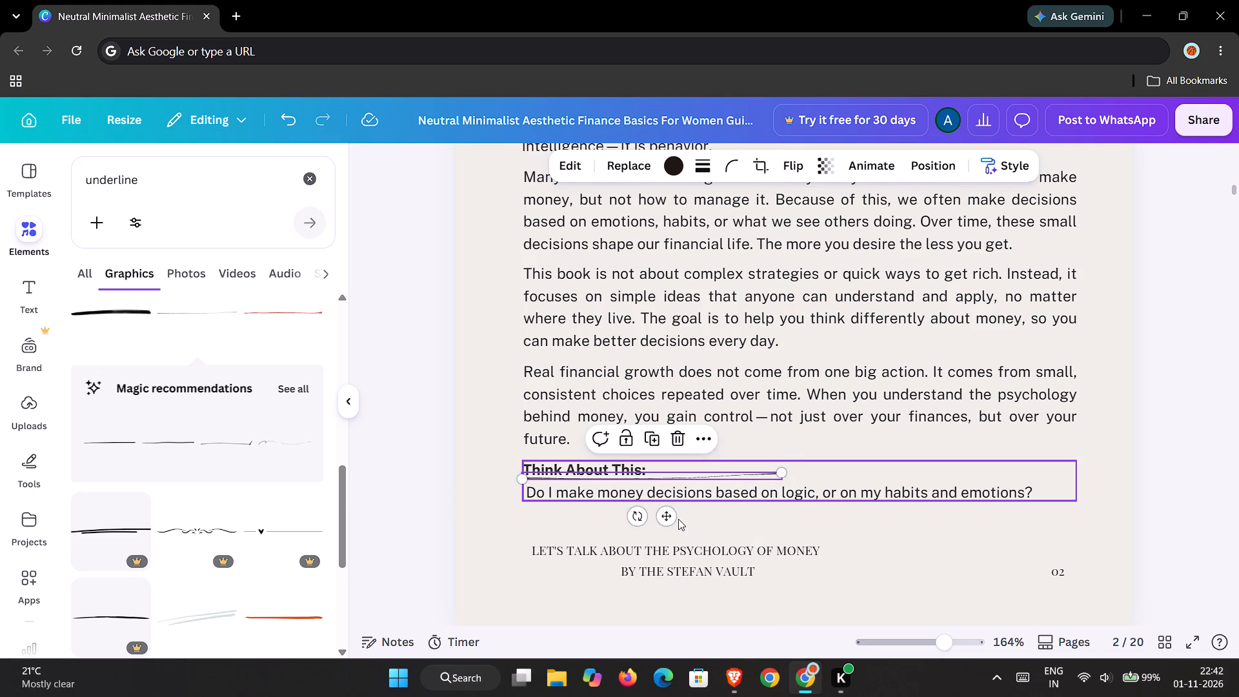
drag(780, 473, 658, 472)
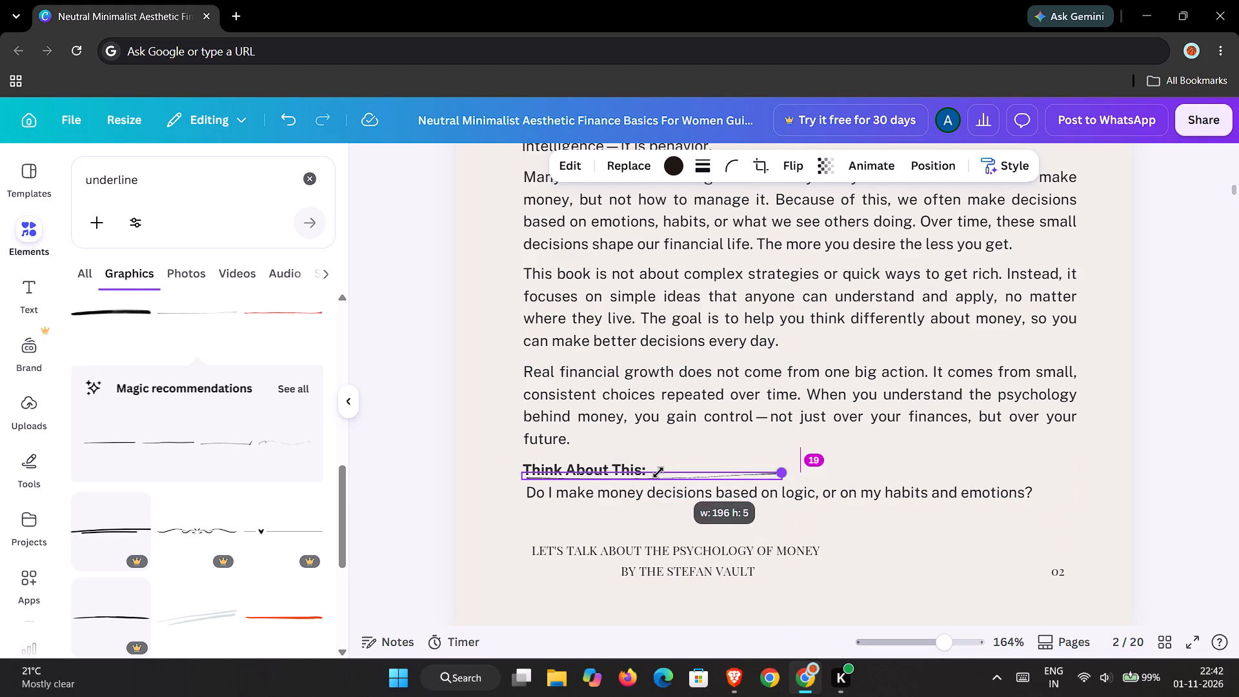
drag(658, 472, 914, 402)
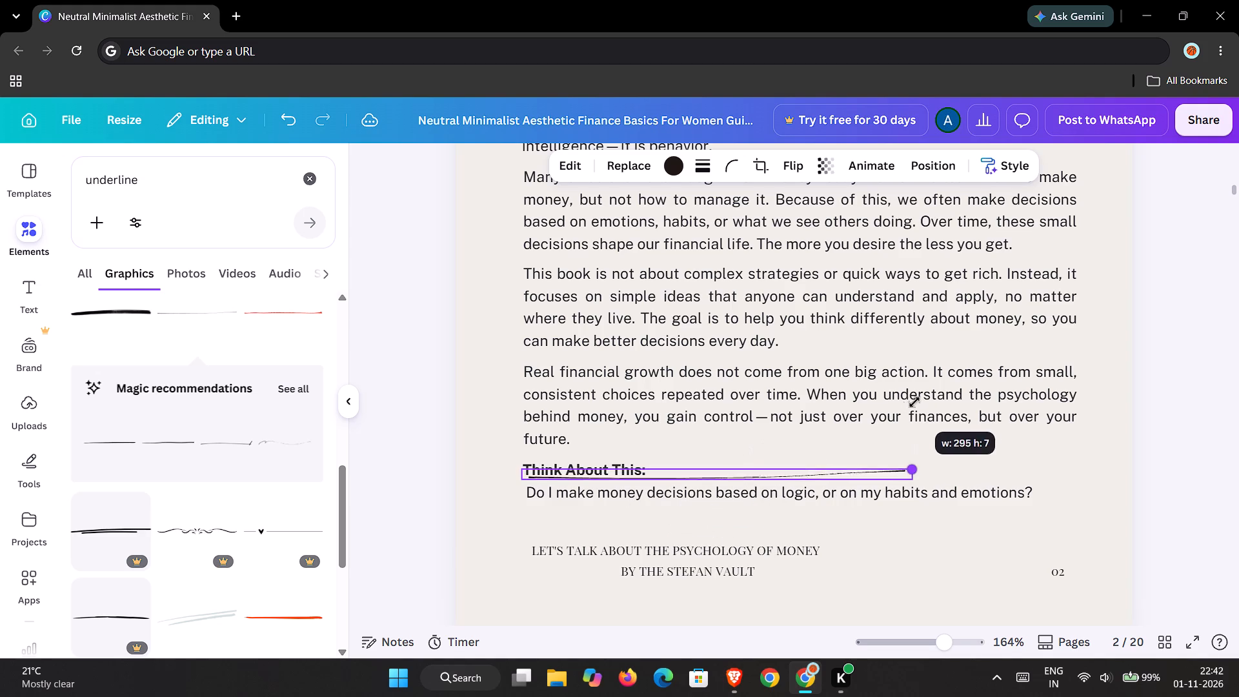
drag(914, 402, 605, 460)
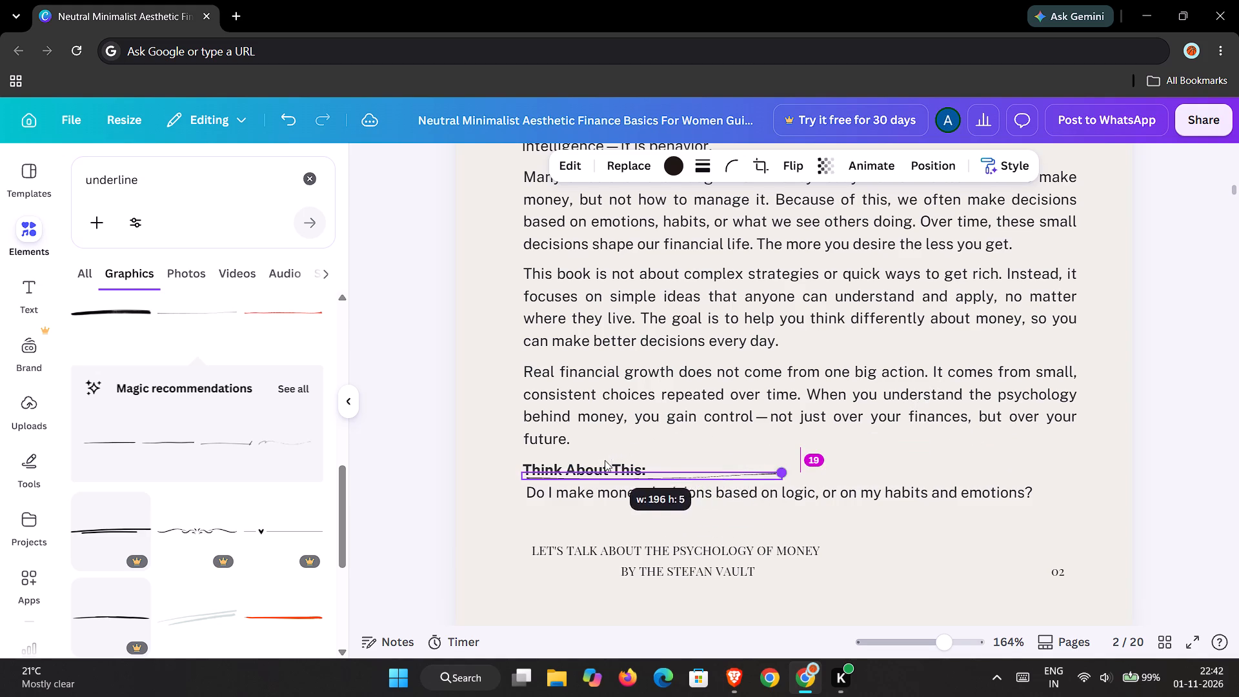
click(814, 527)
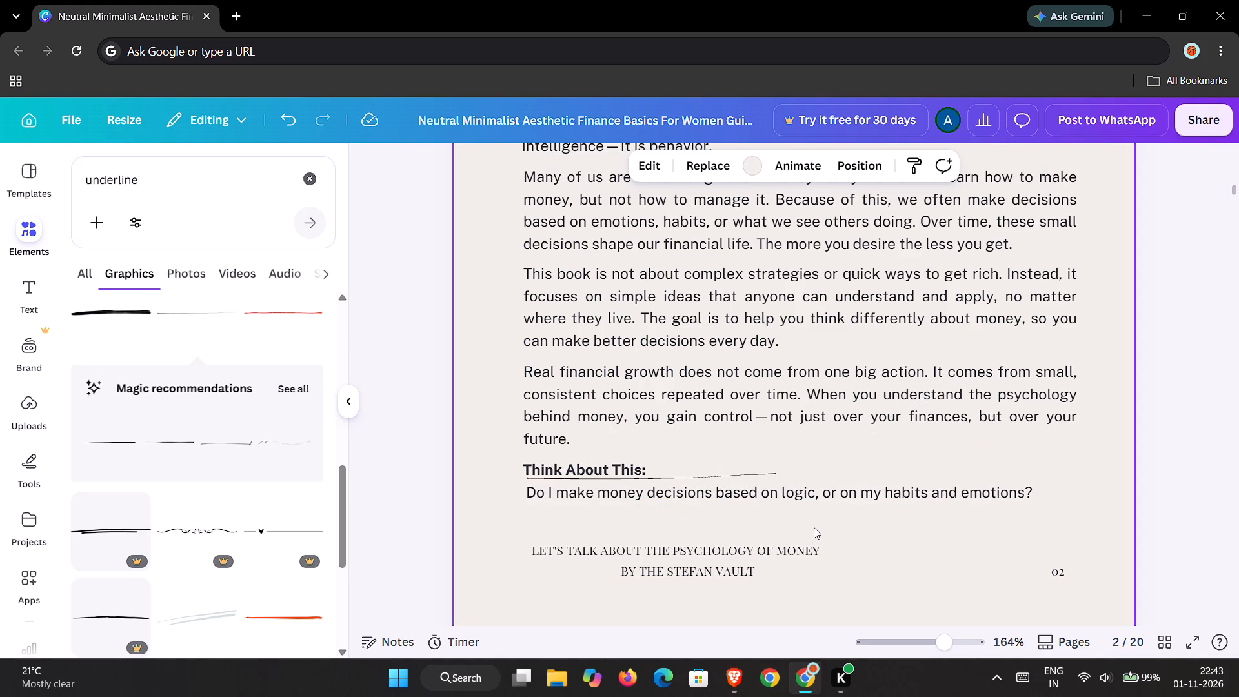
click(718, 472)
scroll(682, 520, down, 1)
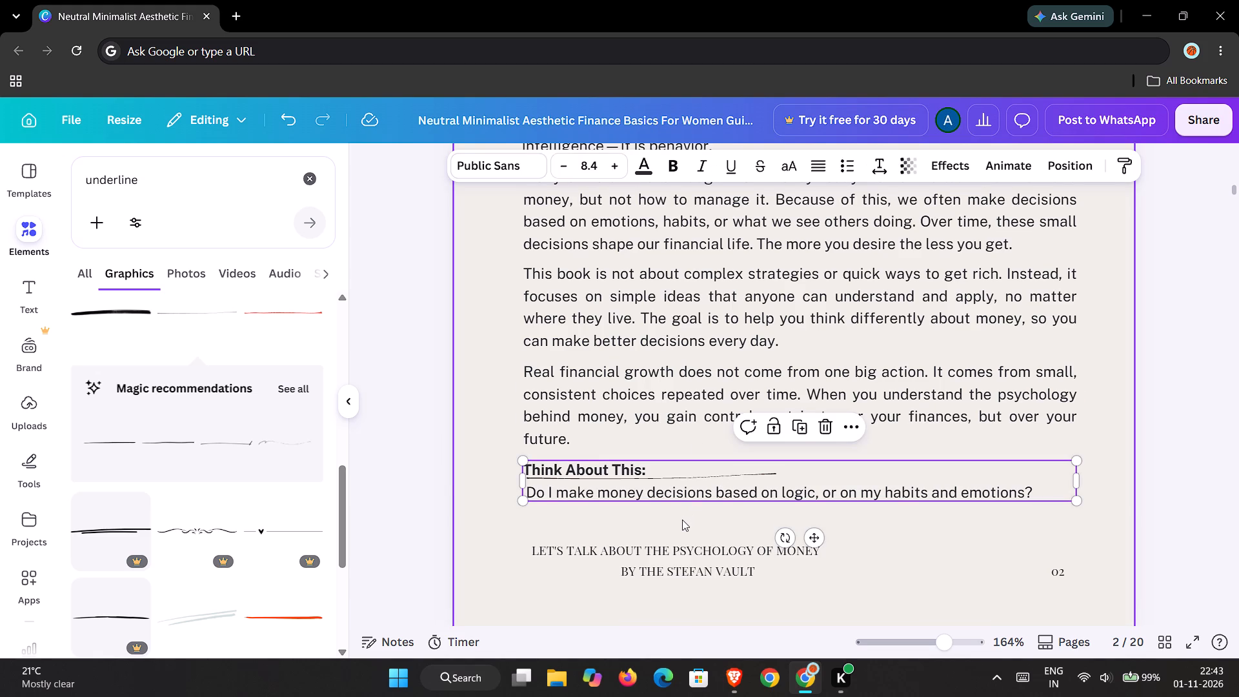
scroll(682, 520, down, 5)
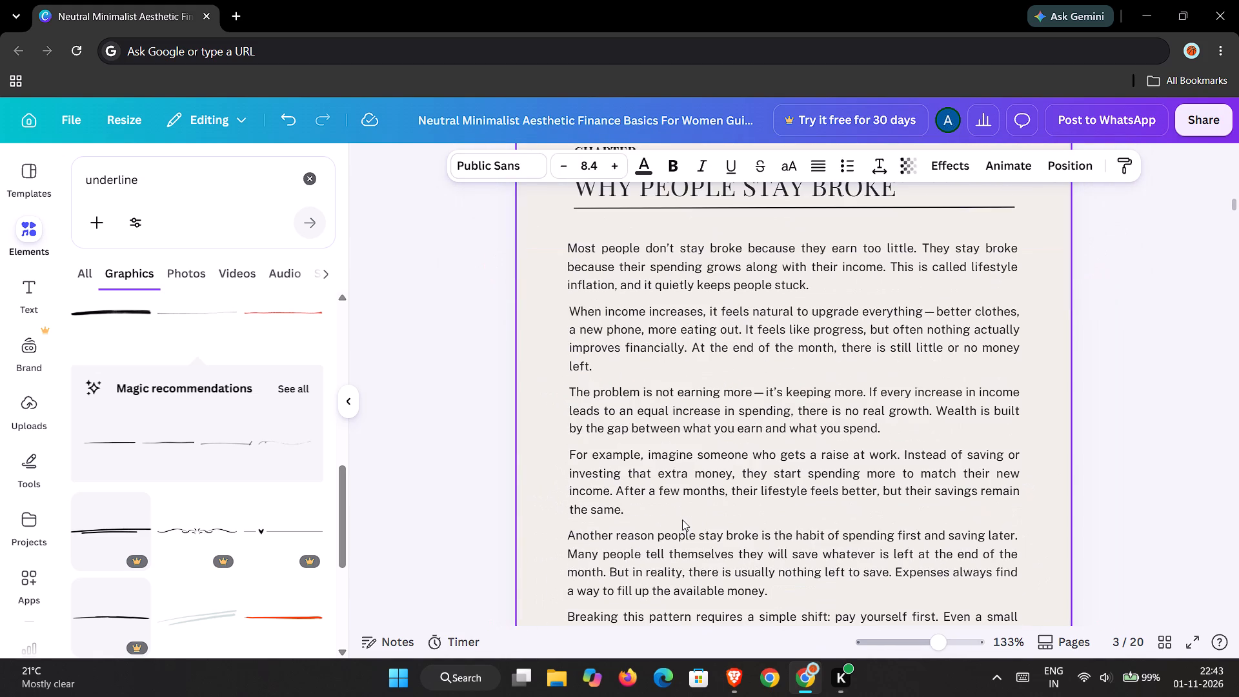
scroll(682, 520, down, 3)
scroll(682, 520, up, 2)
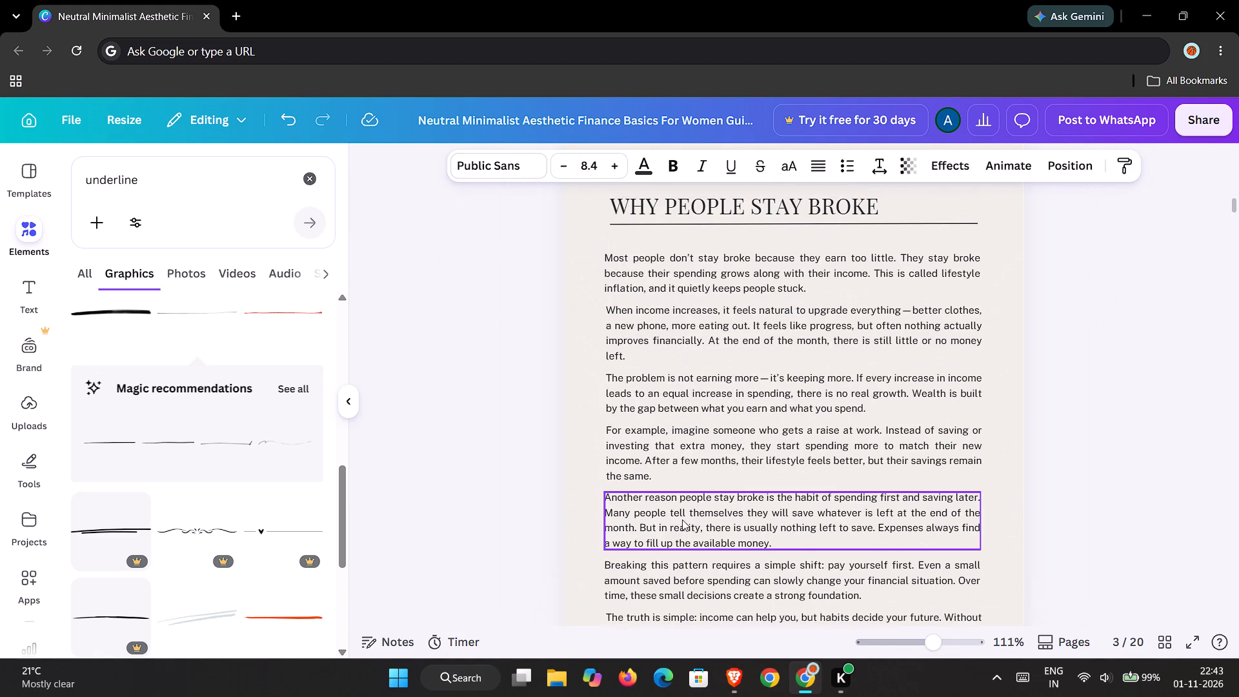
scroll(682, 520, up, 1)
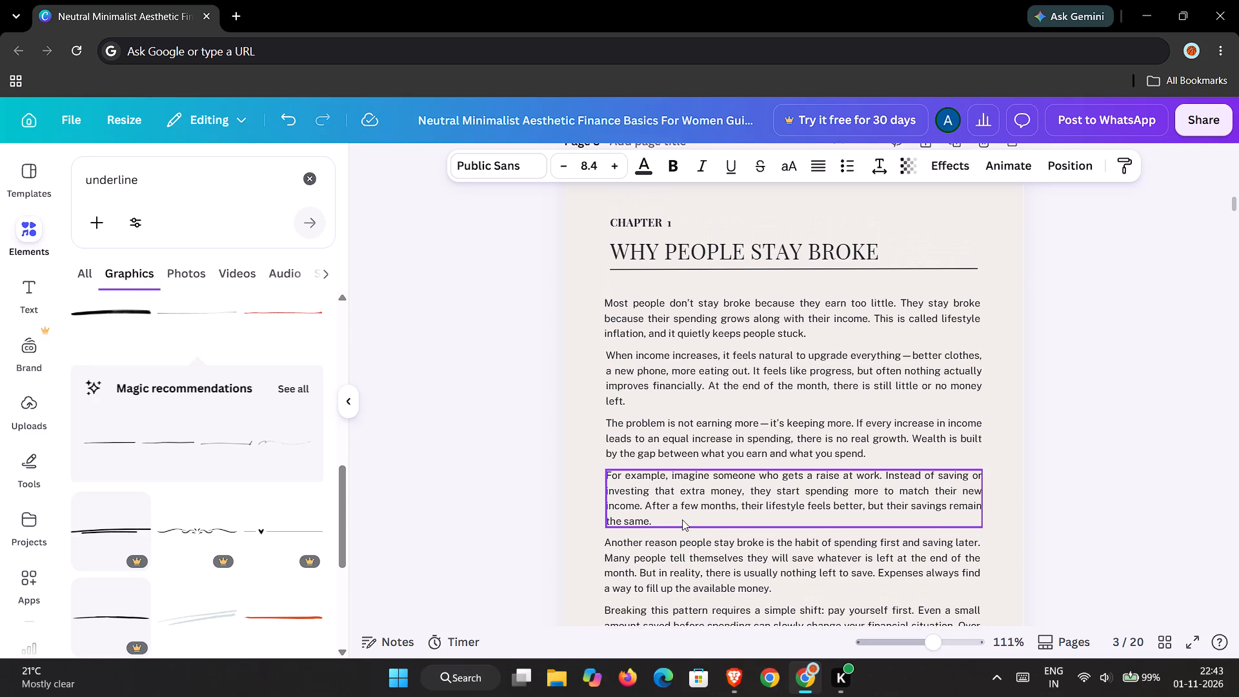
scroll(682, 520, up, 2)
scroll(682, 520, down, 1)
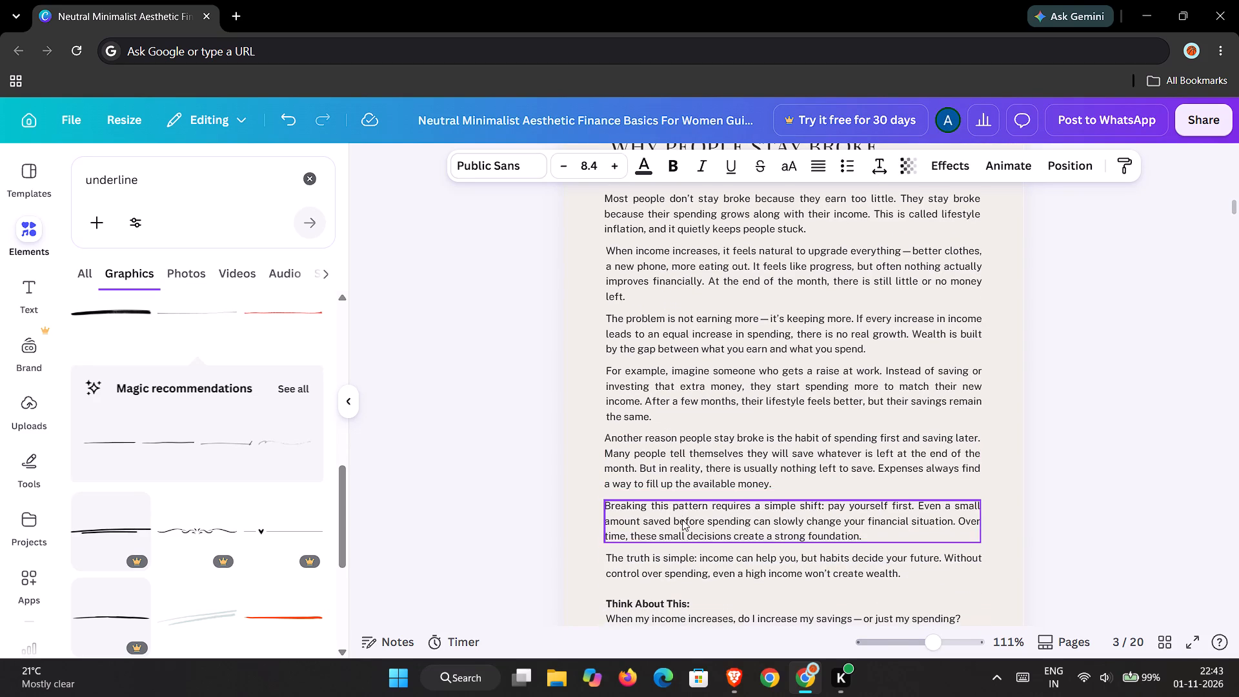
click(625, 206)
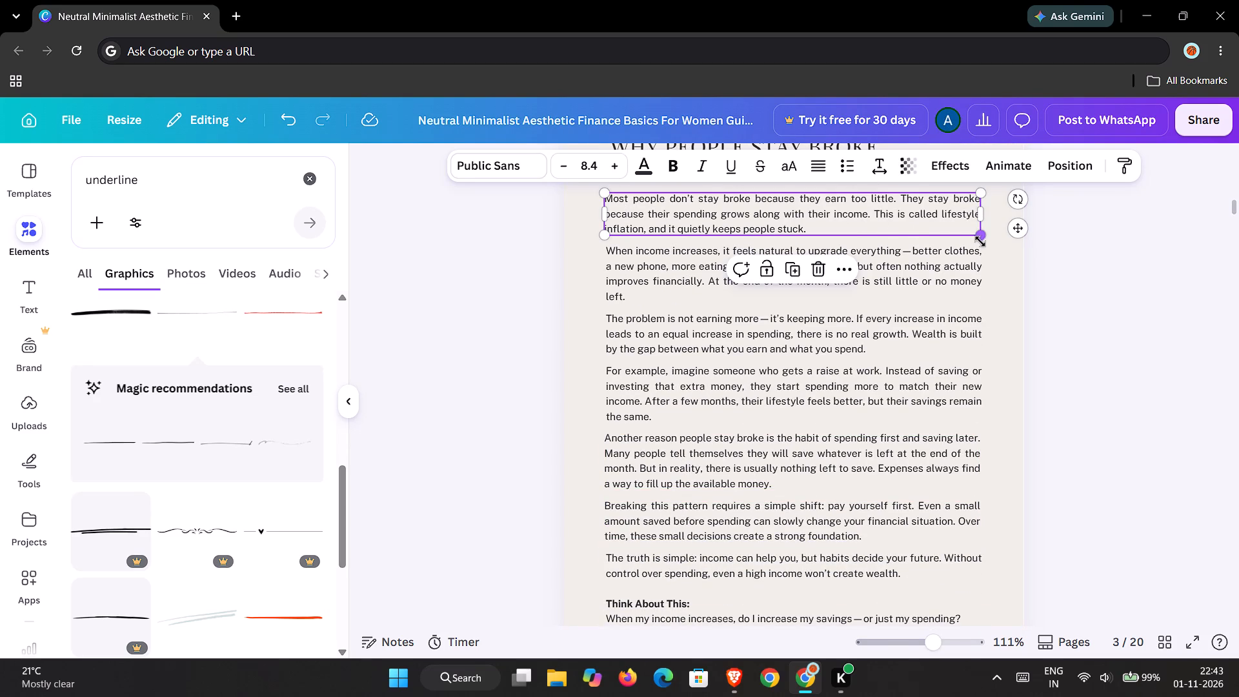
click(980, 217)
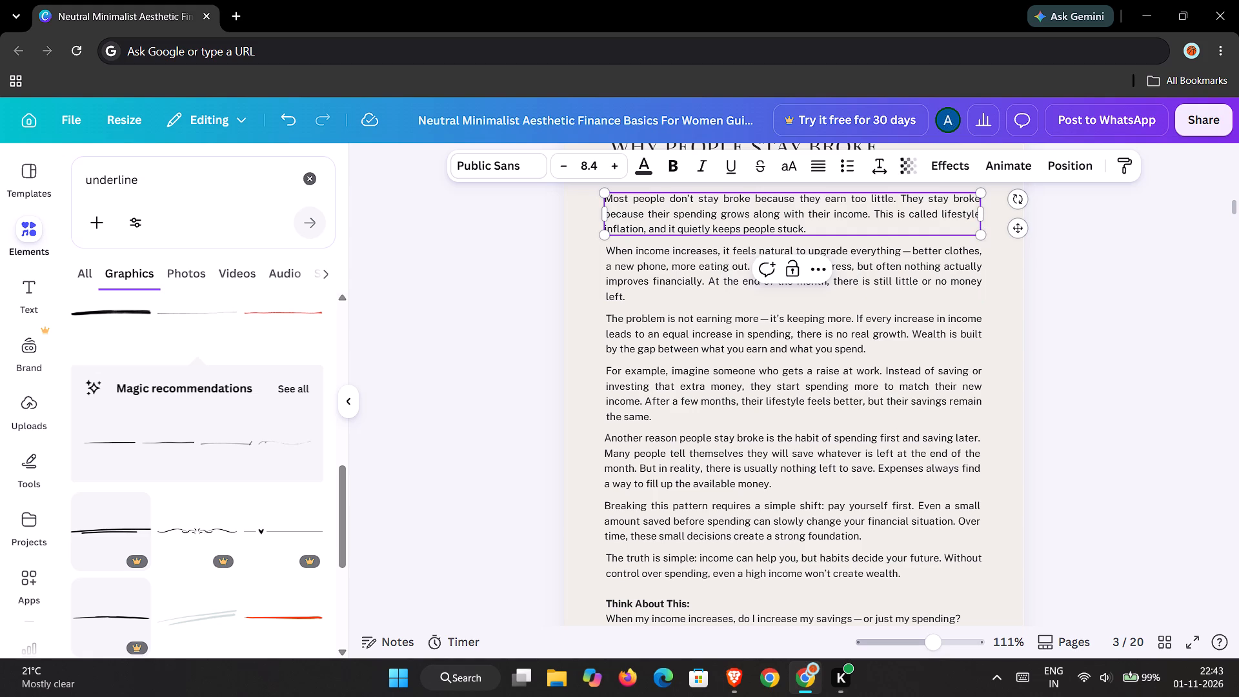
Duplicate the line under page 3's "WHY PEOPLE STAY BROKE" heading and place the copy between "CHAPTER 1" and the heading, aligned with the original.
scroll(820, 383, up, 2)
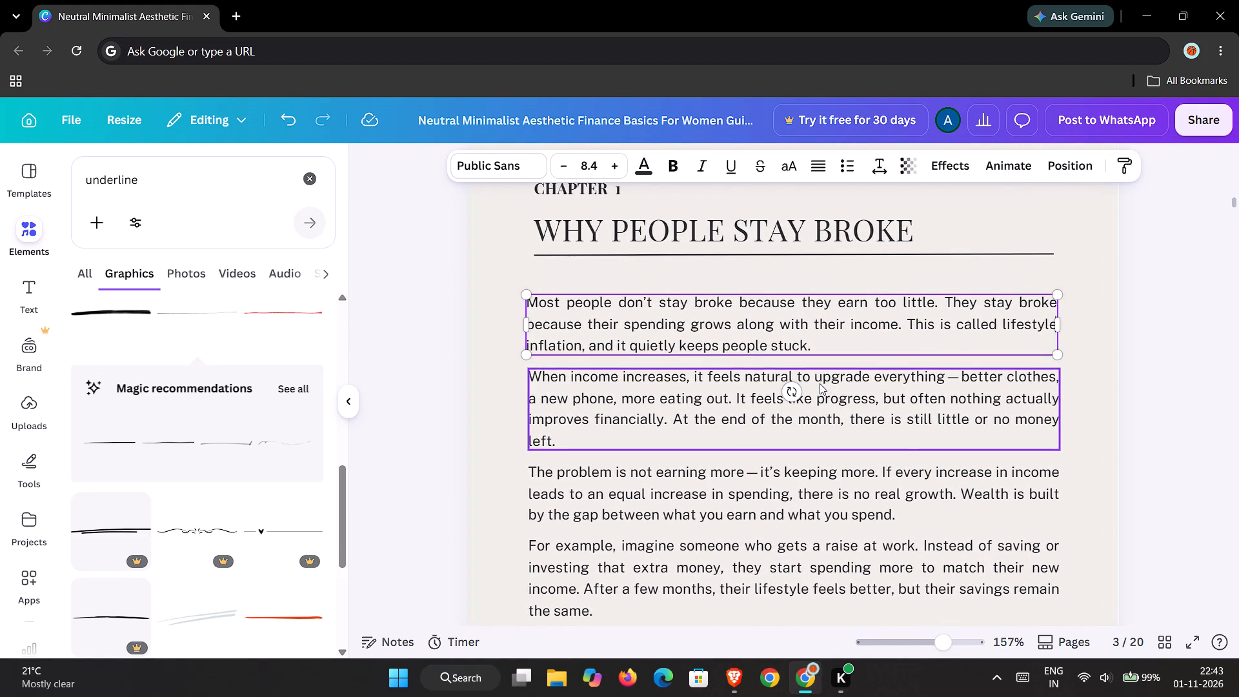
scroll(803, 265, up, 2)
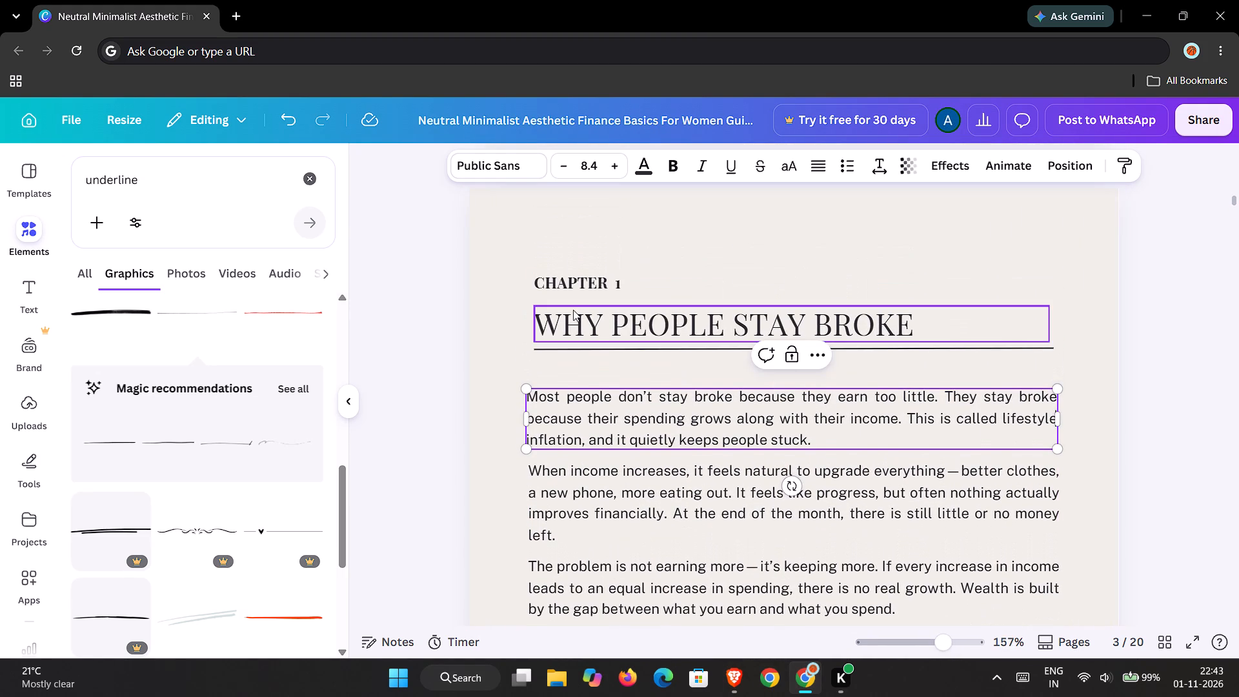
click(617, 350)
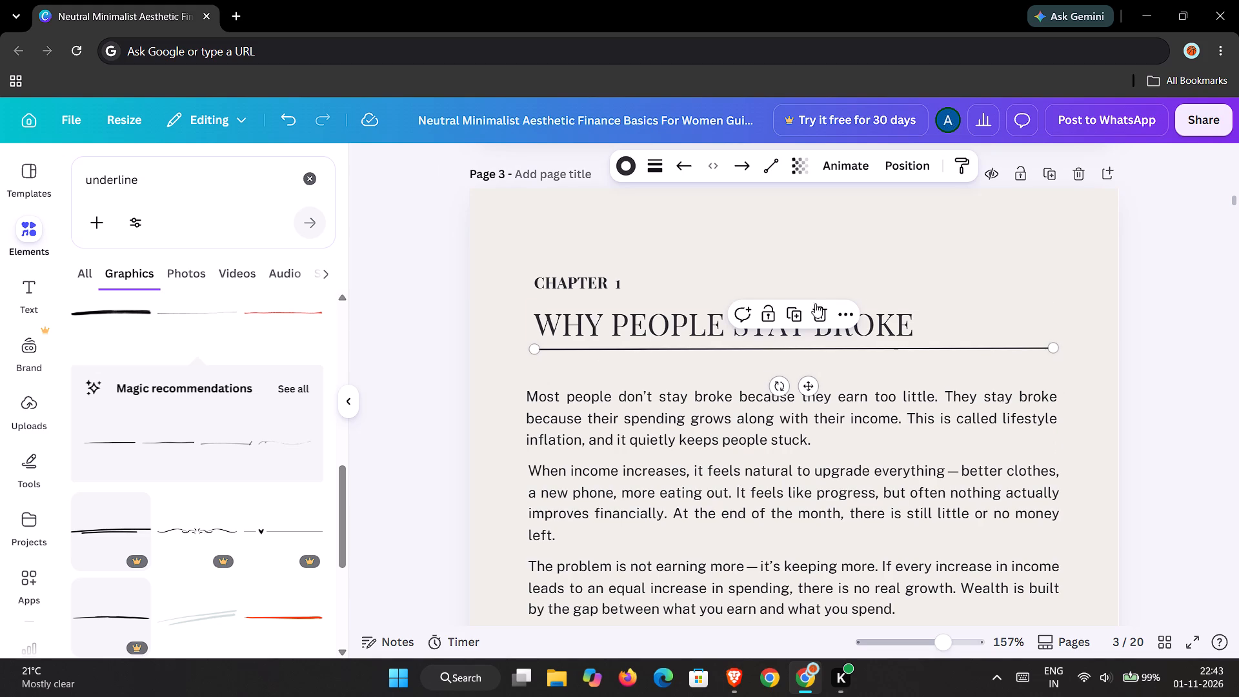
click(787, 313)
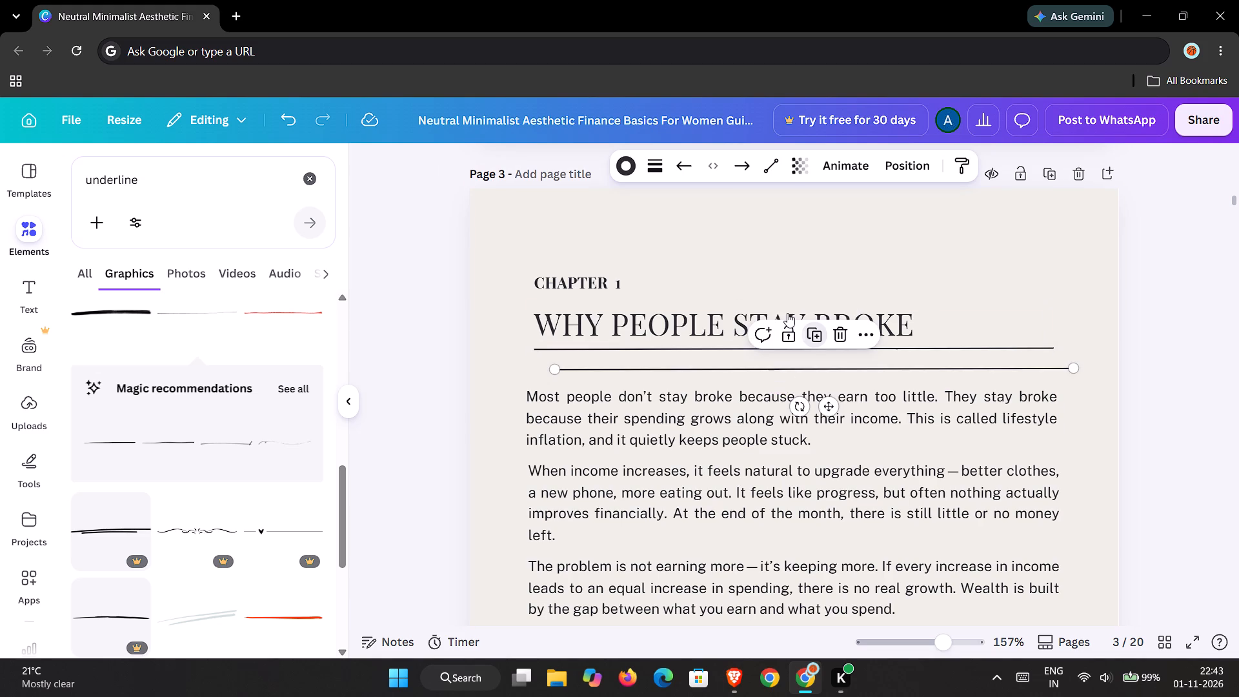
drag(833, 408, 804, 332)
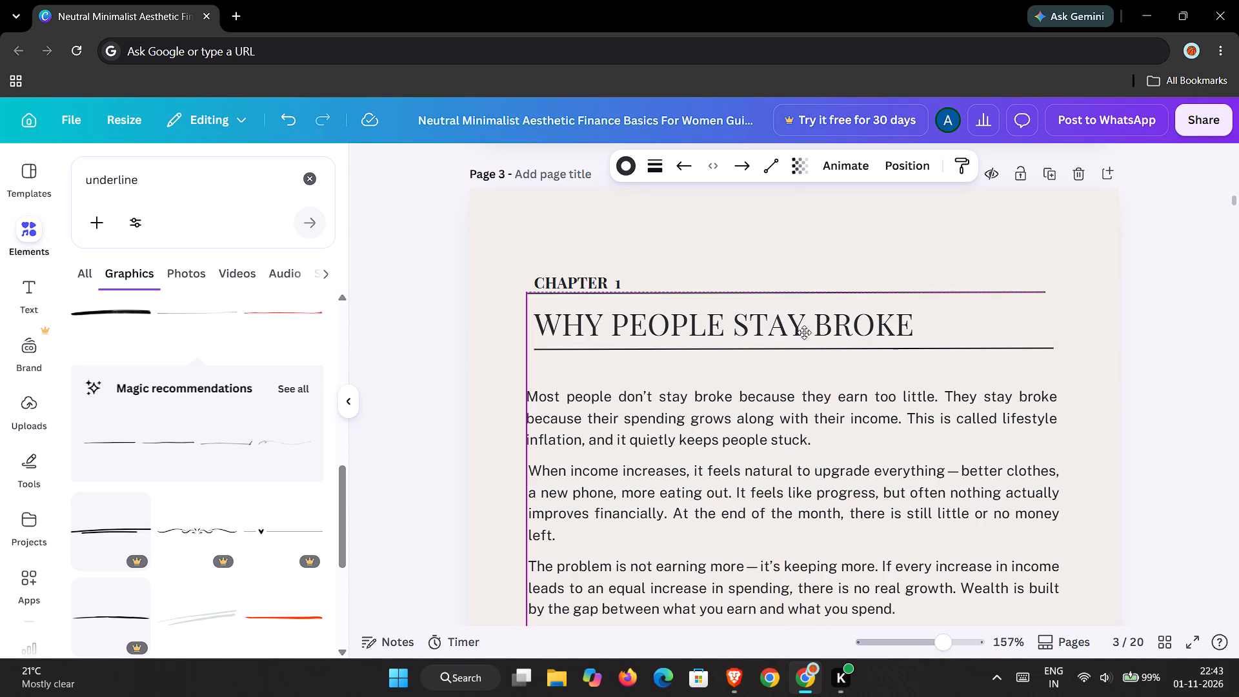
drag(804, 332, 806, 332)
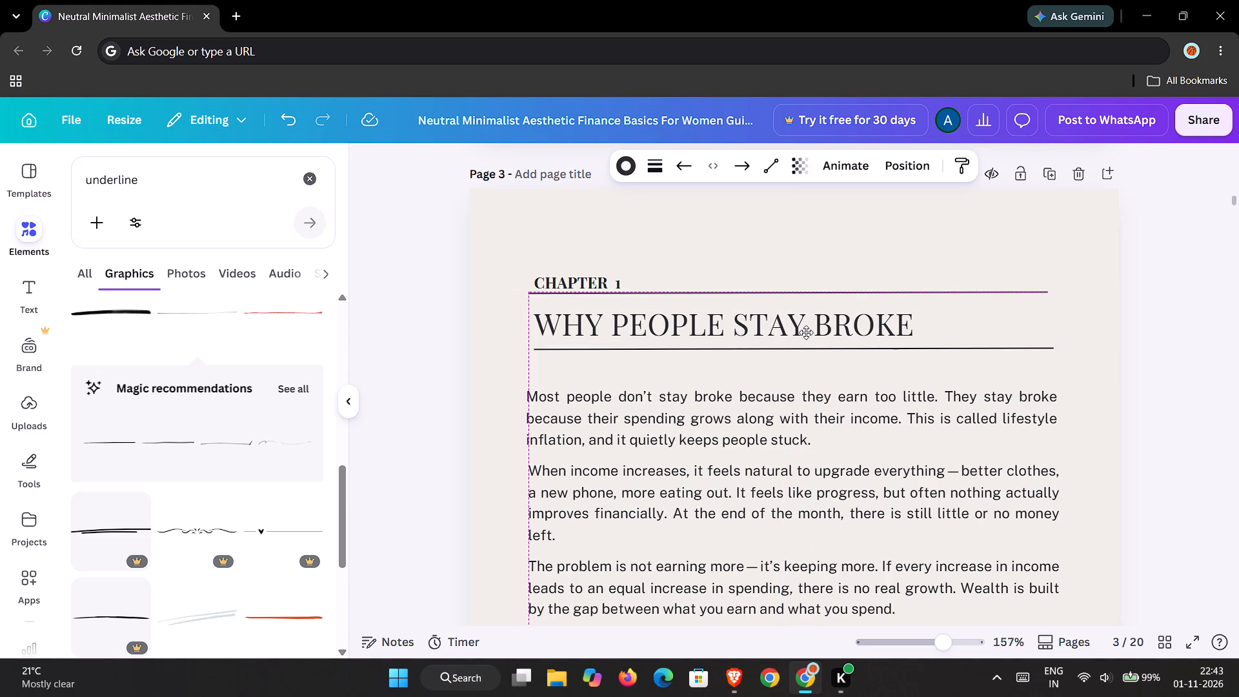
drag(806, 332, 817, 332)
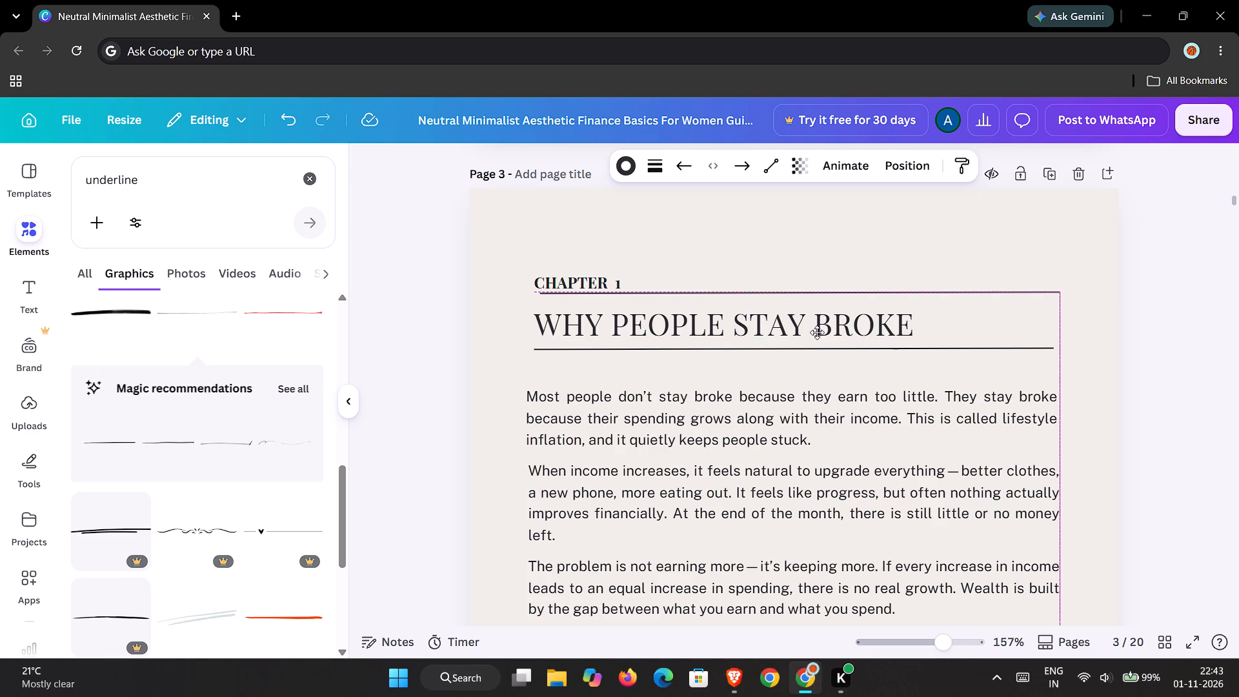
drag(817, 332, 811, 332)
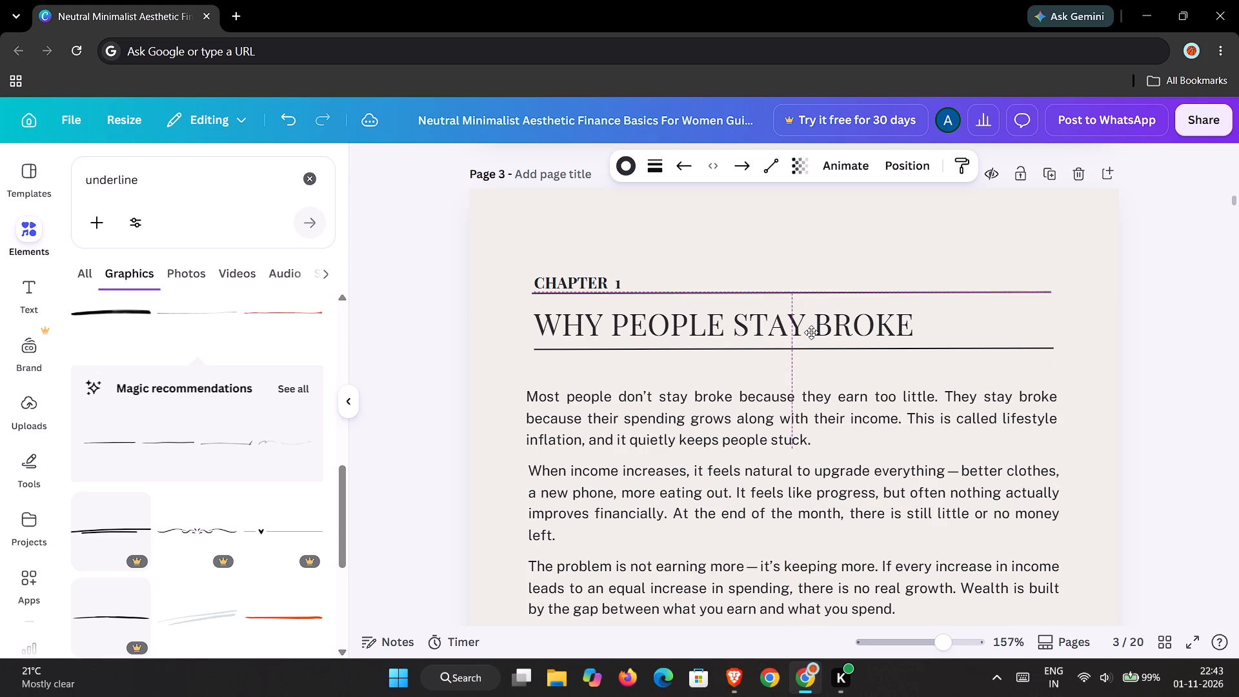
drag(811, 332, 812, 331)
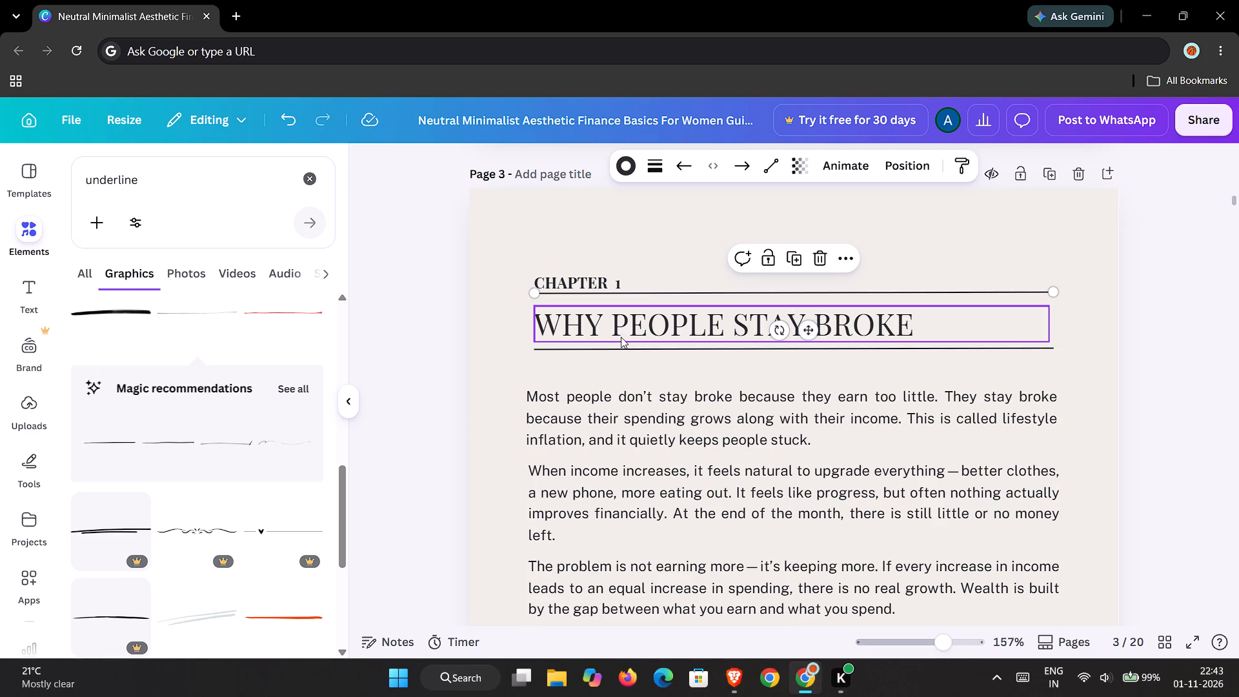
Search the elements for "social pressure" graphics and add the illustration of an orange figure surrounded by pointing hands to page 4.
scroll(549, 364, down, 5)
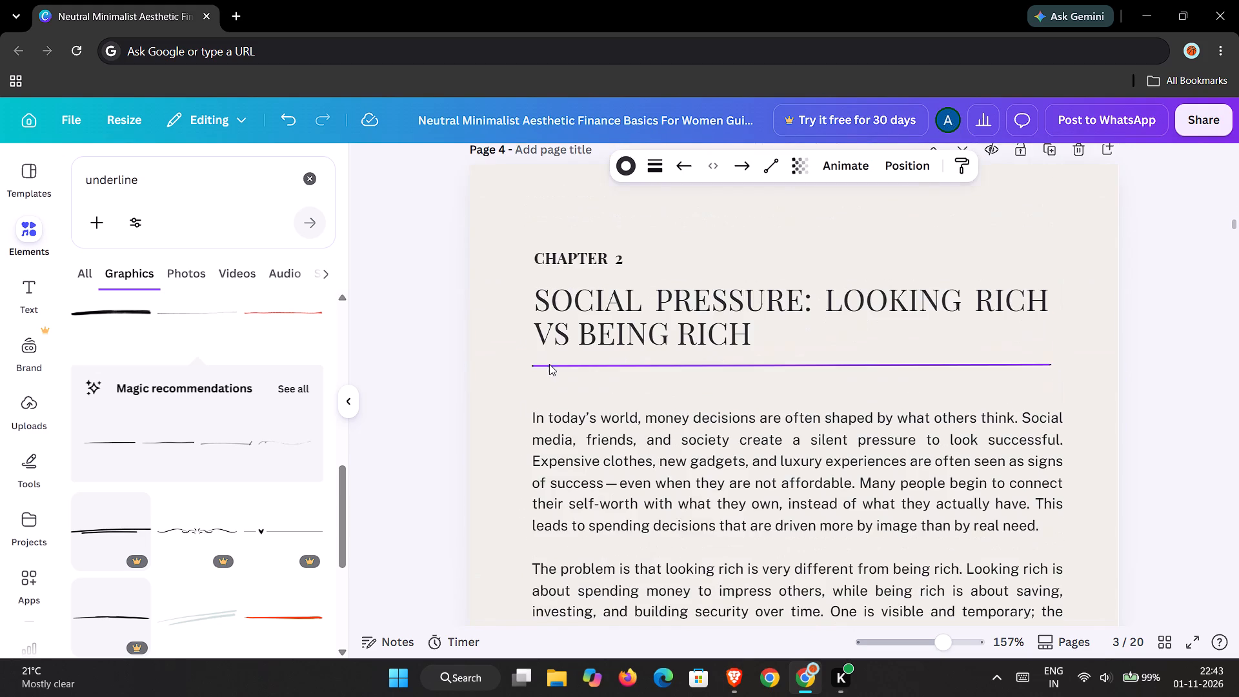
scroll(549, 364, down, 5)
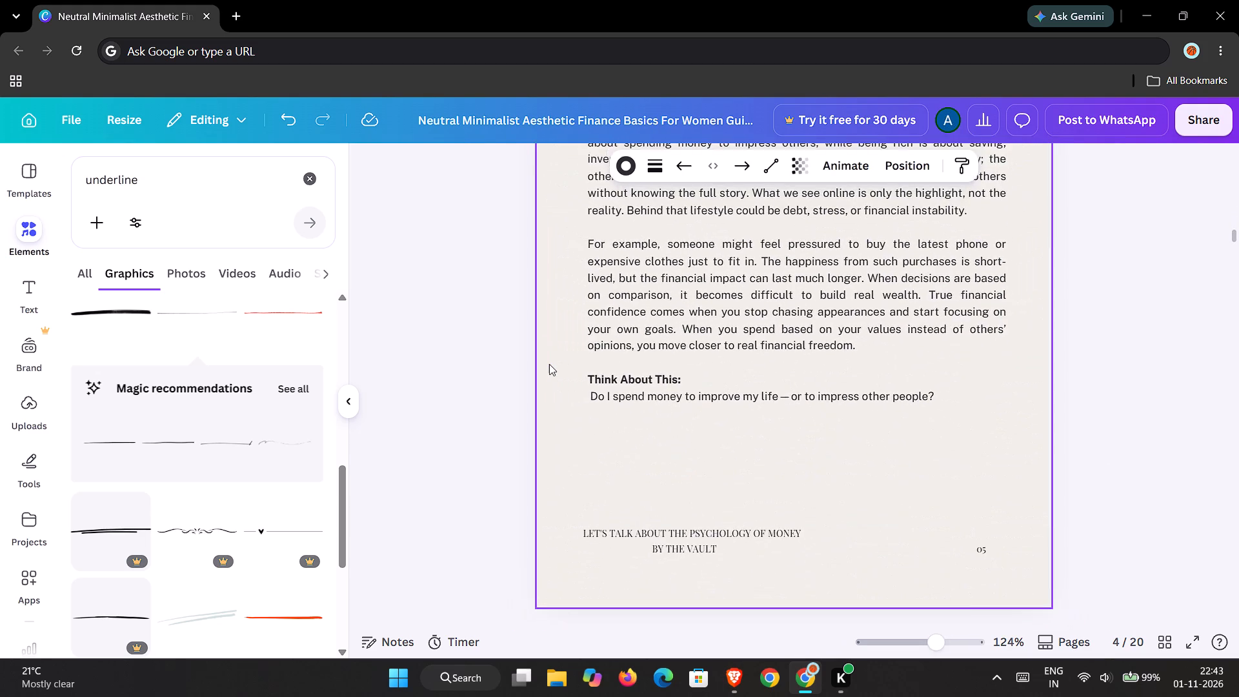
scroll(549, 364, down, 2)
scroll(549, 364, up, 3)
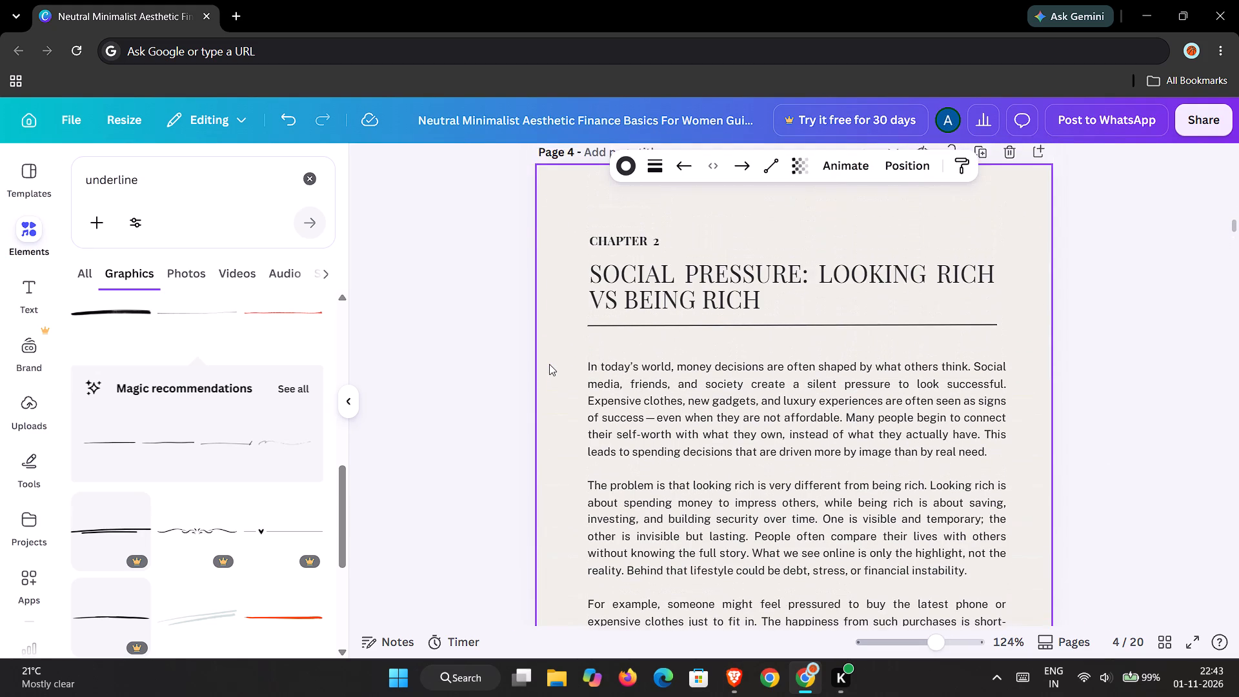
scroll(549, 364, up, 1)
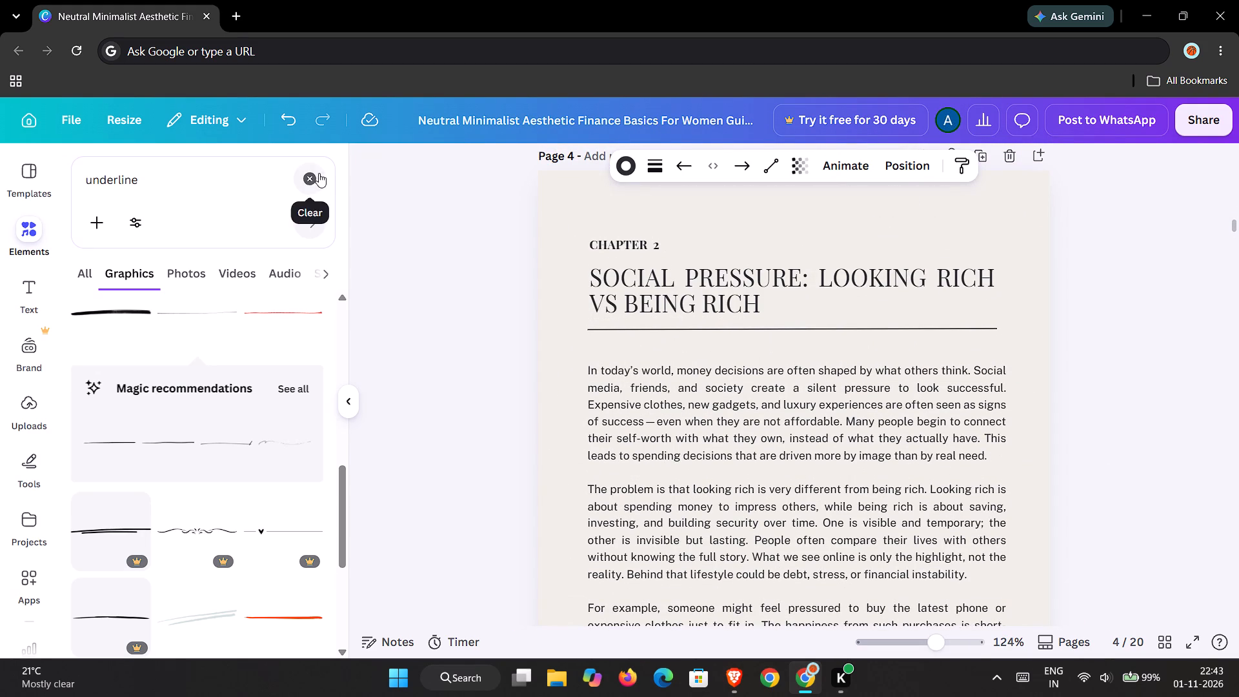
click(313, 173)
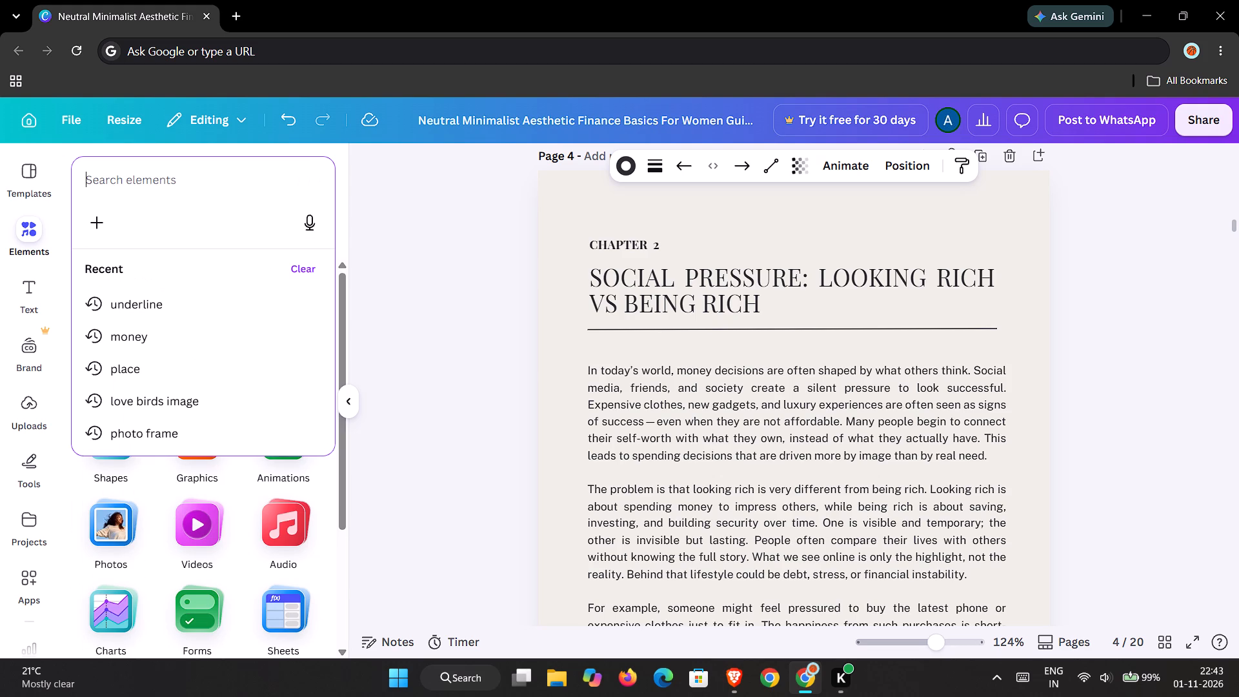
text(social)
key(space)
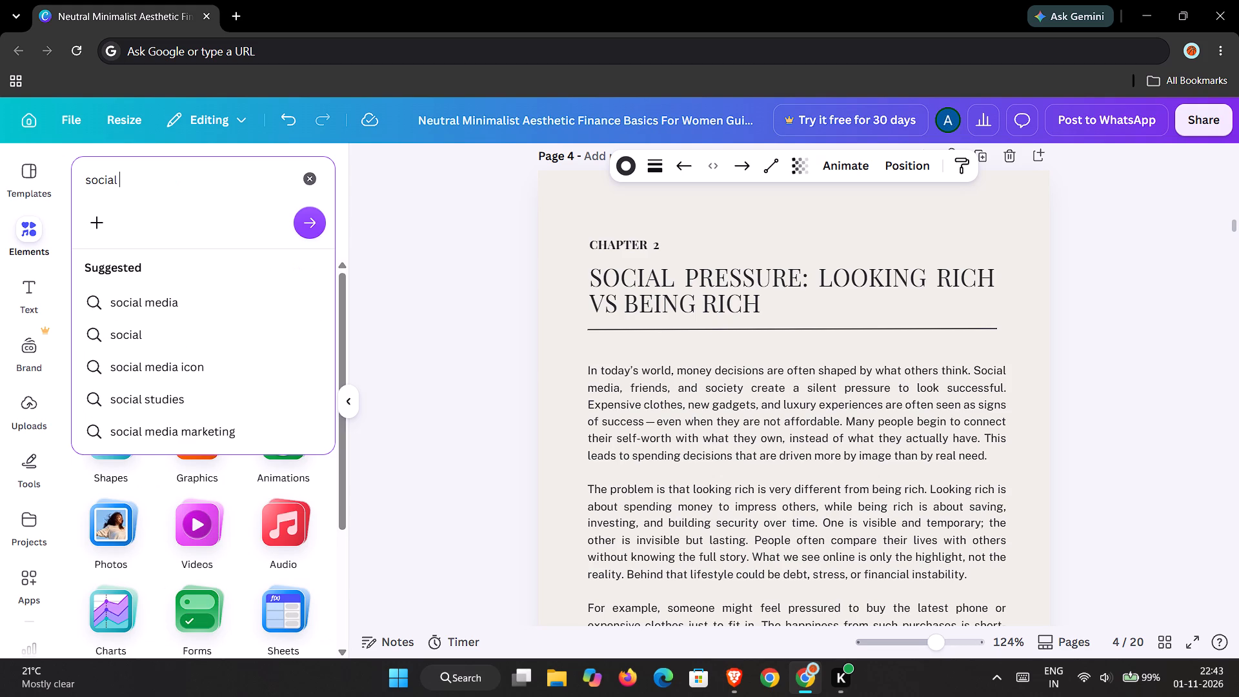
text(pressure)
key(Return)
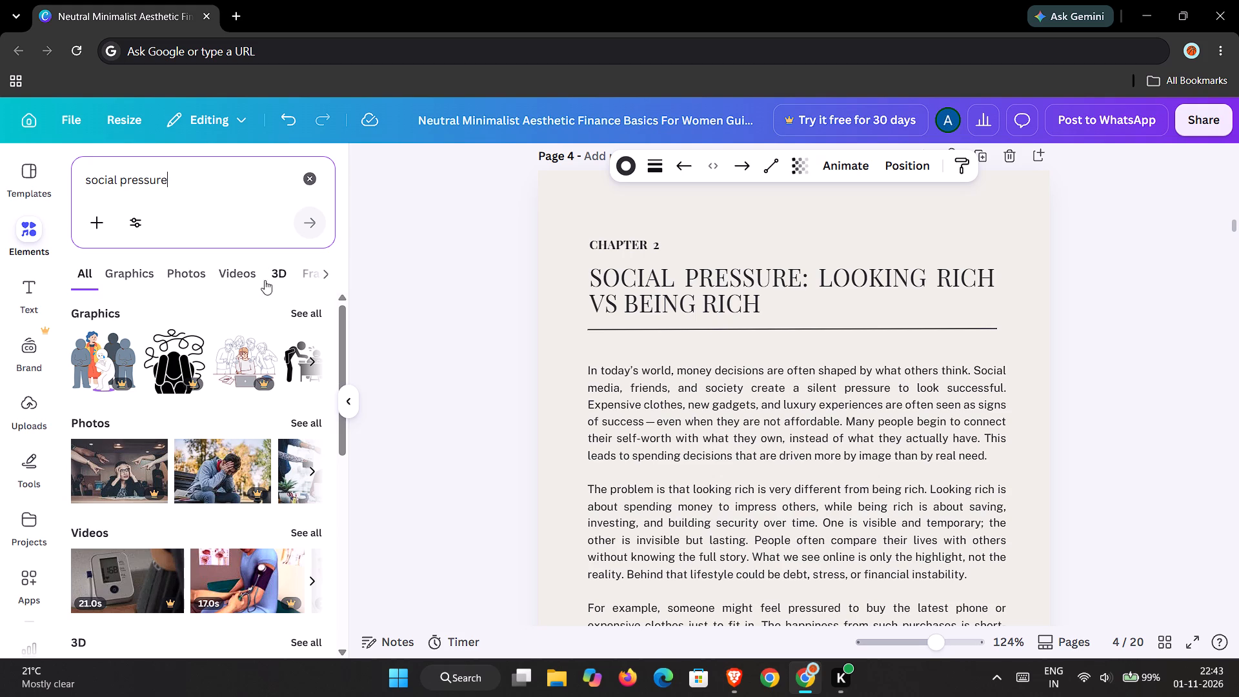
click(125, 269)
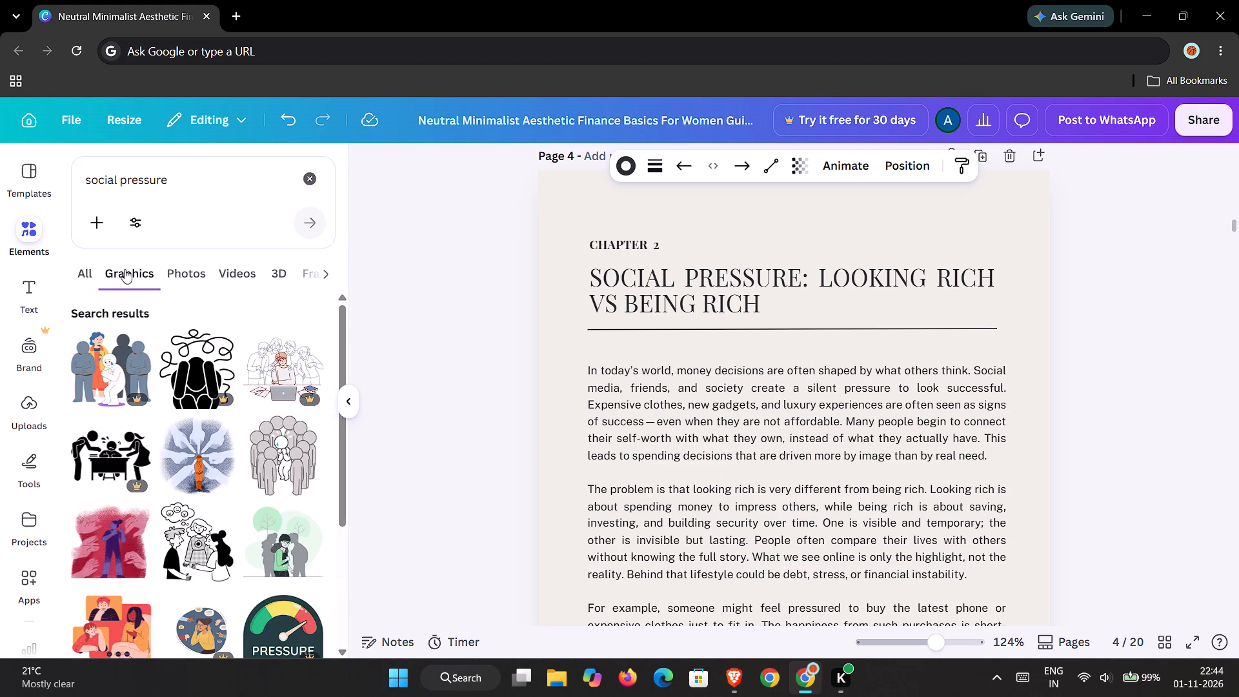
scroll(138, 406, down, 1)
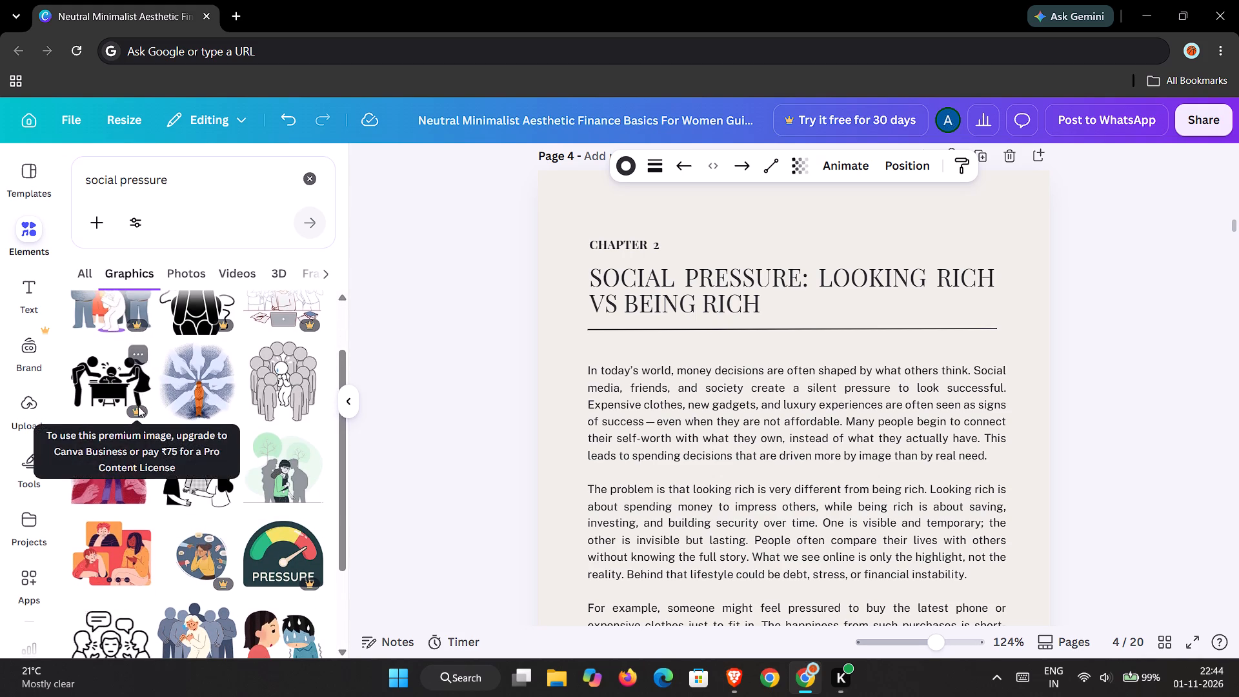
scroll(138, 406, down, 1)
scroll(138, 406, up, 3)
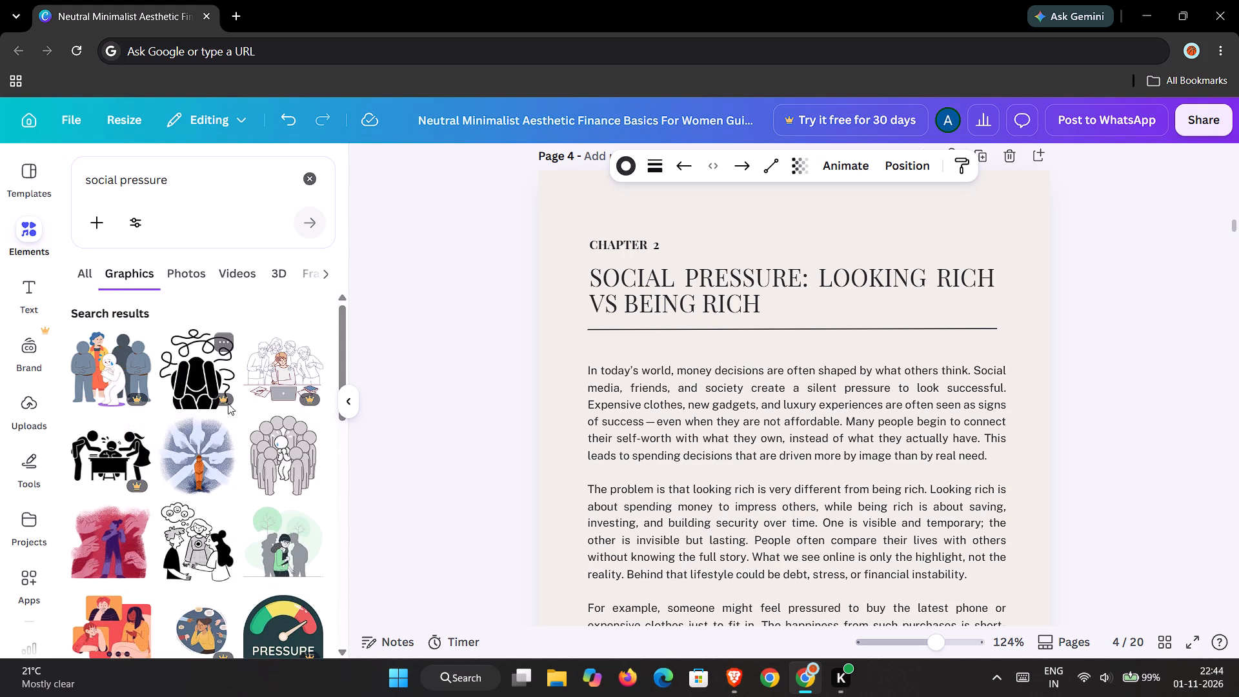
click(206, 457)
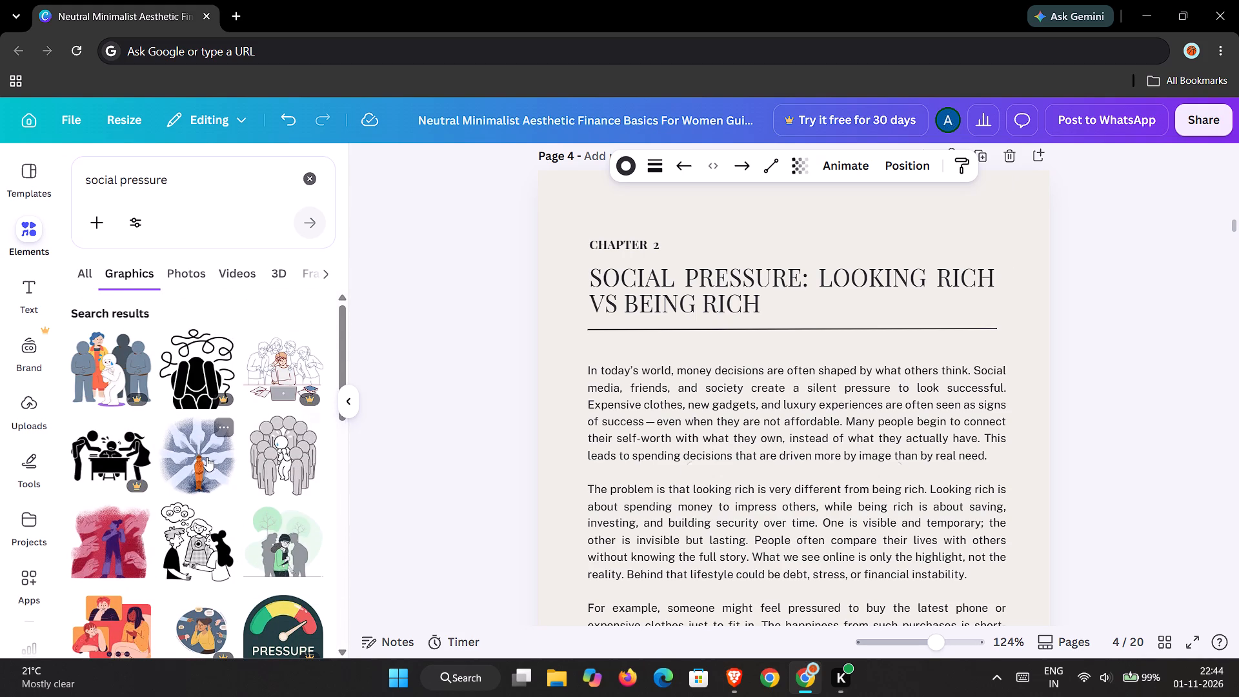
Enlarge the pointing-hands illustration to span most of page 4's text width and position it over the body paragraphs.
scroll(521, 381, down, 2)
scroll(521, 381, right, 1)
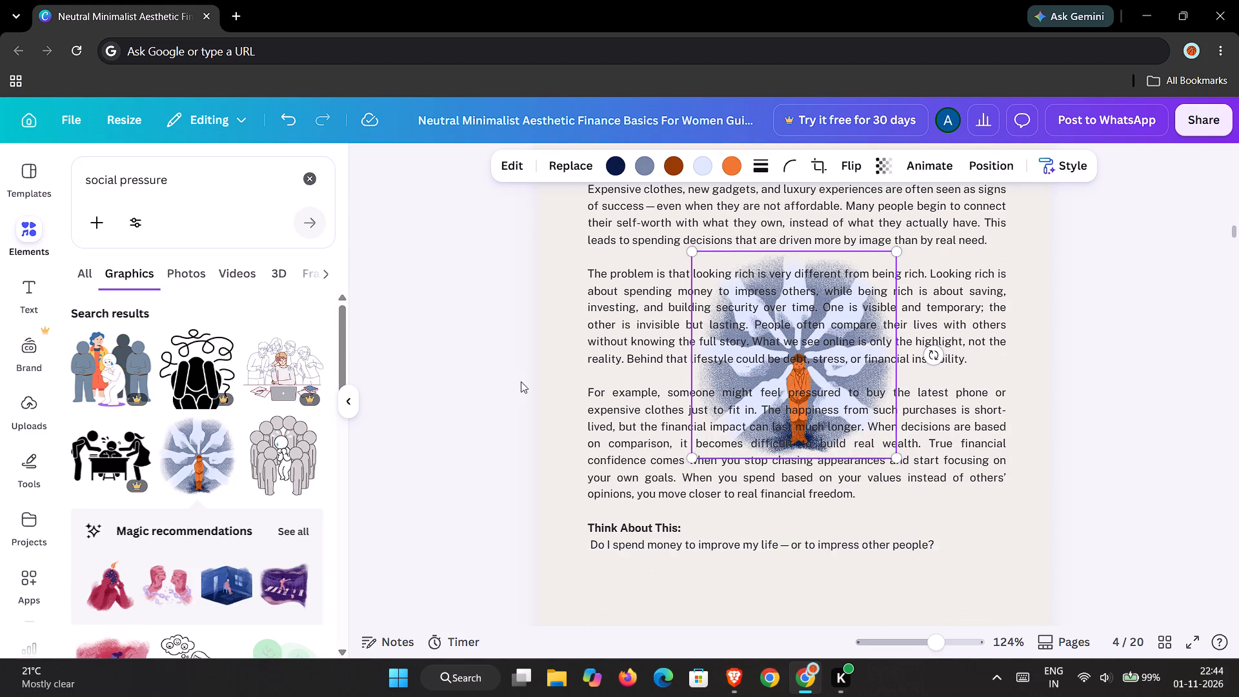
scroll(521, 381, right, 1)
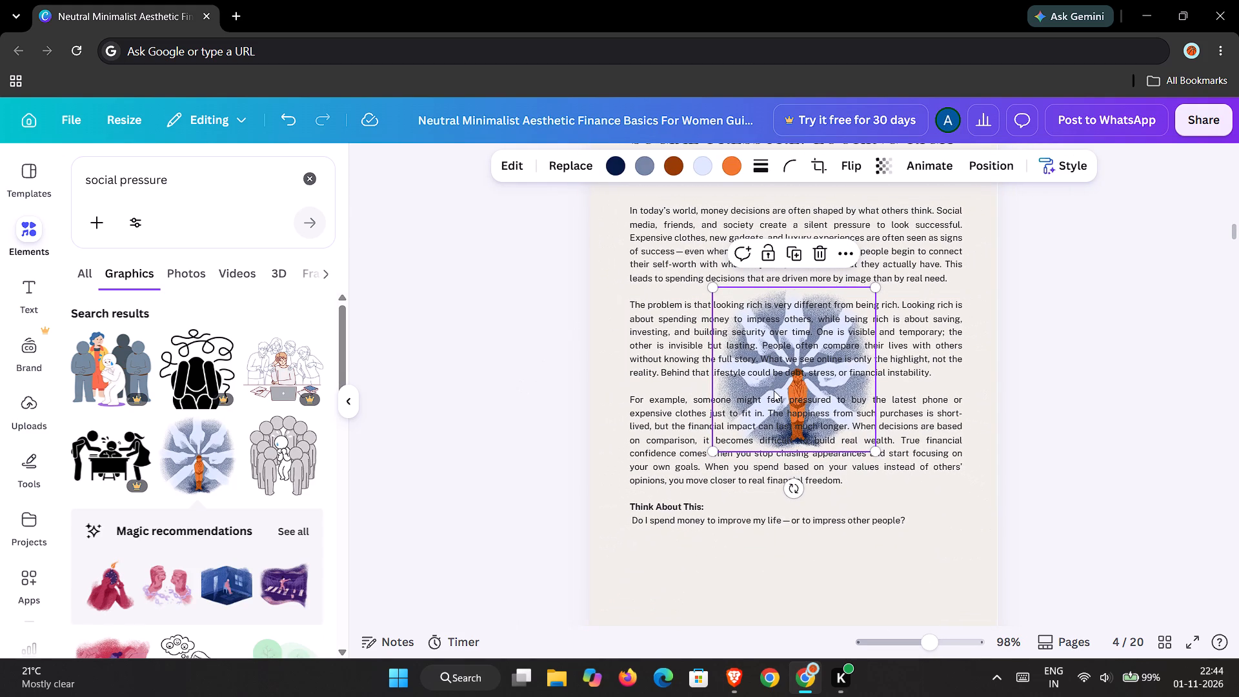
drag(774, 390, 747, 325)
scroll(747, 325, up, 1)
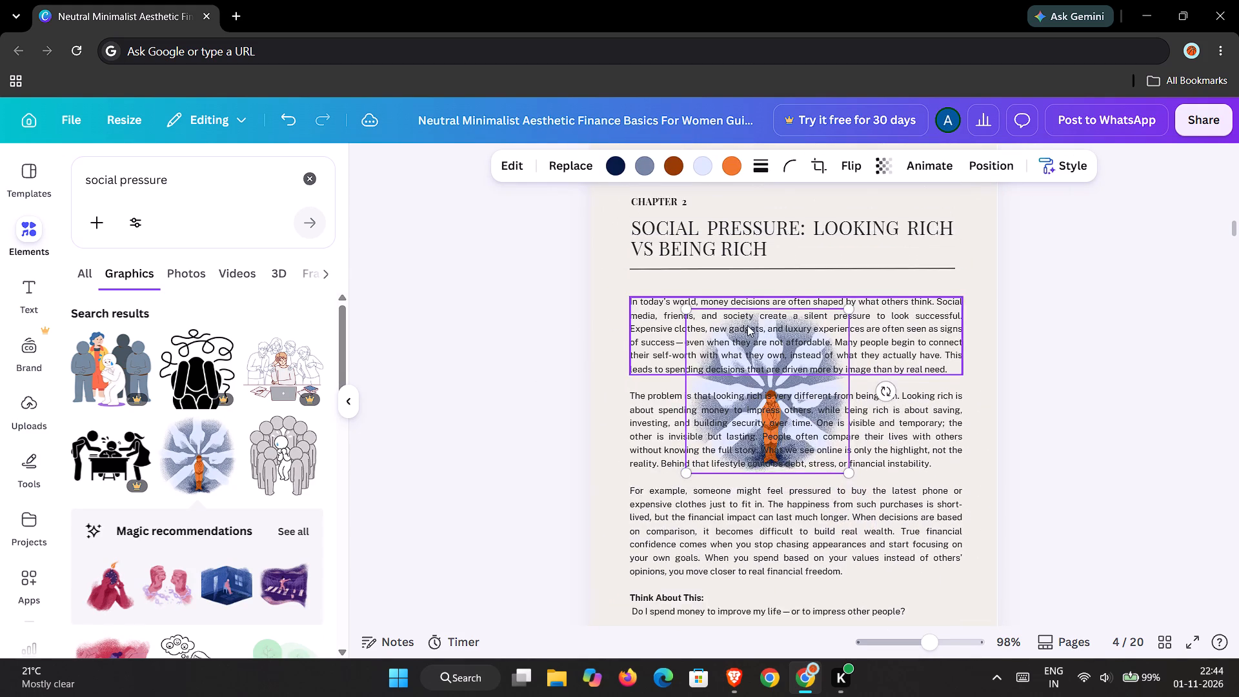
scroll(747, 325, up, 1)
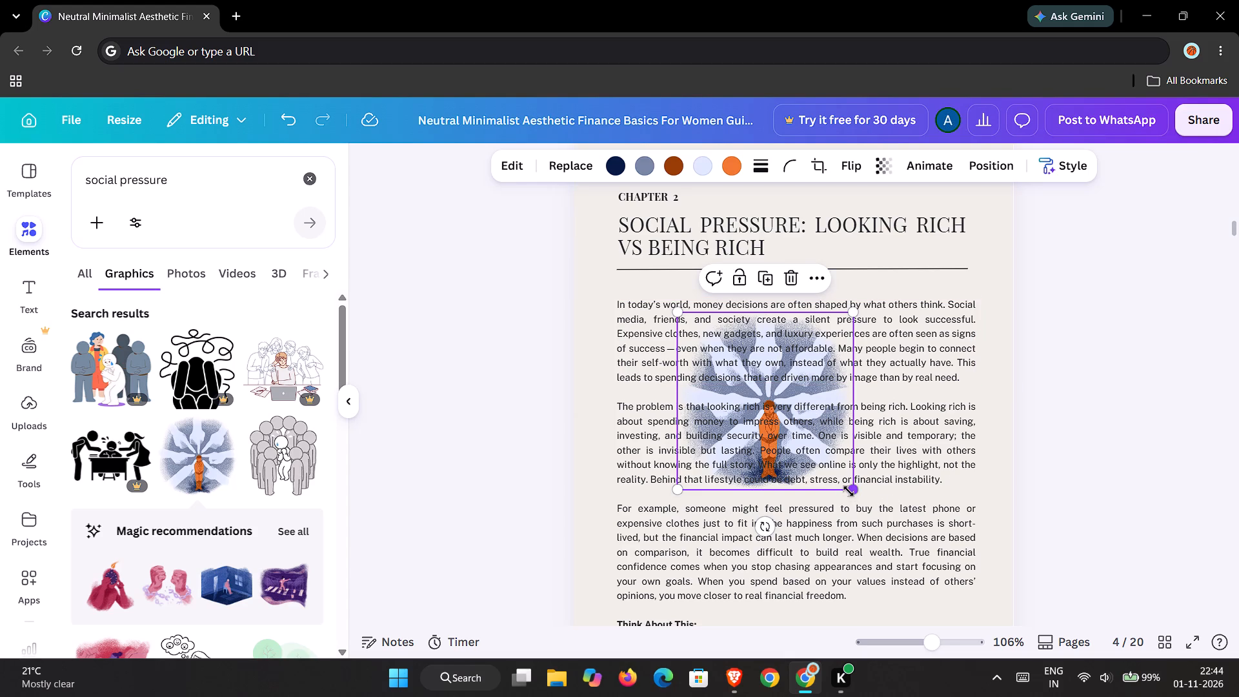
drag(853, 491, 967, 592)
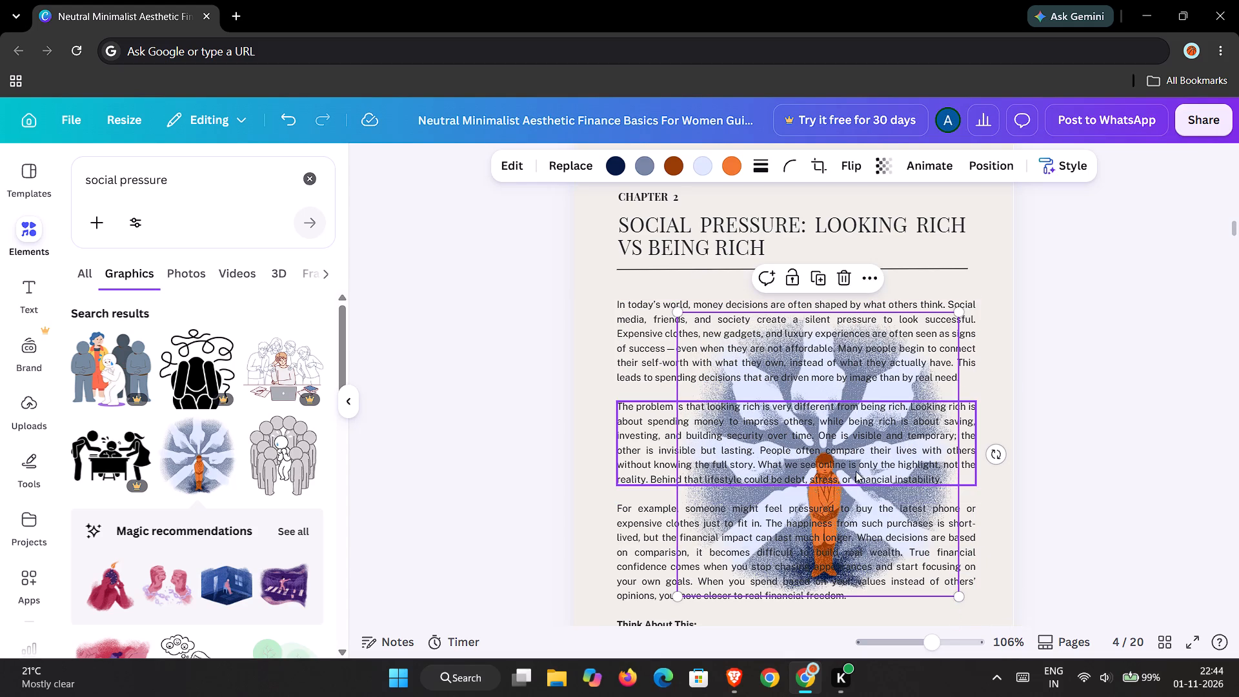
drag(856, 466, 818, 430)
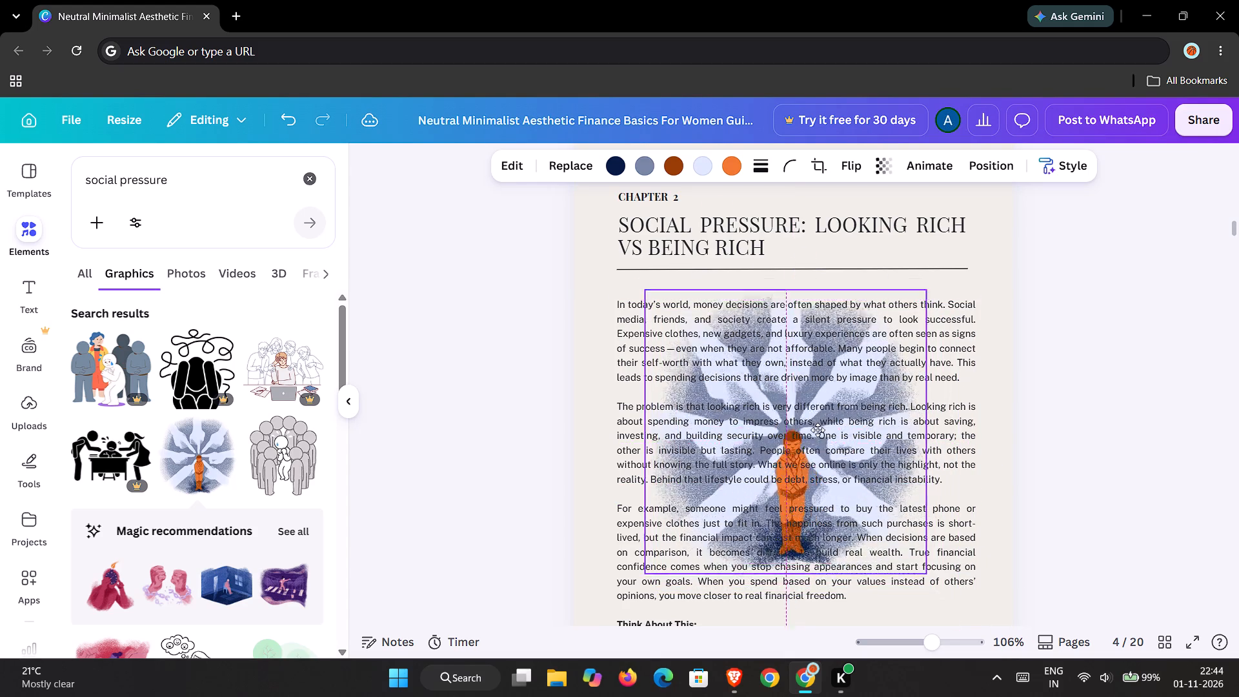
drag(818, 430, 813, 458)
Enlarge the pointing-hands illustration on page 4 a little more so it reaches down to the end of the body paragraphs.
scroll(813, 458, right, 1)
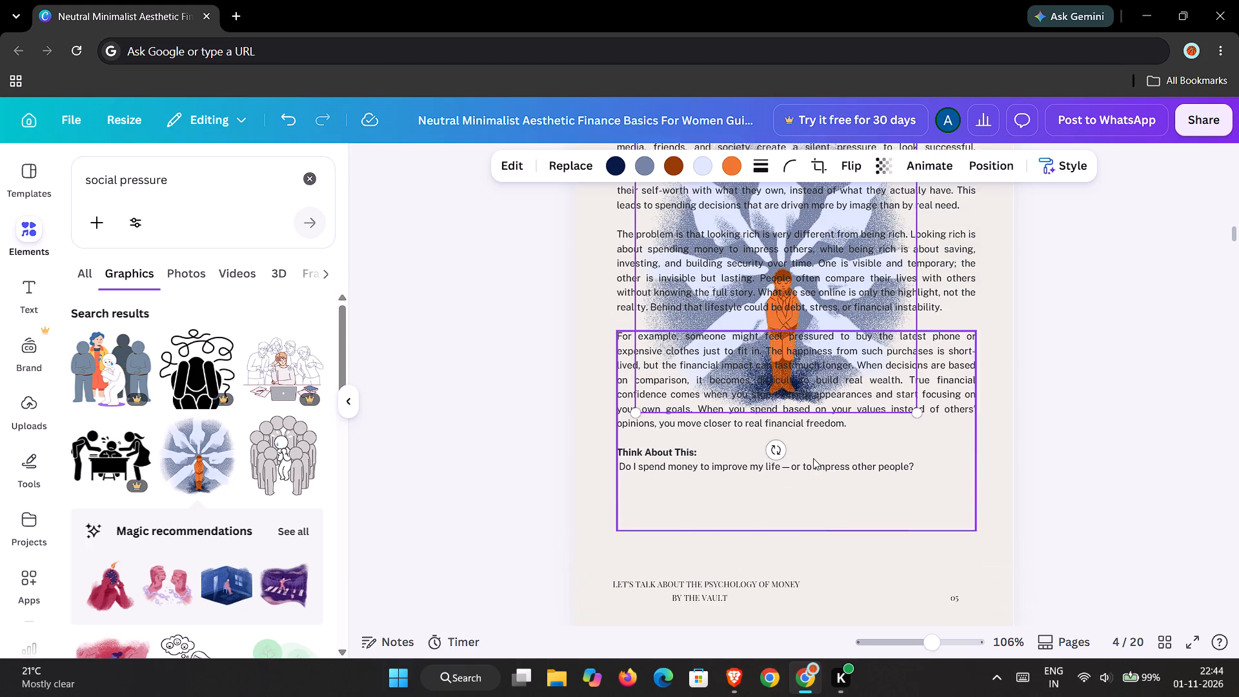
scroll(813, 458, right, 1)
scroll(813, 458, up, 1)
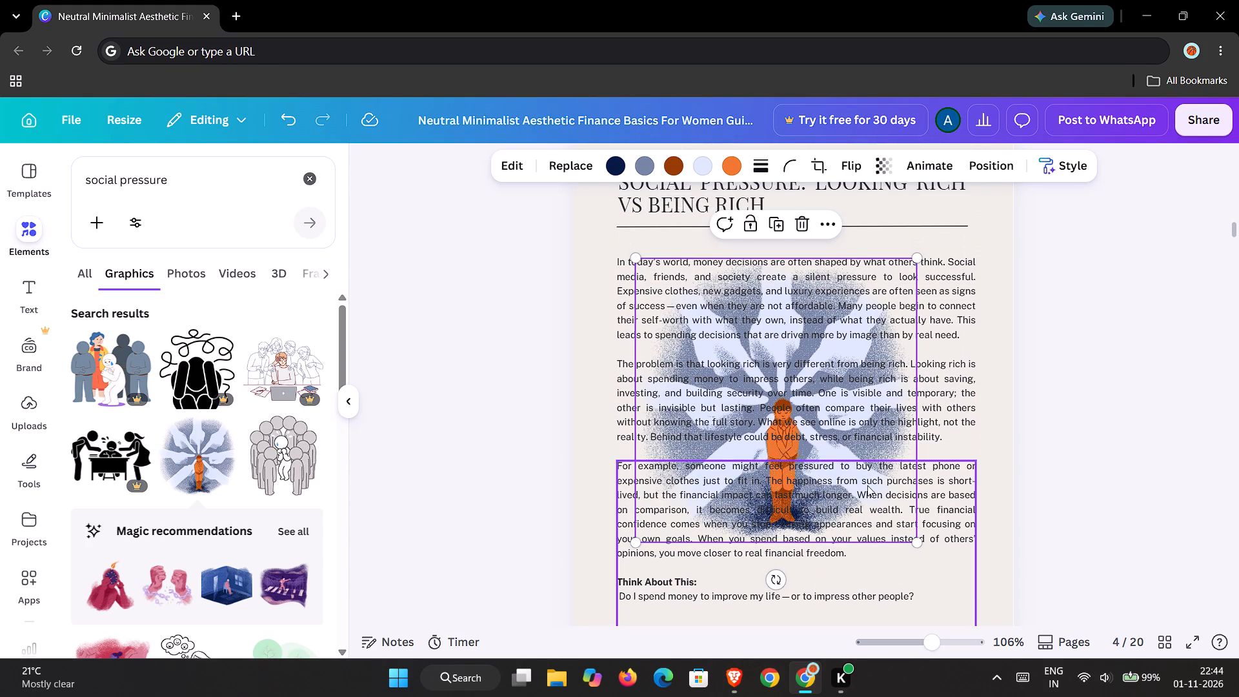
drag(918, 543, 948, 561)
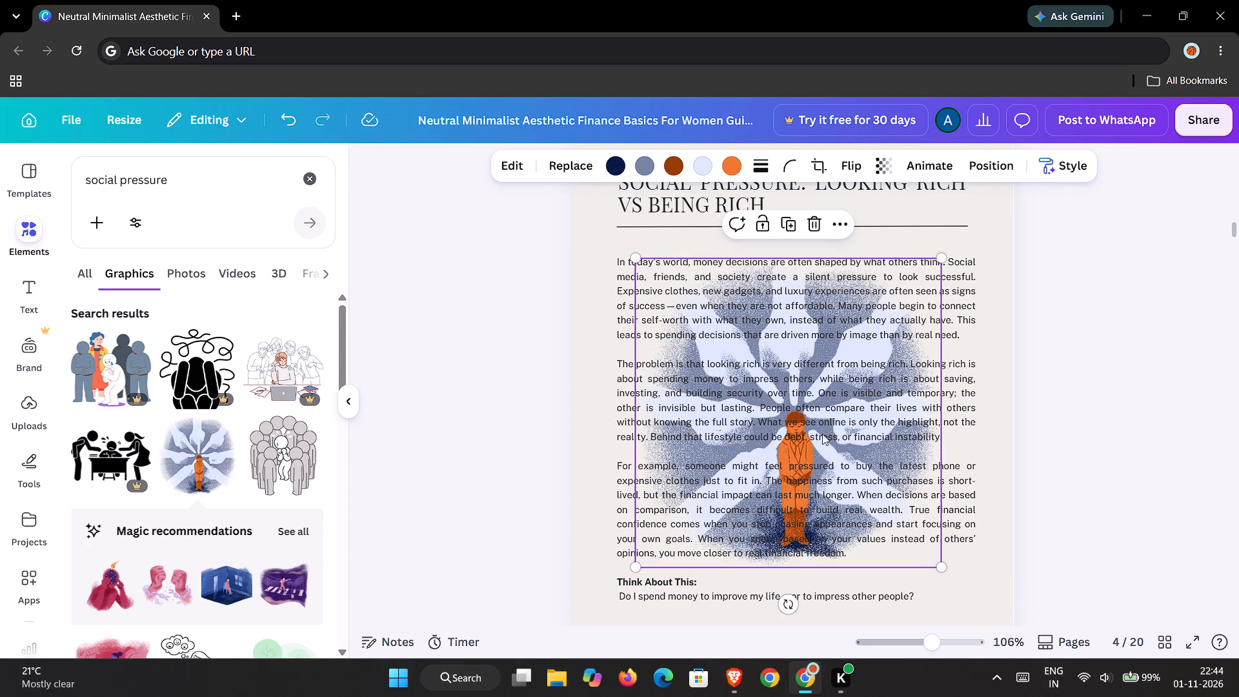
Center the pointing-hands illustration horizontally on page 4, with its top edge aligned to the top of the body text.
drag(824, 445, 819, 445)
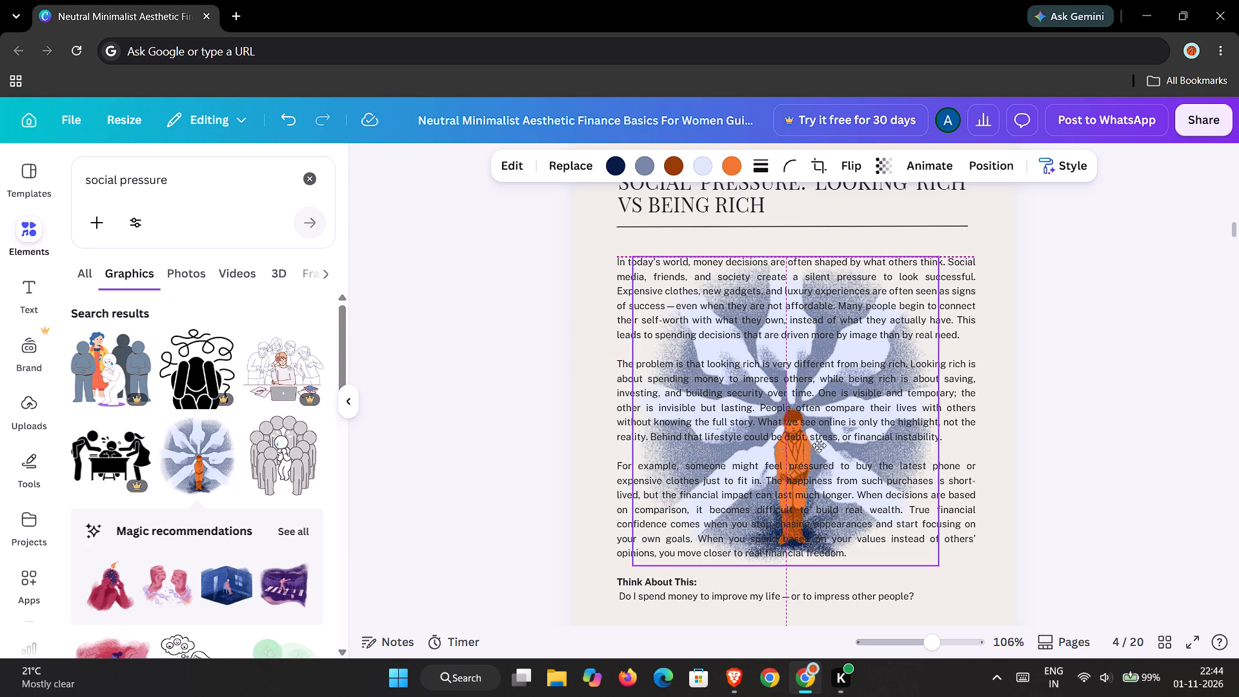
drag(819, 445, 814, 447)
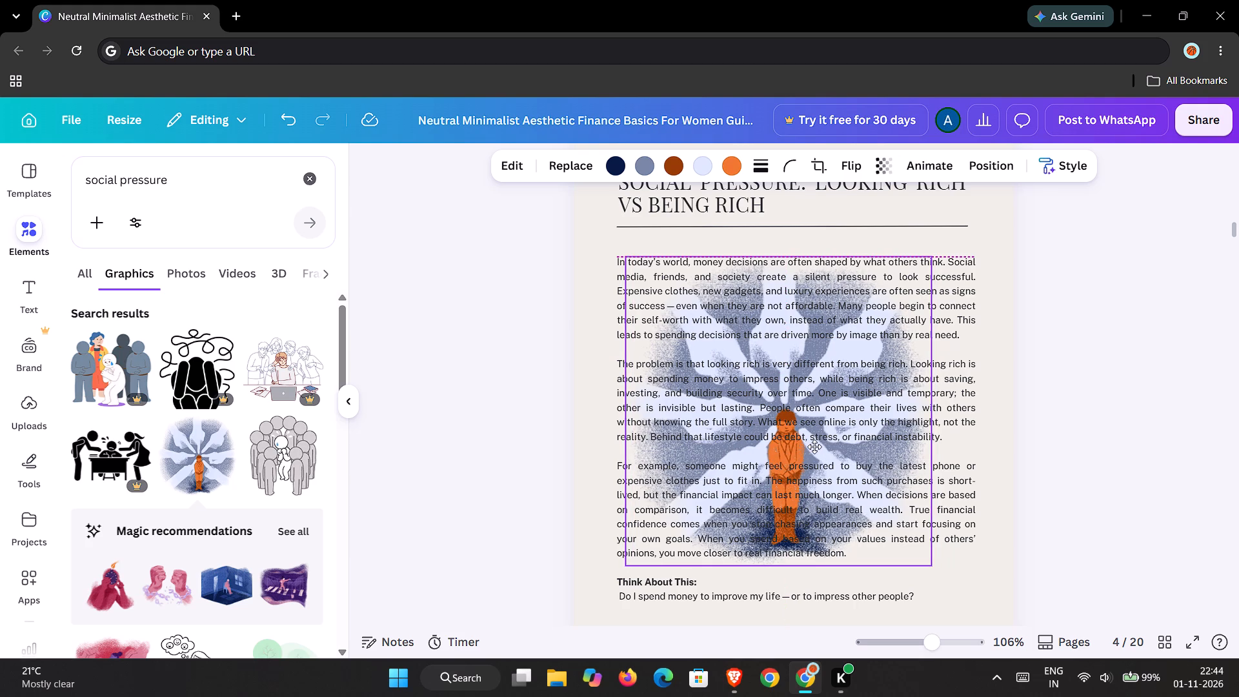
drag(814, 447, 819, 450)
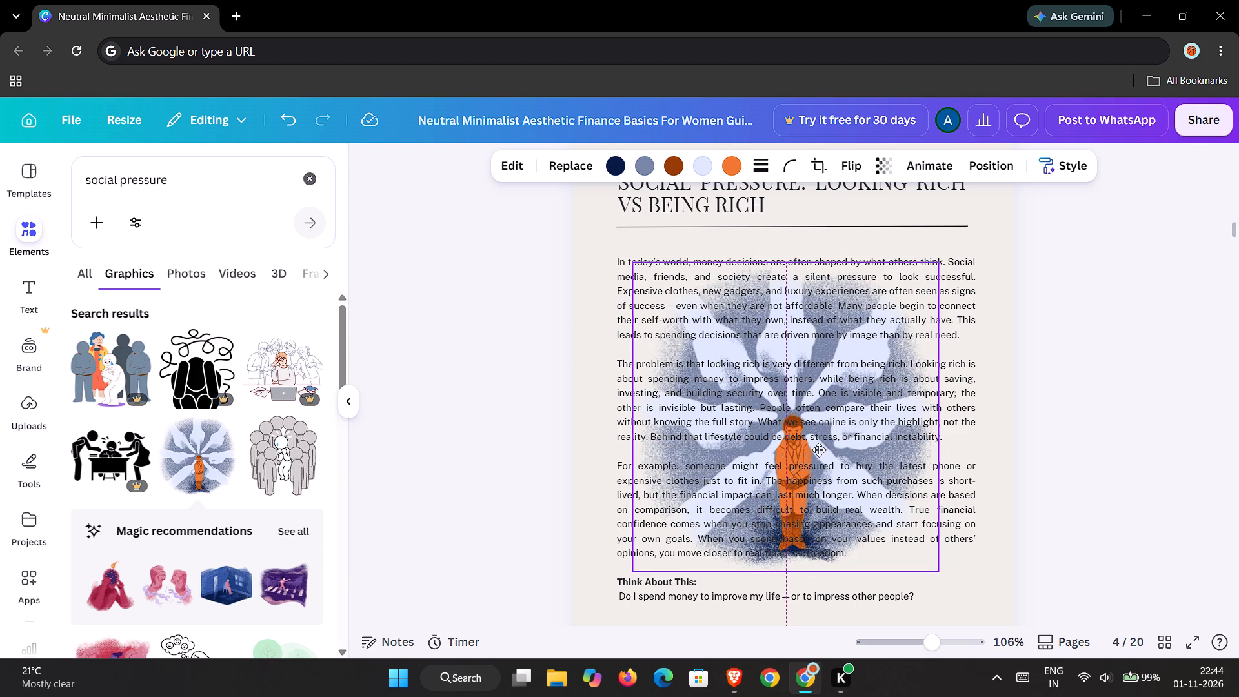
drag(819, 450, 824, 452)
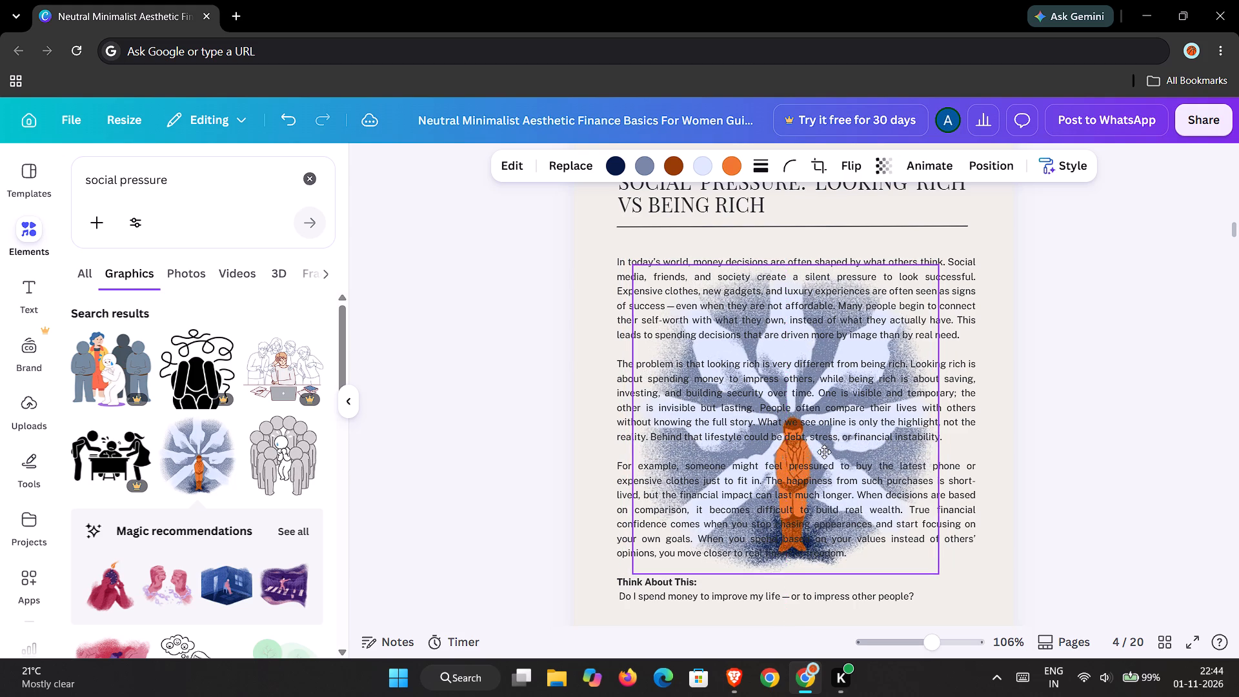
drag(824, 452, 814, 449)
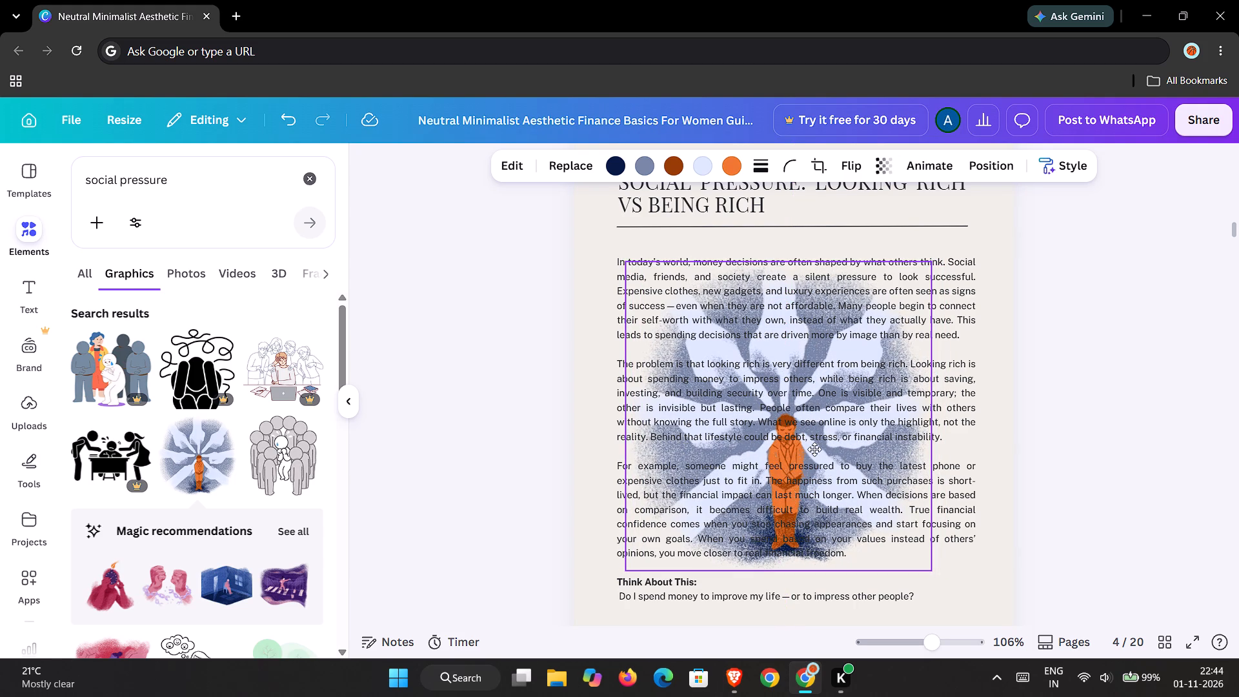
drag(814, 449, 799, 447)
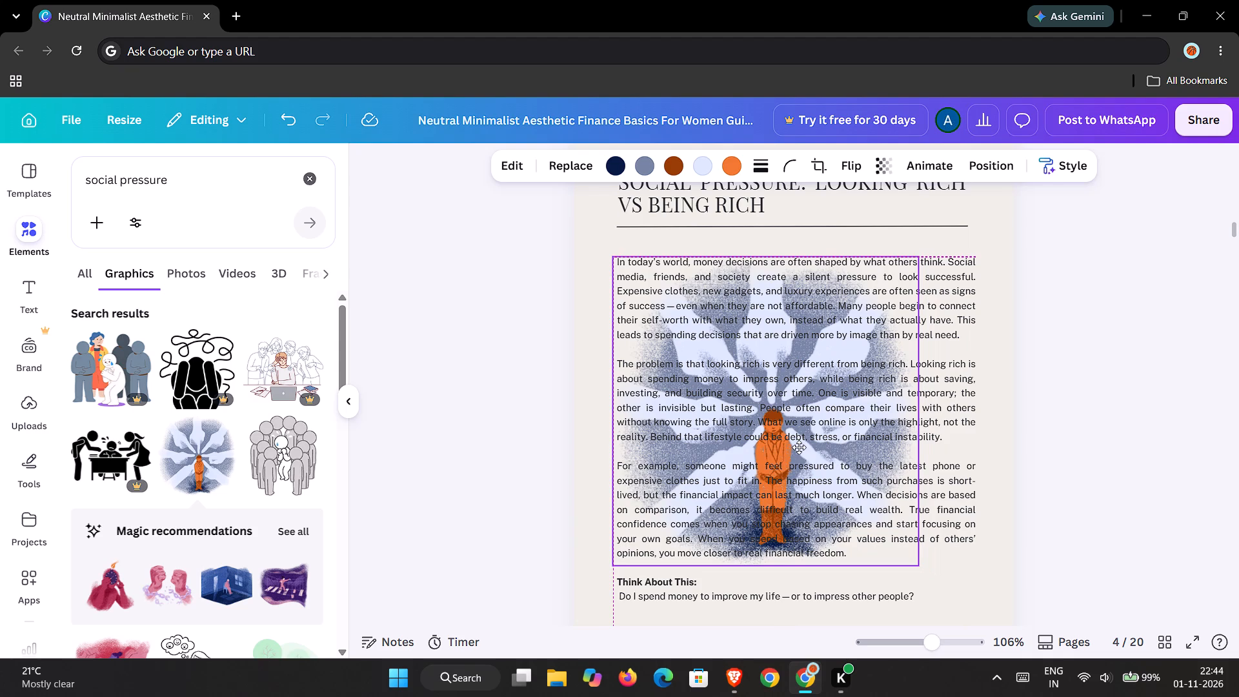
drag(799, 447, 800, 449)
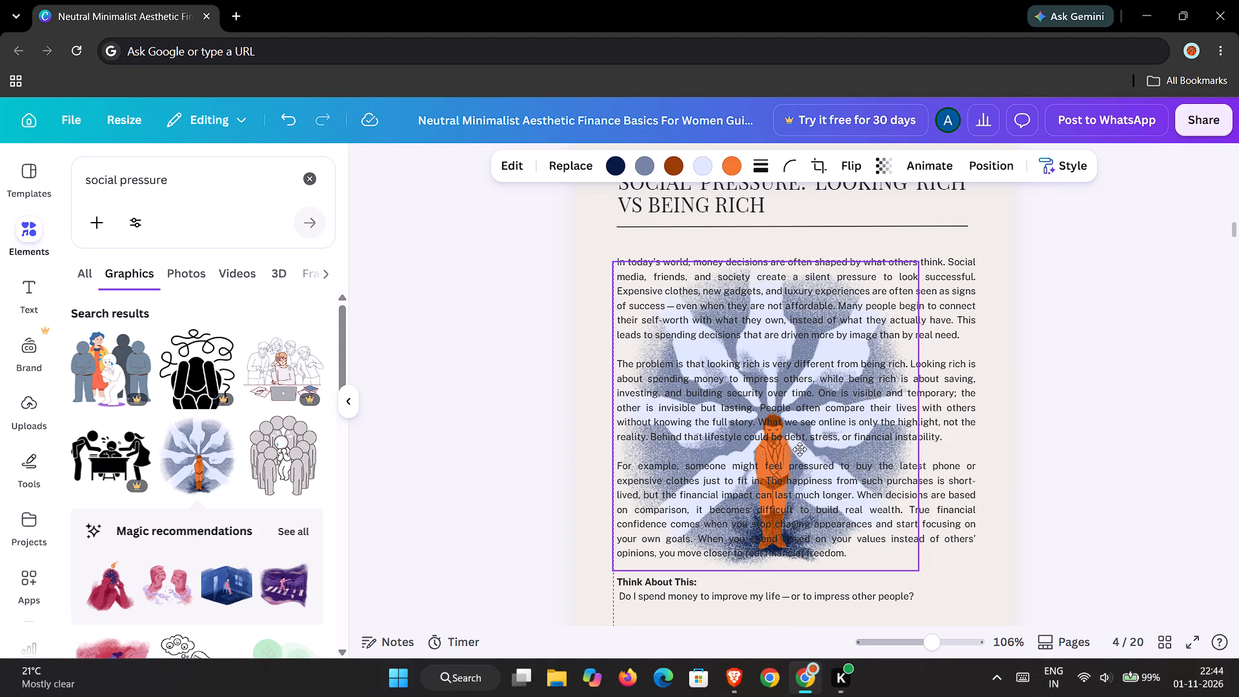
drag(800, 449, 800, 454)
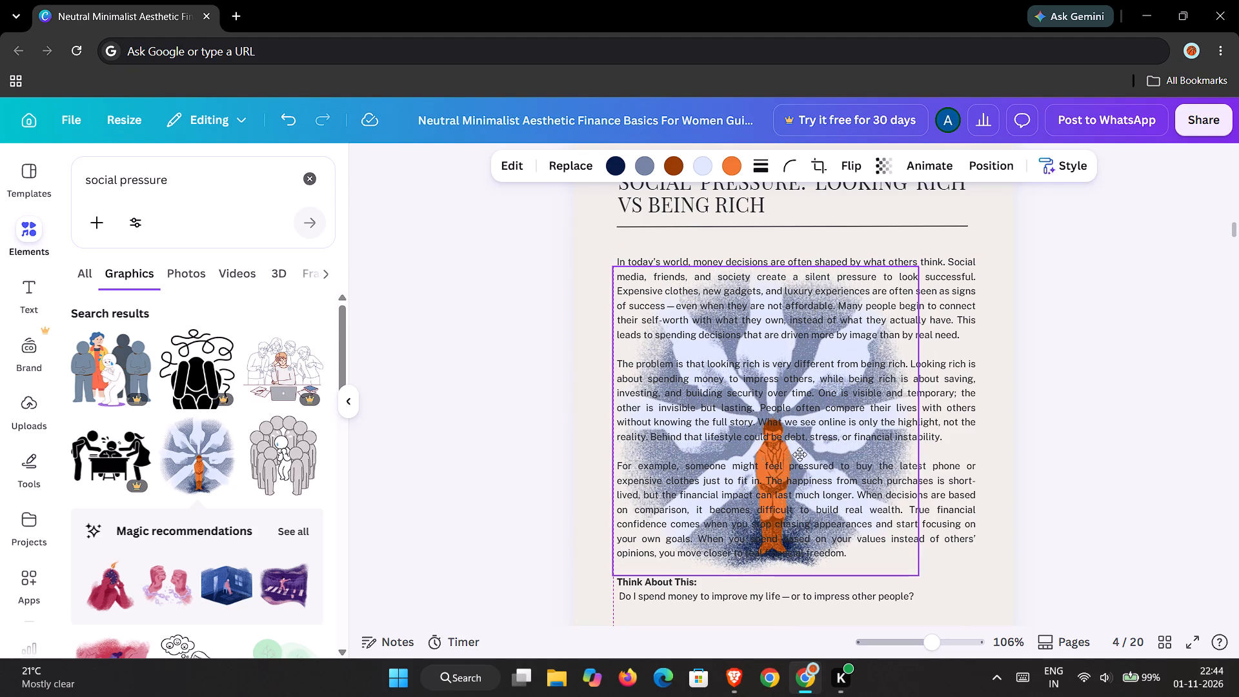
drag(800, 454, 800, 455)
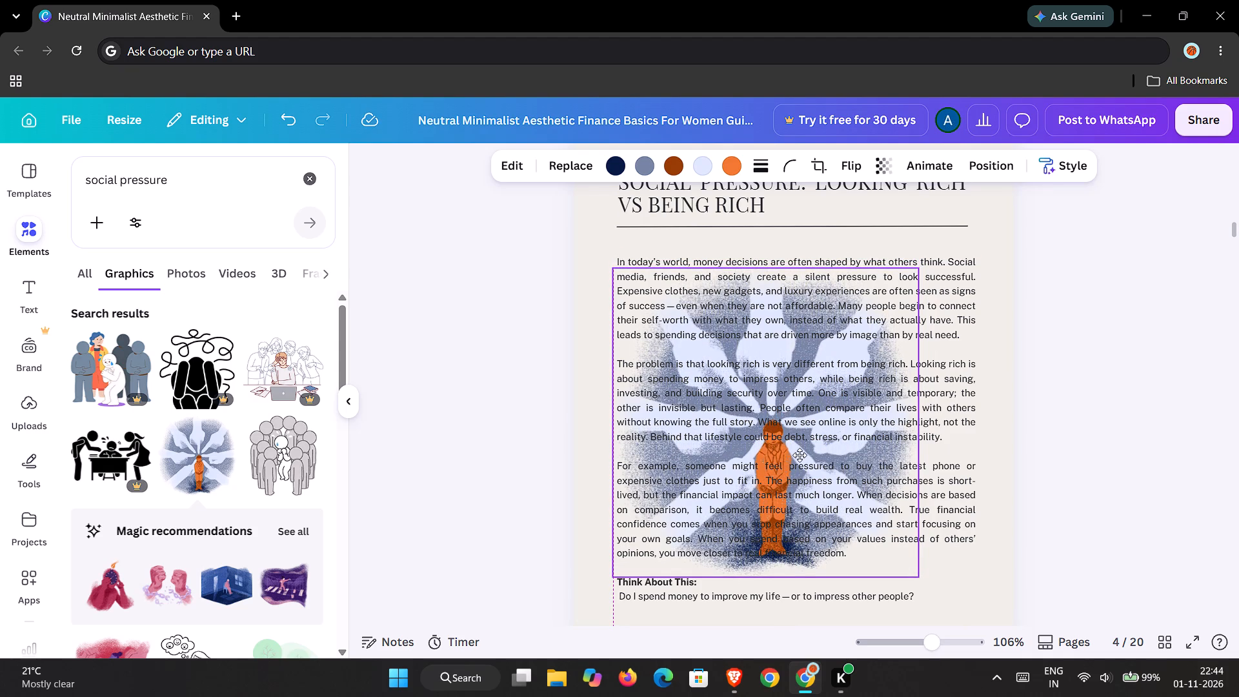
drag(800, 455, 783, 458)
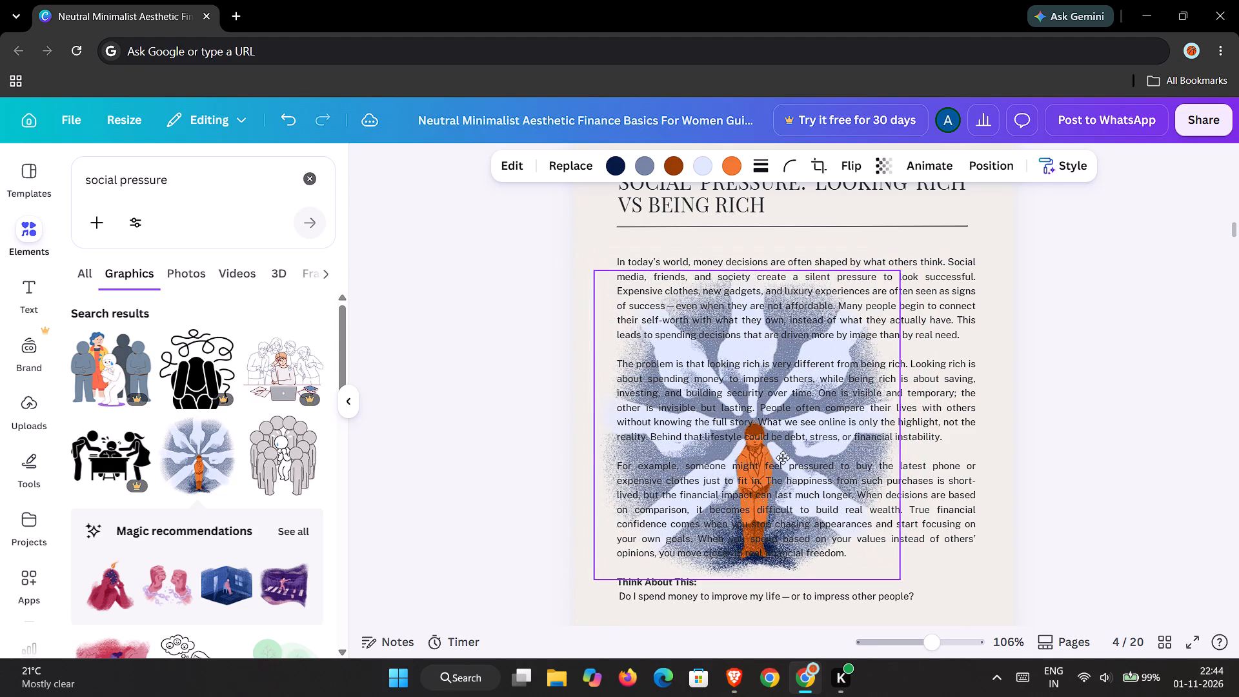
drag(783, 458, 869, 494)
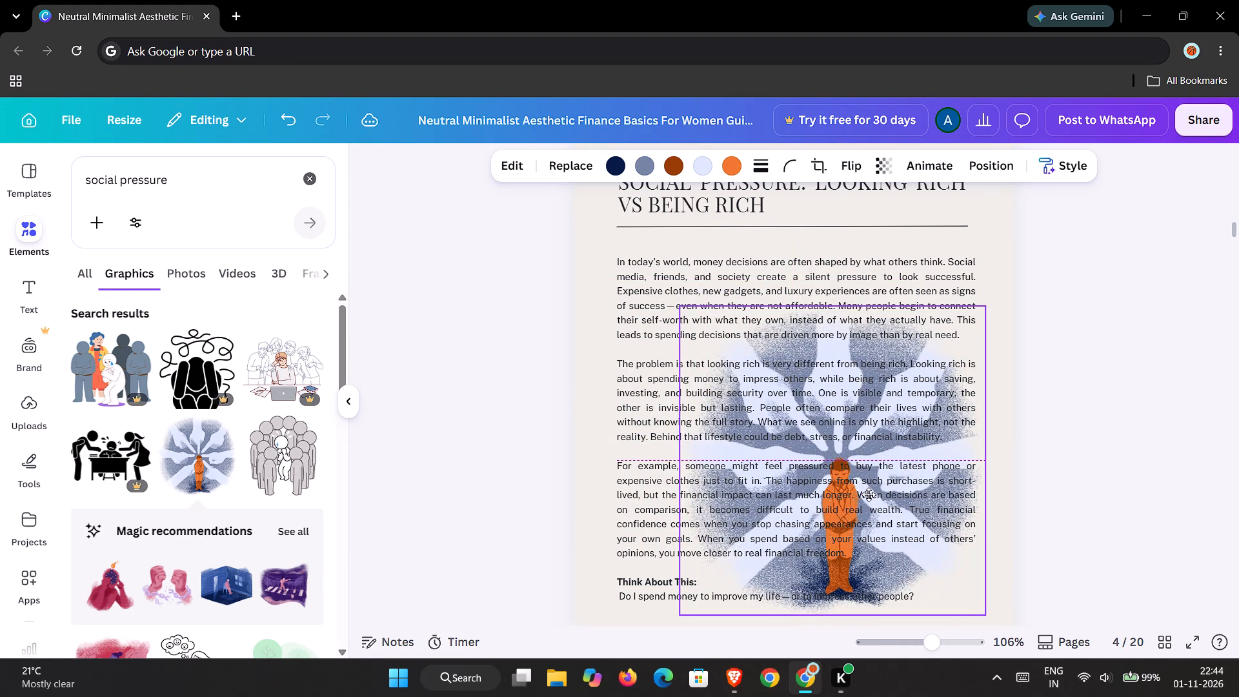
drag(869, 494, 865, 495)
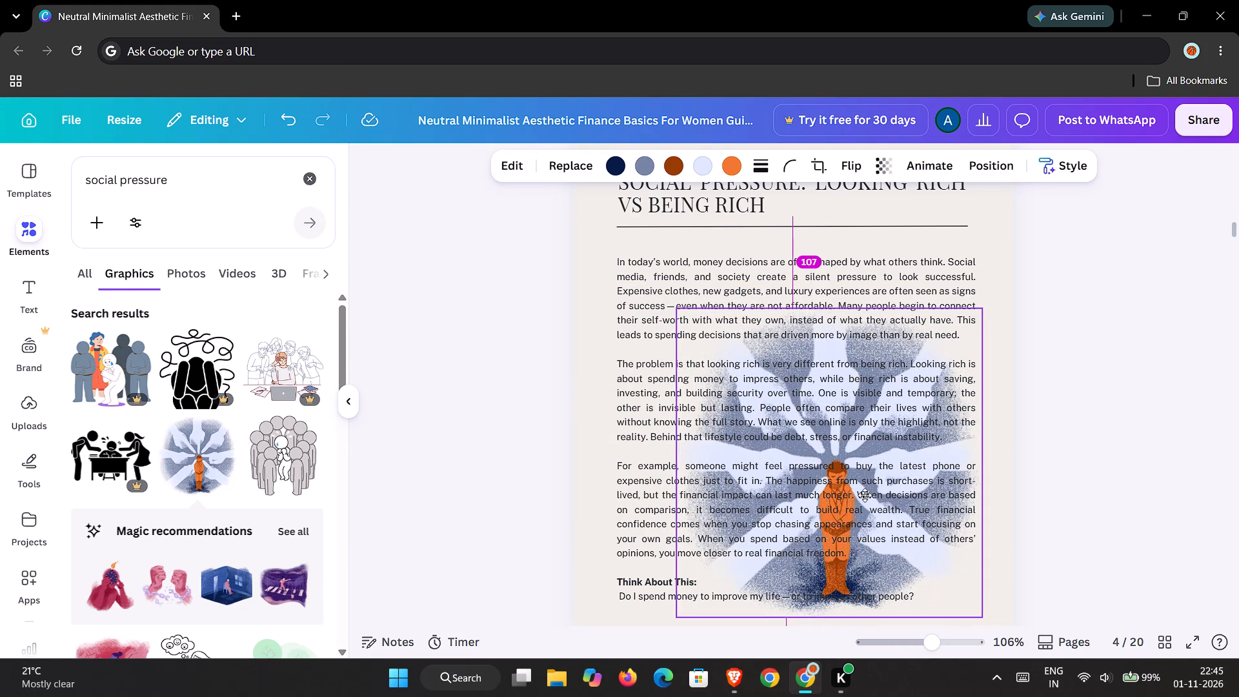
drag(865, 495, 887, 503)
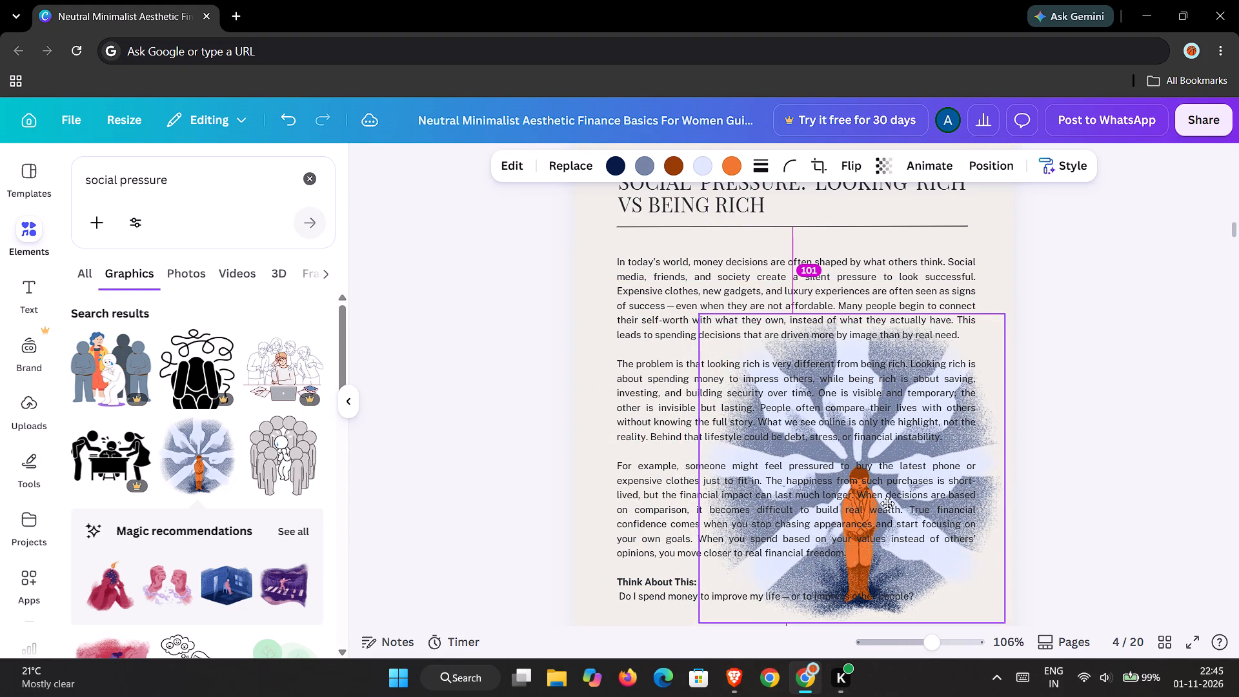
drag(887, 503, 885, 503)
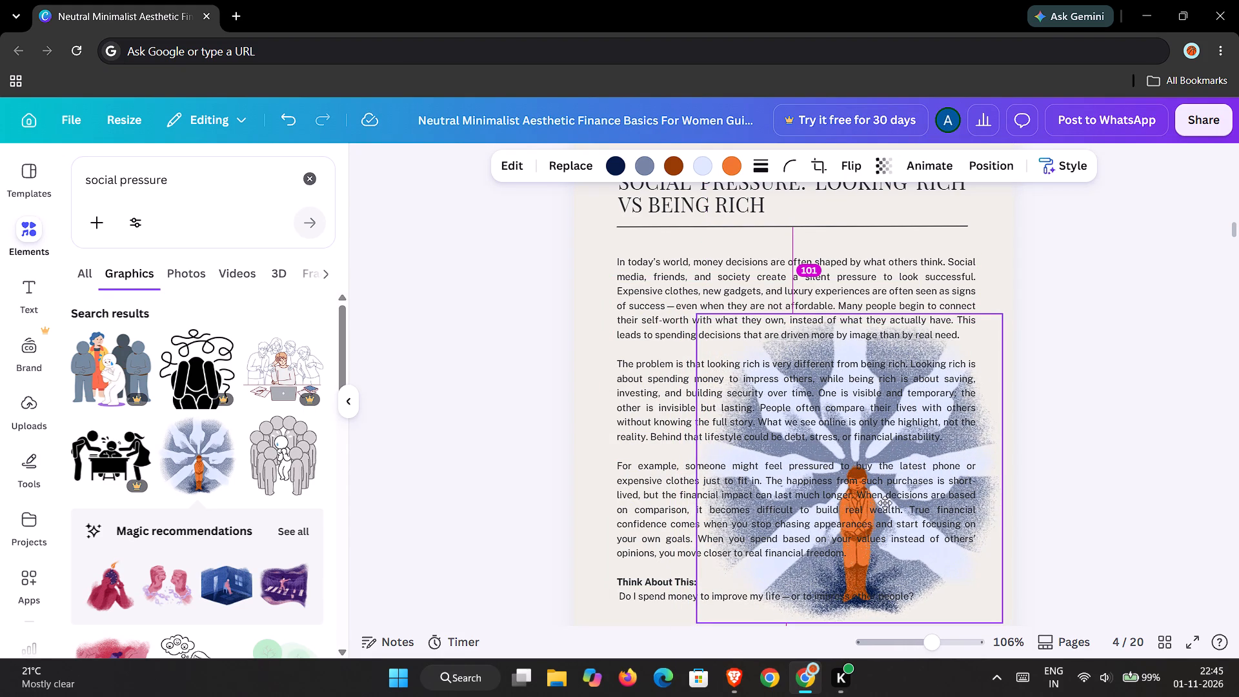
drag(885, 503, 852, 473)
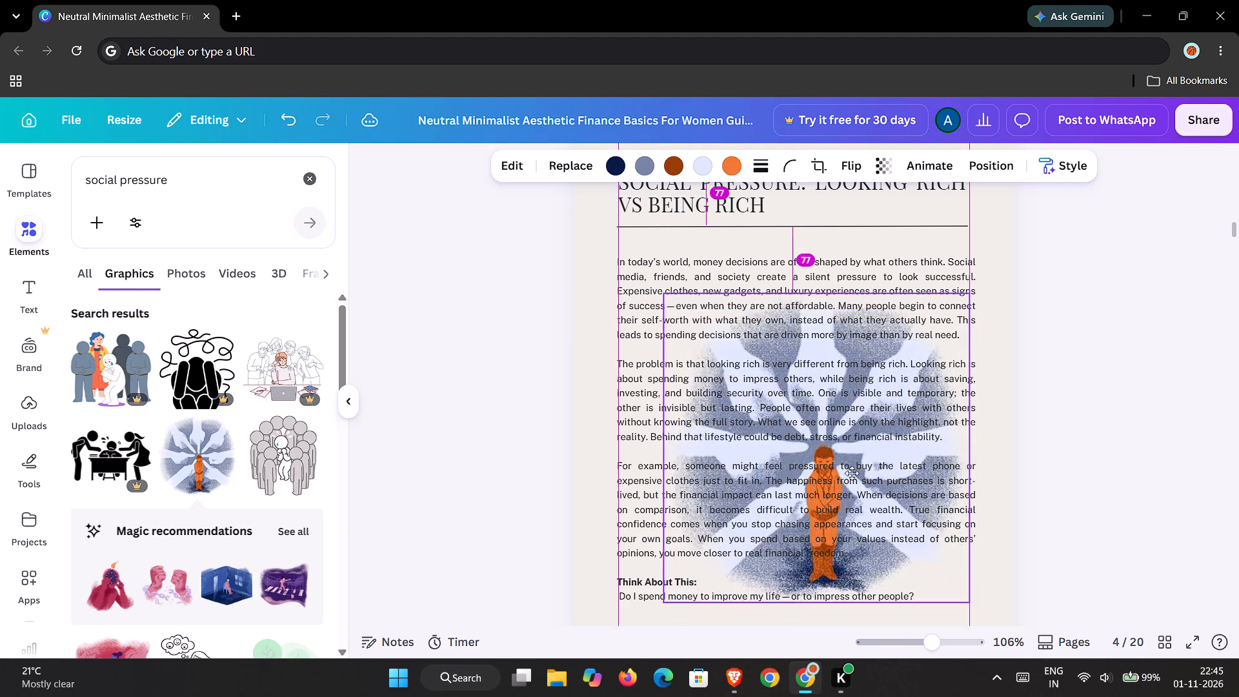
drag(852, 473, 831, 449)
scroll(831, 449, down, 1)
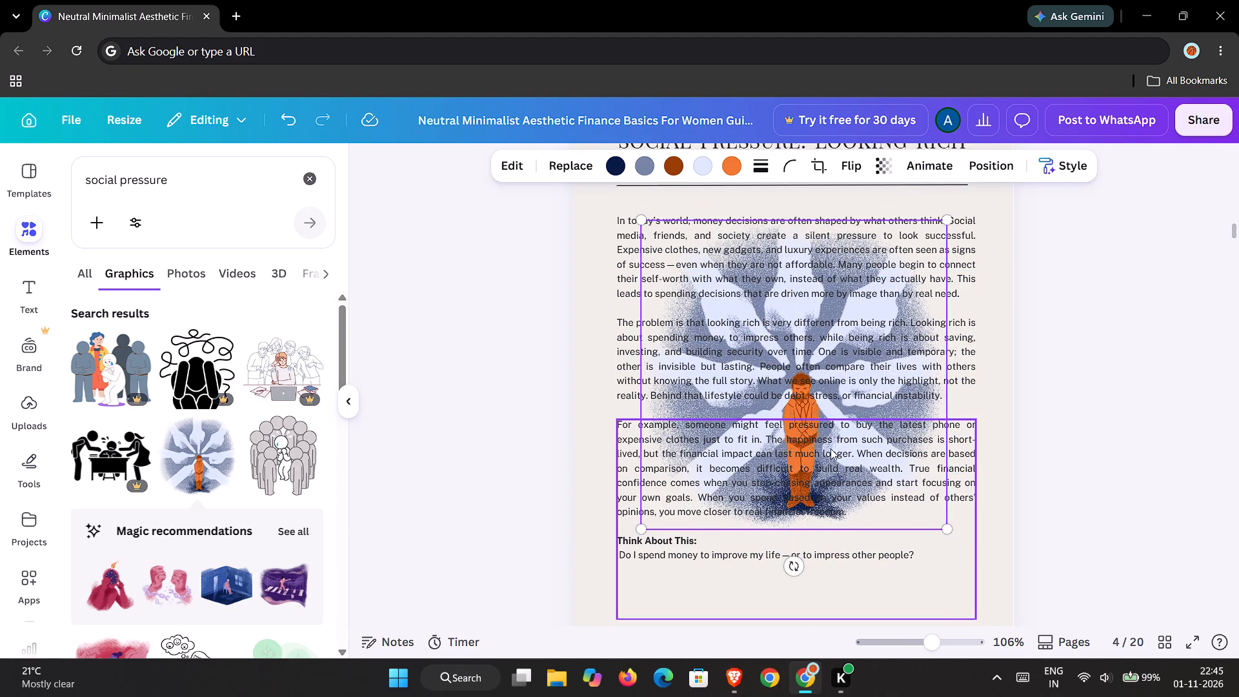
scroll(831, 449, down, 1)
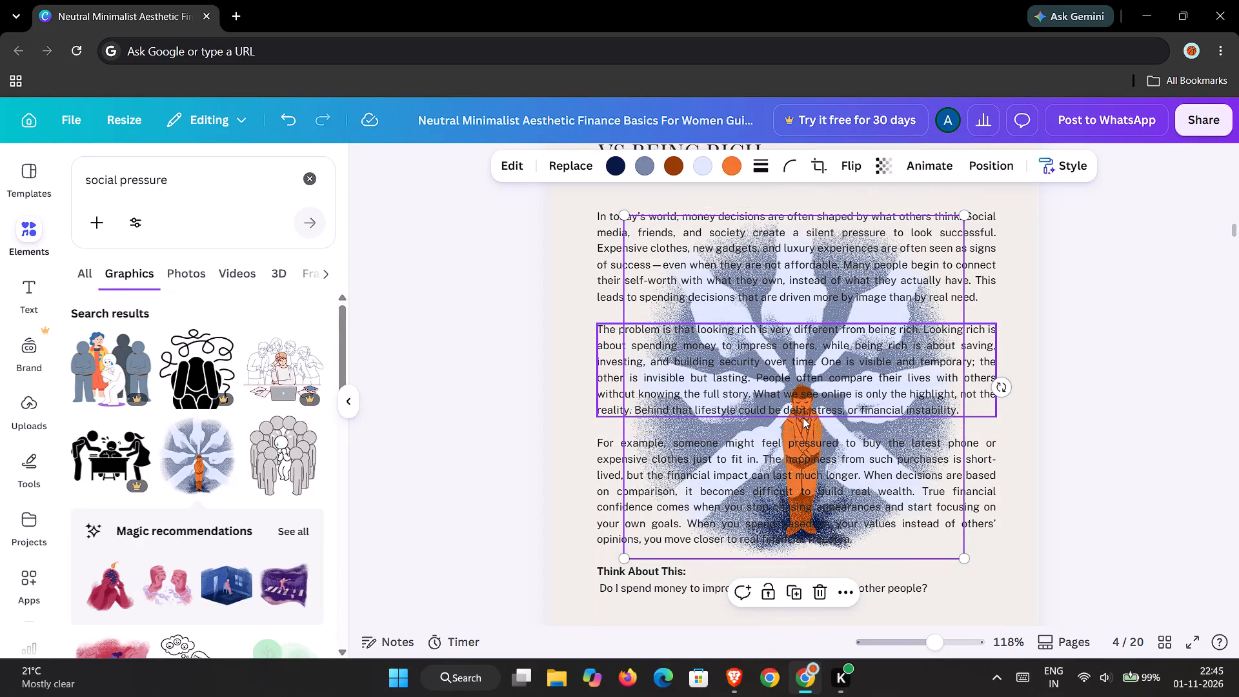
drag(803, 422, 793, 418)
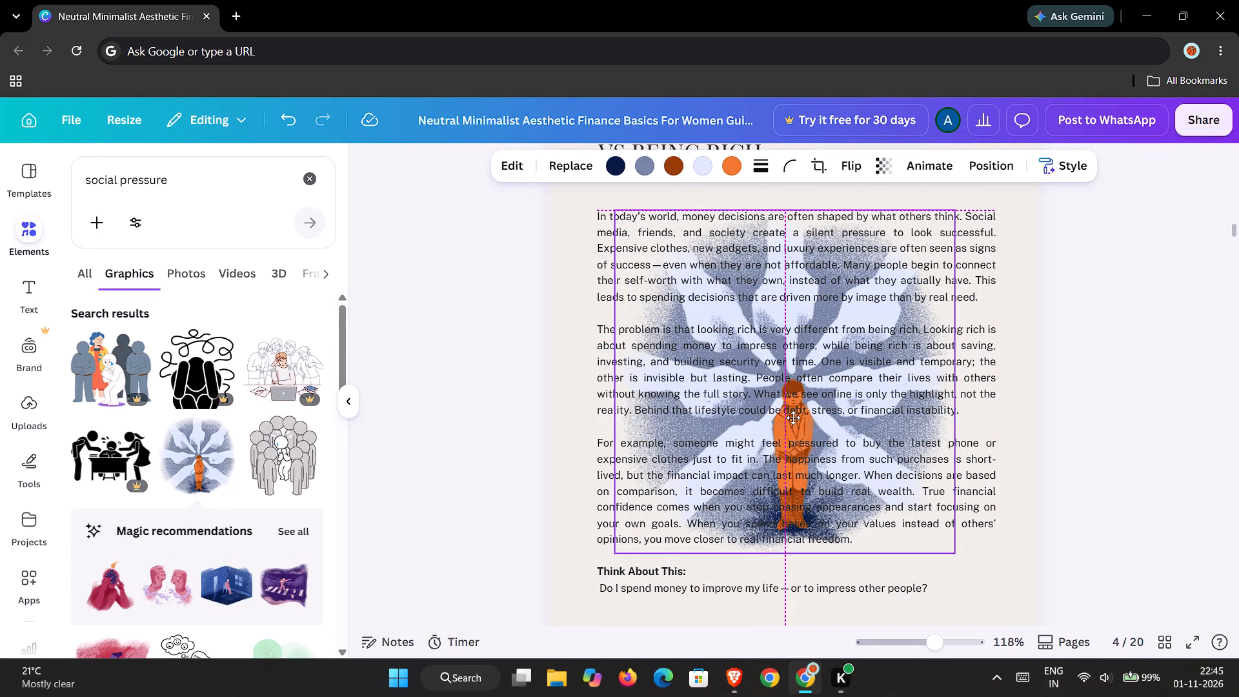
drag(793, 418, 791, 419)
drag(791, 419, 791, 420)
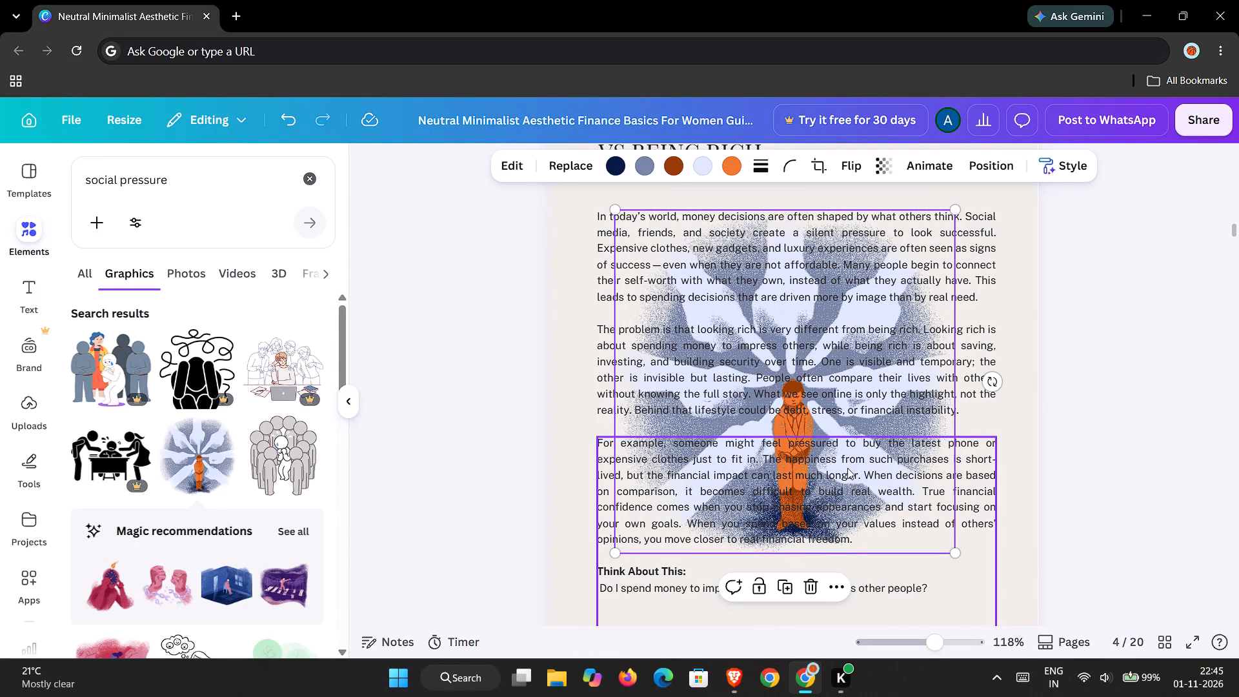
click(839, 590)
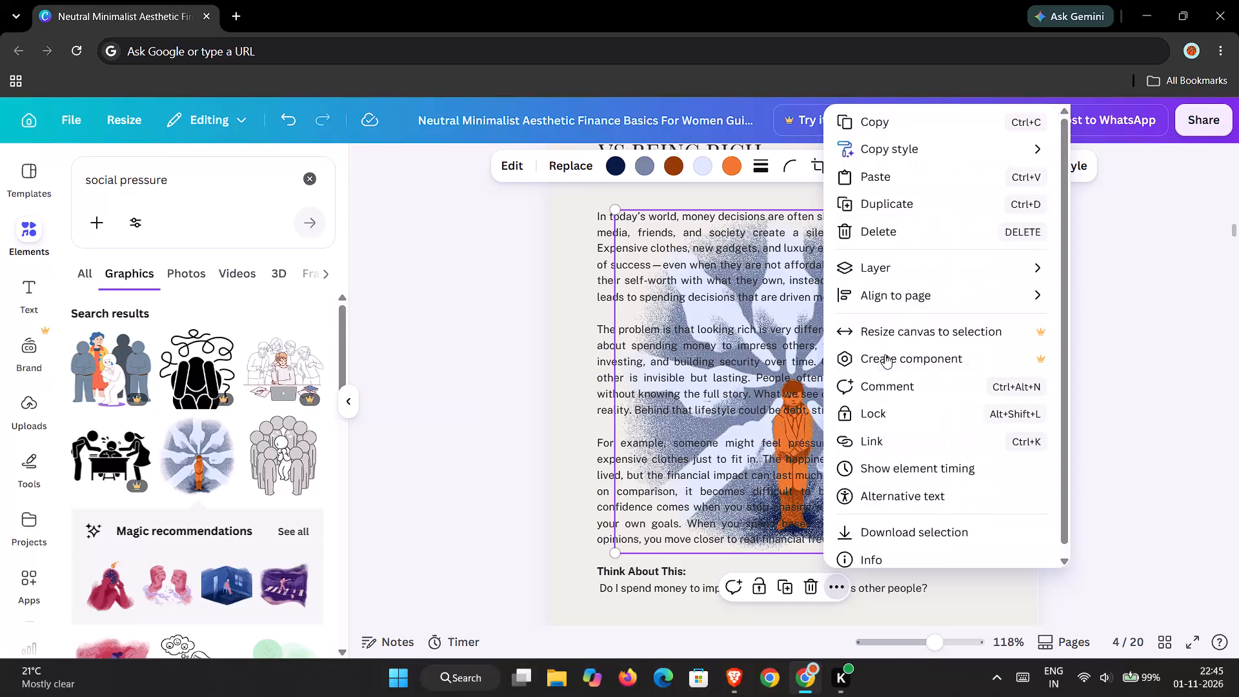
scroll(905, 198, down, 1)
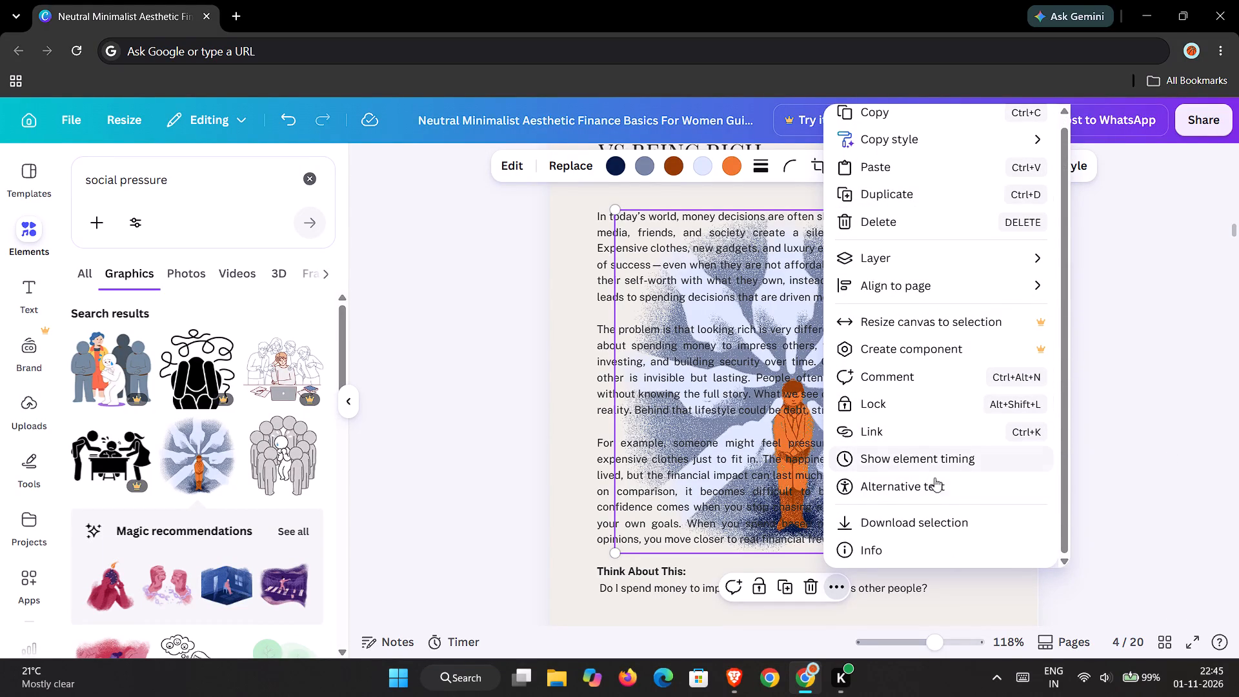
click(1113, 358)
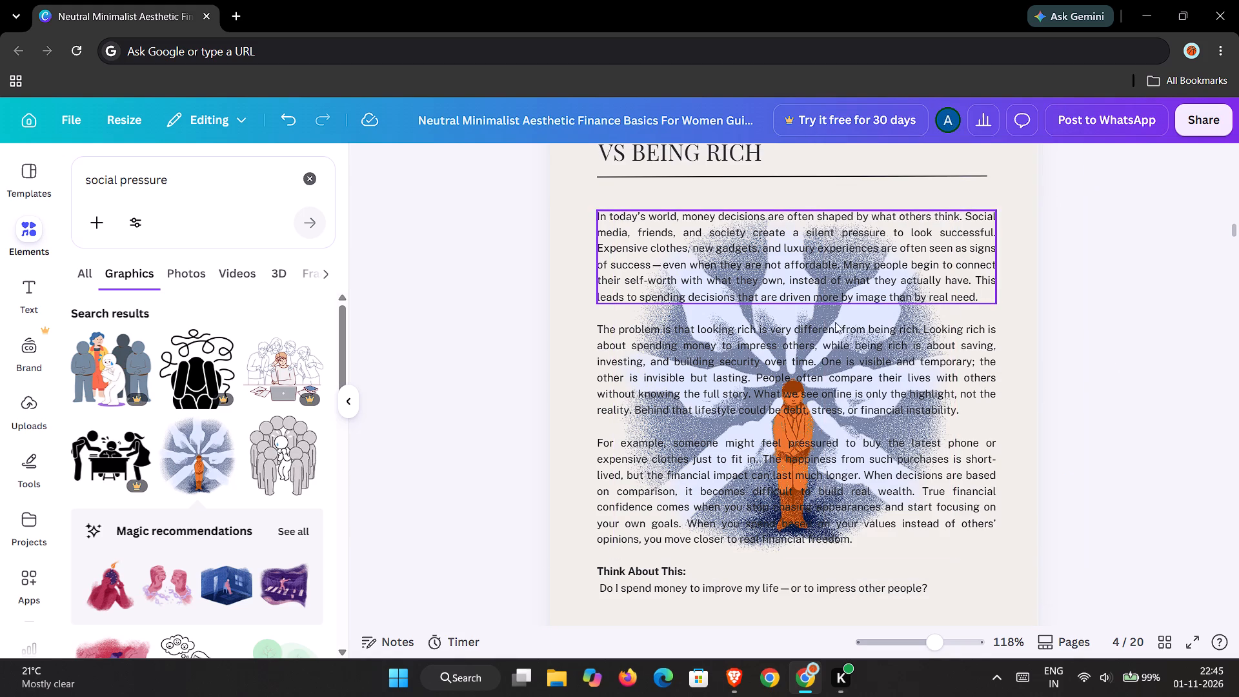
Fade the pointing-hands illustration behind page 4's text by setting its transparency to about 23.
click(778, 318)
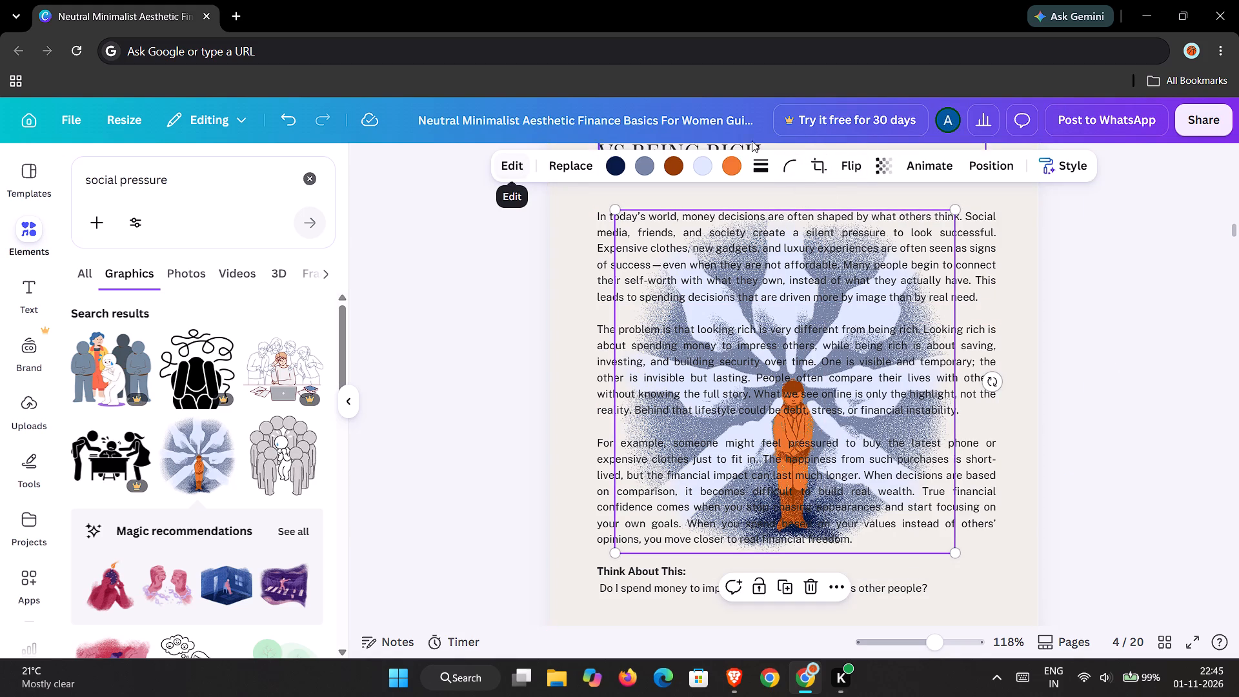
click(884, 170)
drag(924, 236, 860, 254)
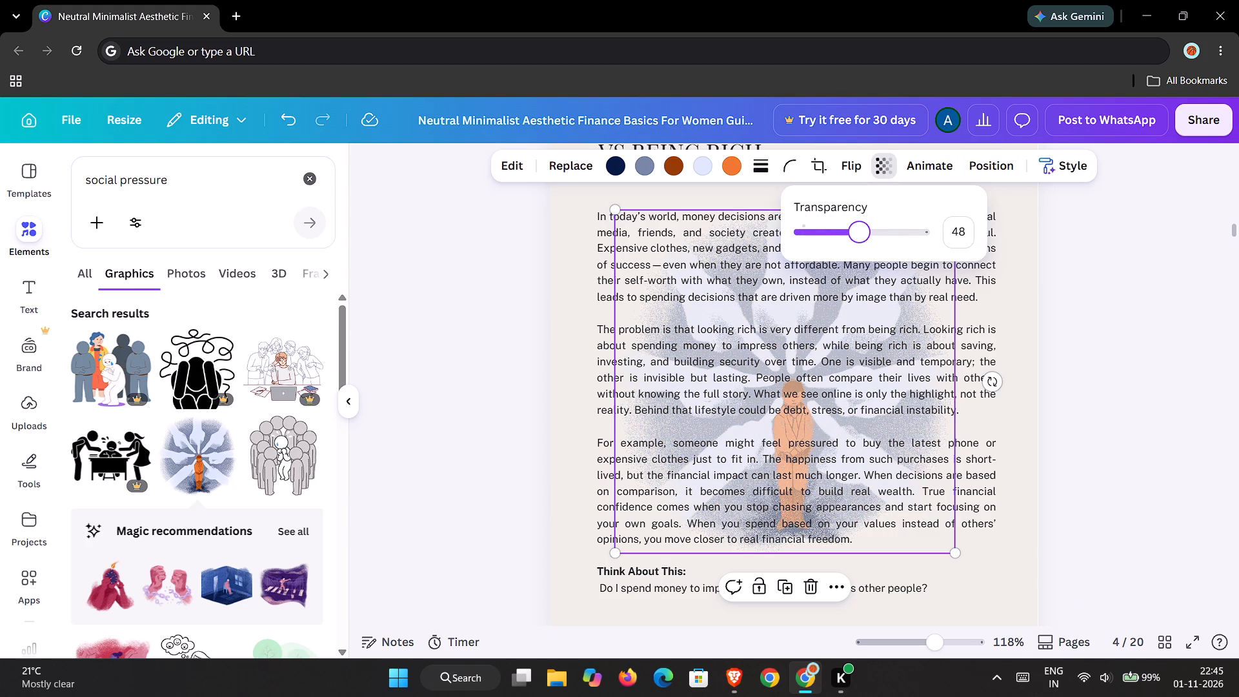
drag(860, 254, 835, 258)
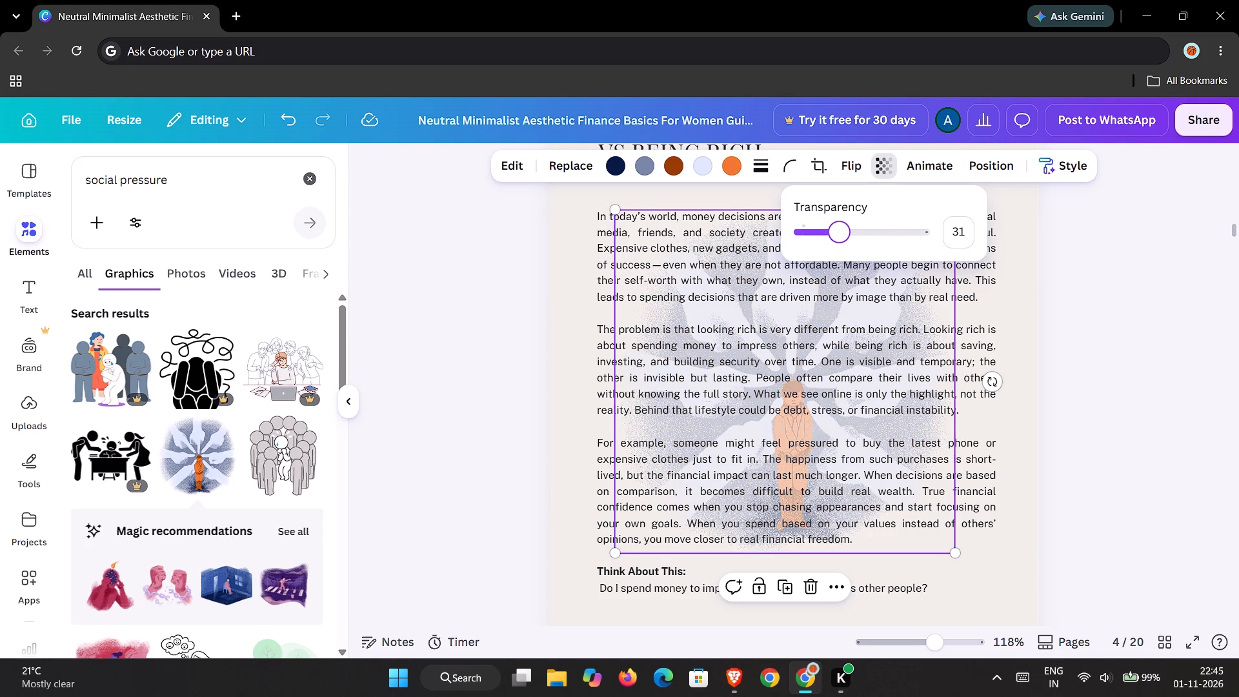
drag(835, 258, 829, 259)
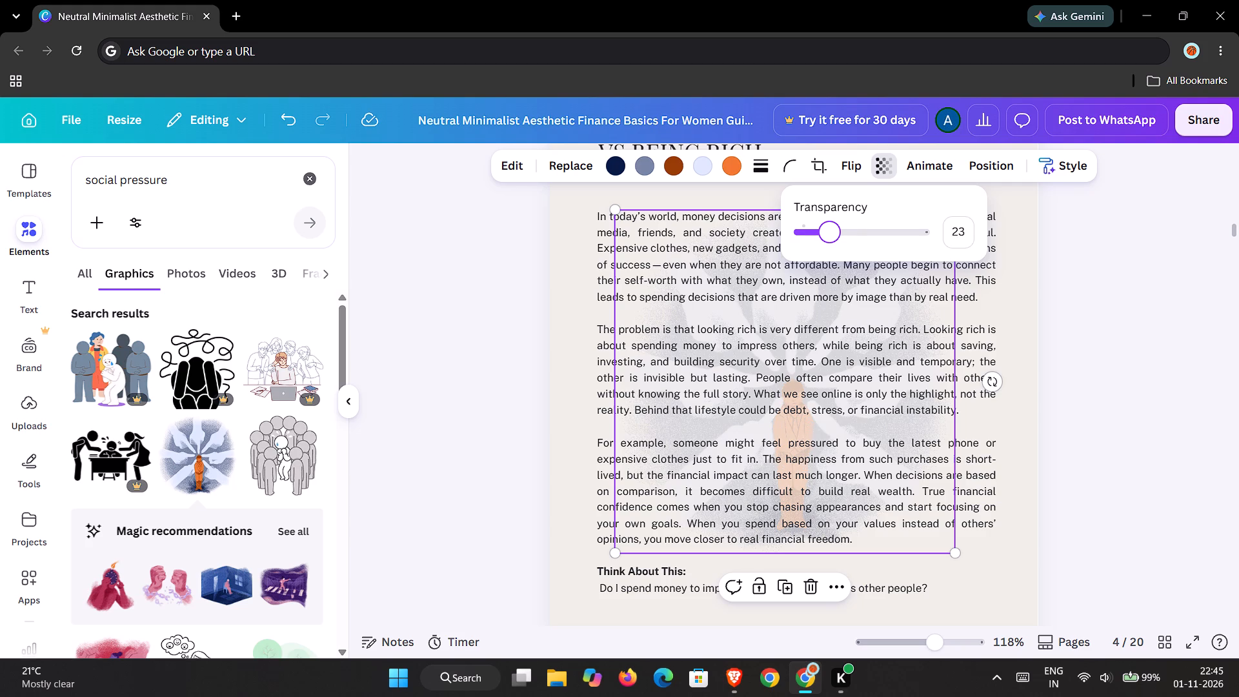
drag(829, 259, 827, 259)
click(1135, 339)
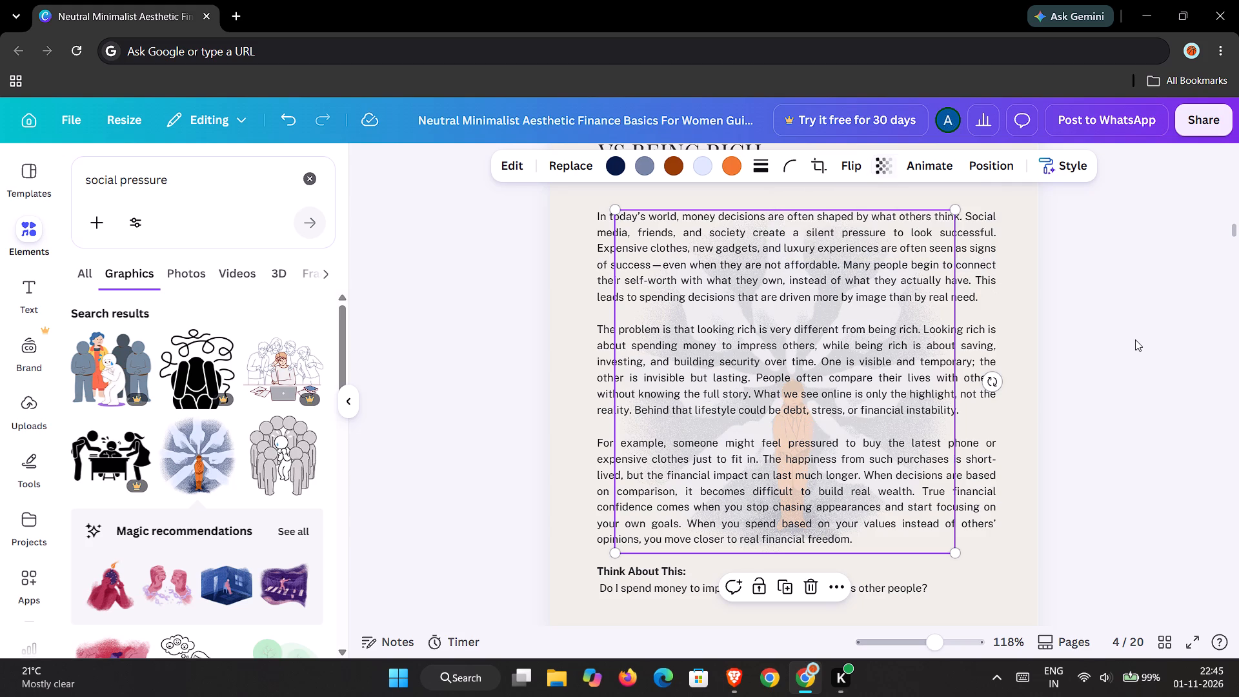
click(1016, 325)
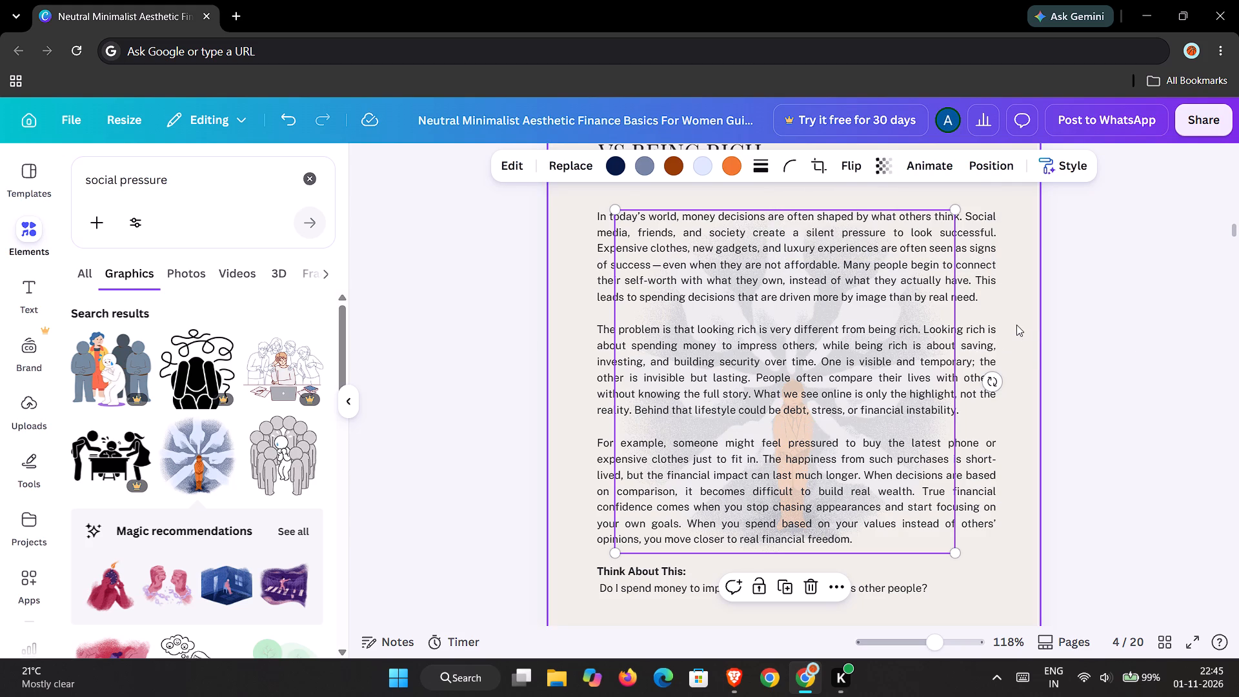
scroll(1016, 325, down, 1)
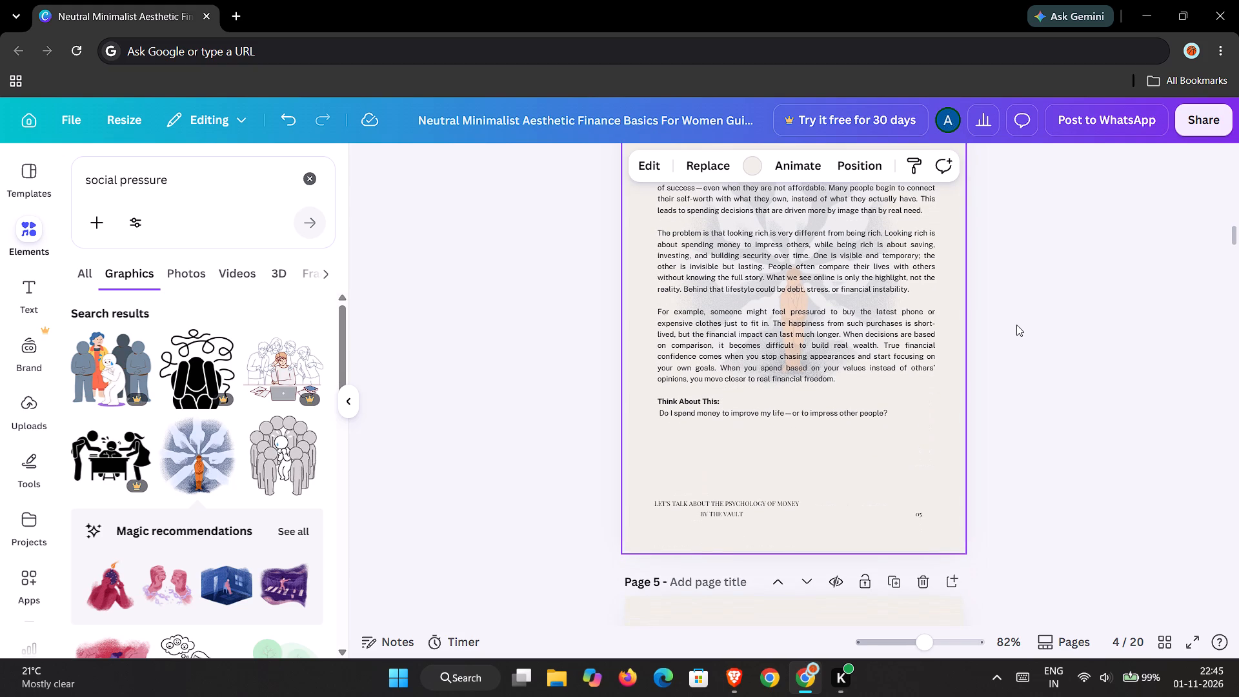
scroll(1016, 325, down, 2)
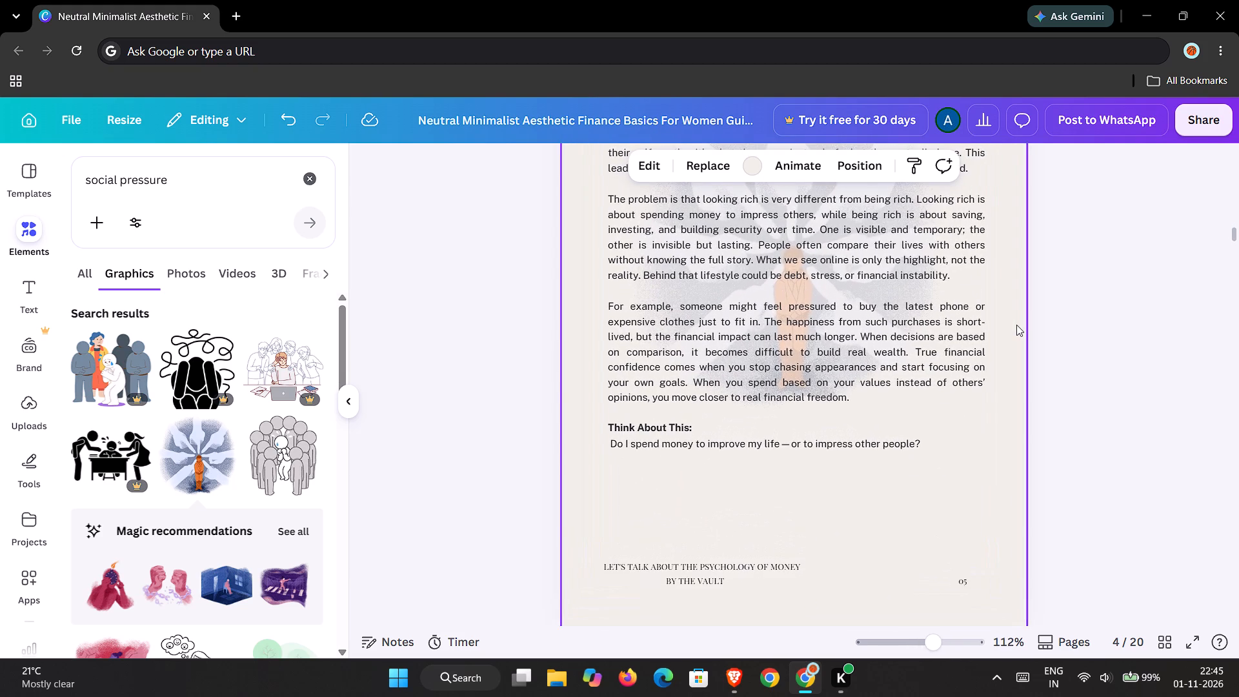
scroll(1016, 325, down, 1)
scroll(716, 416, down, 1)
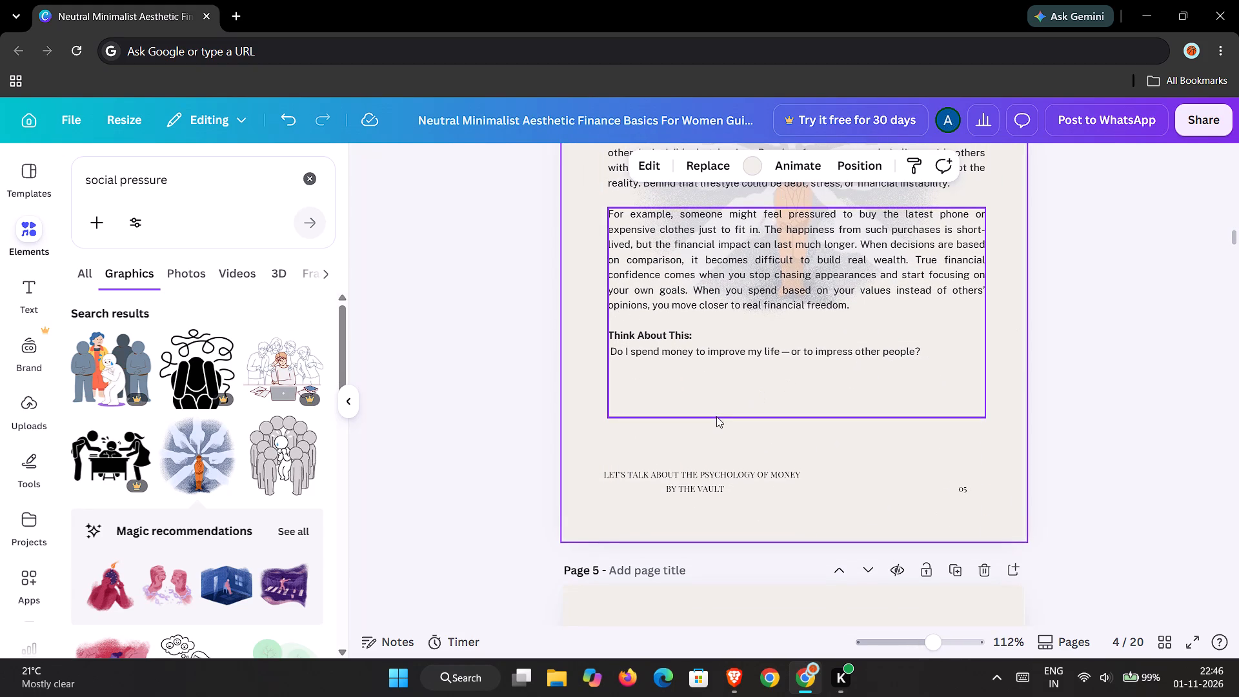
Search the element library for "emotional spending" graphics to suit the Chapter 3 page.
scroll(716, 416, down, 1)
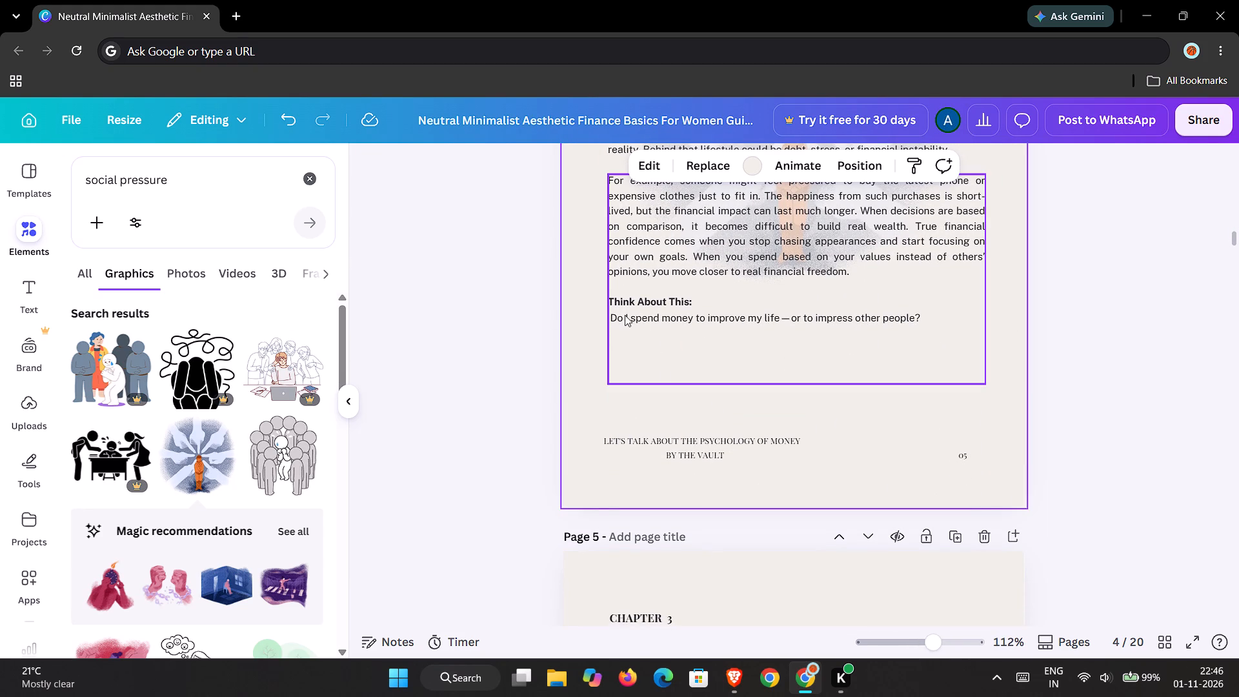
click(625, 315)
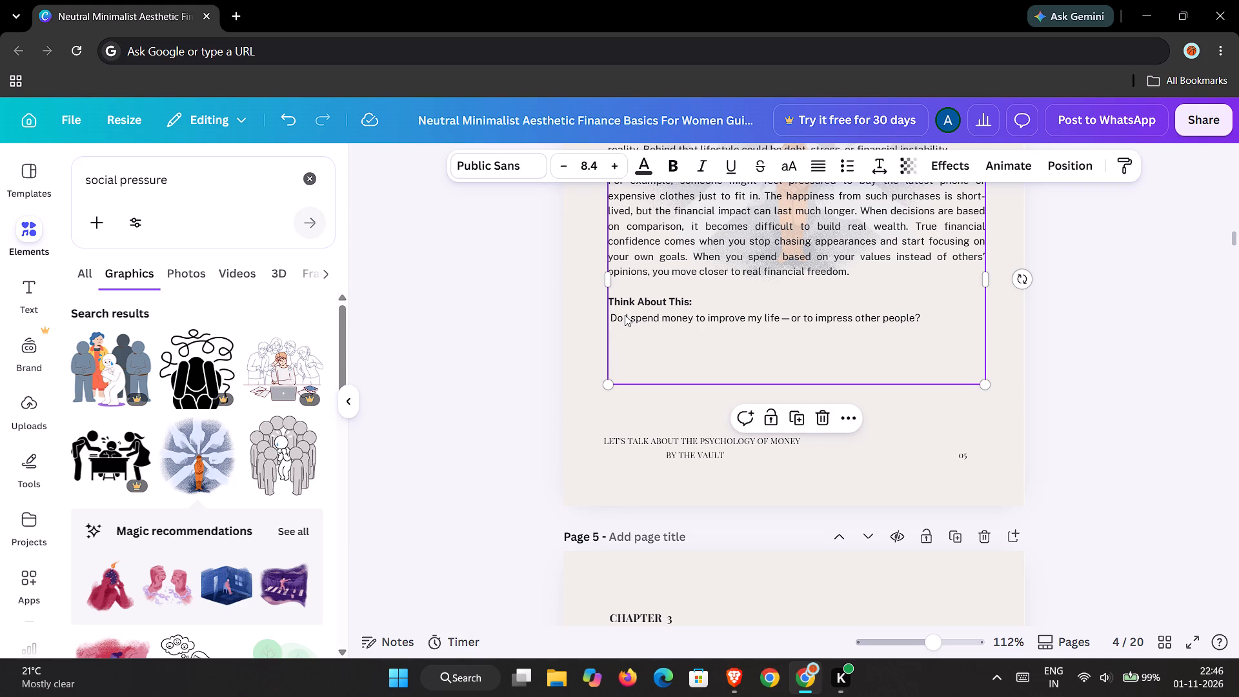
scroll(625, 315, down, 2)
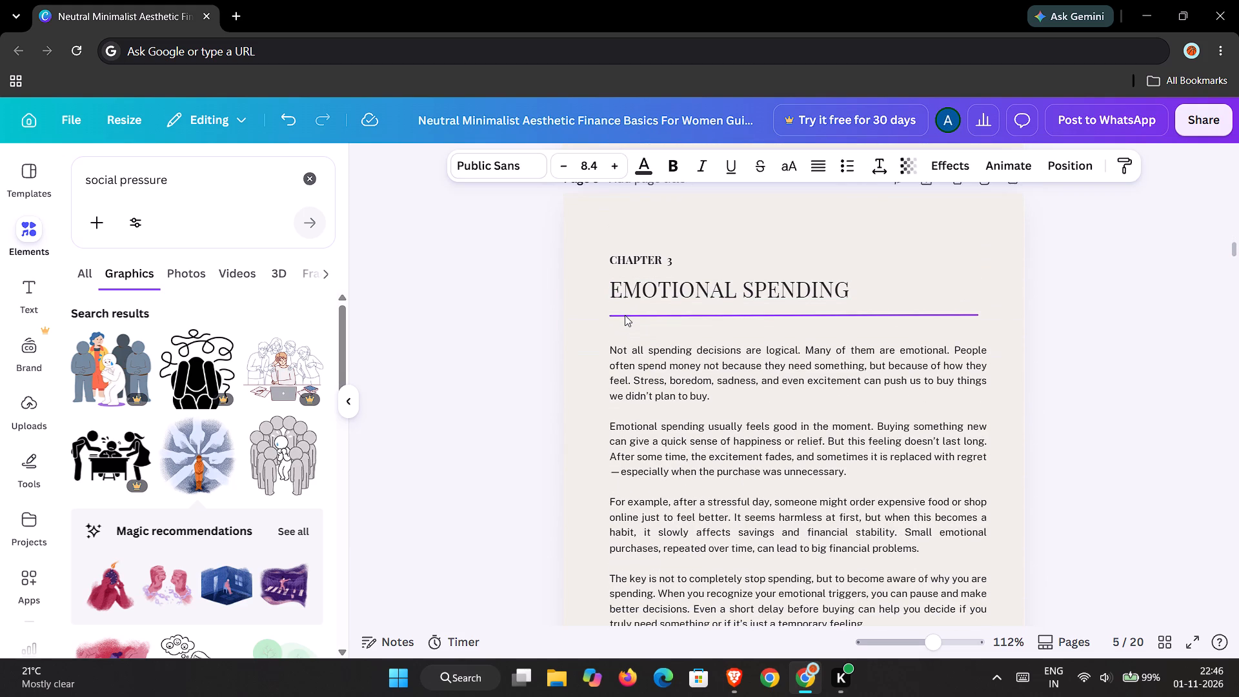
scroll(625, 315, down, 1)
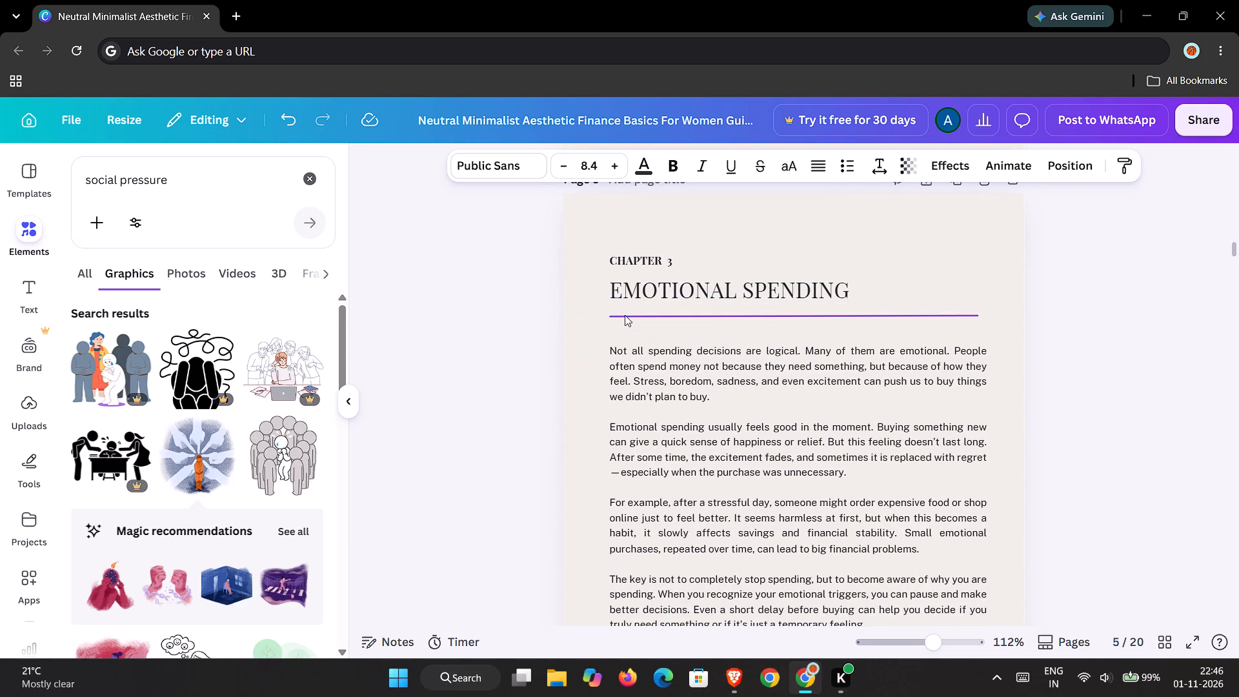
scroll(625, 315, down, 1)
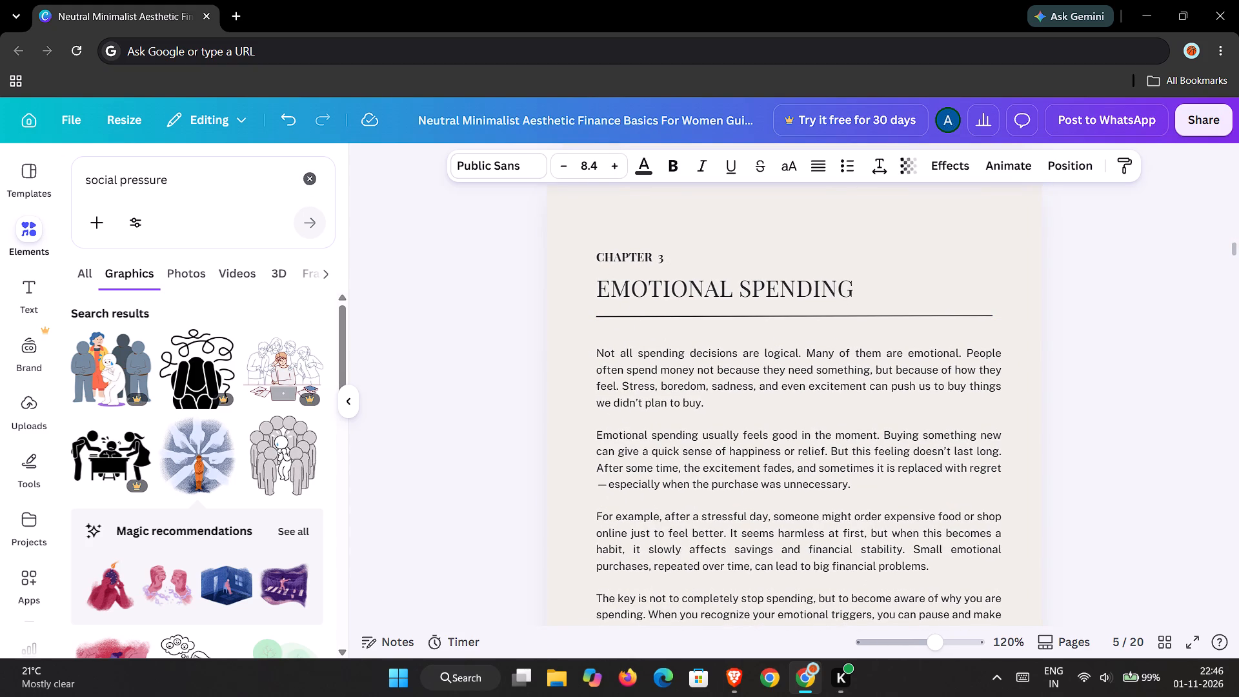
click(310, 179)
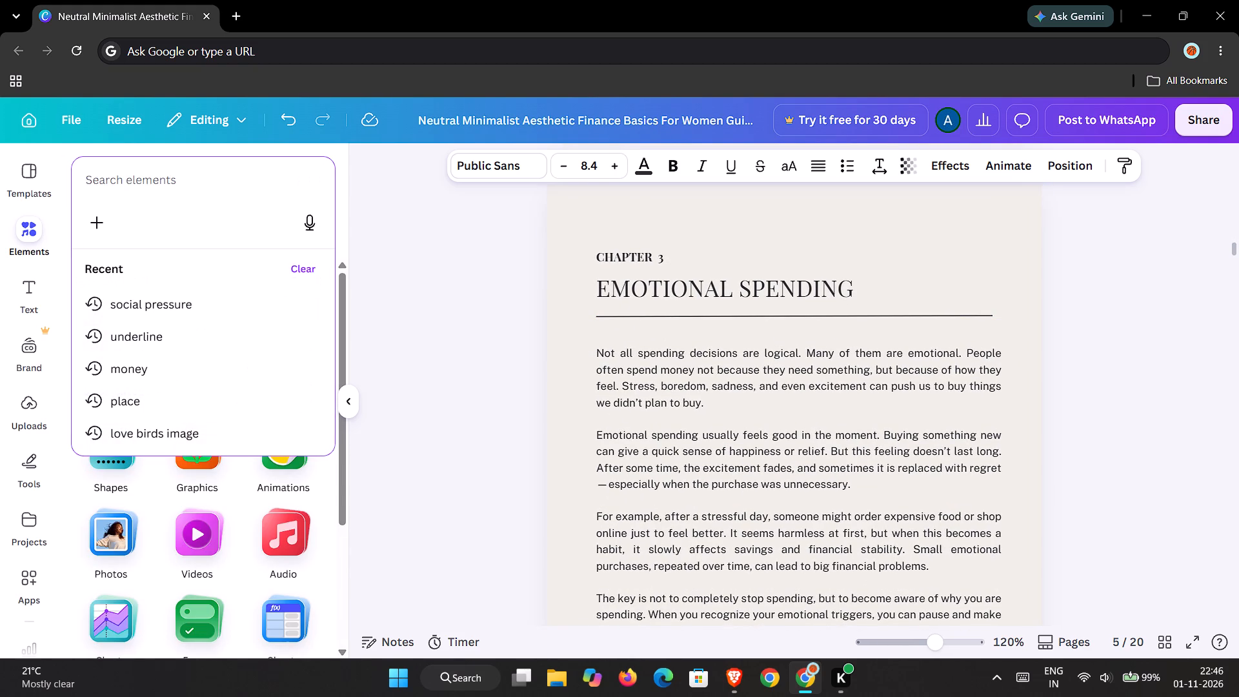
text(emotional spending)
key(Return)
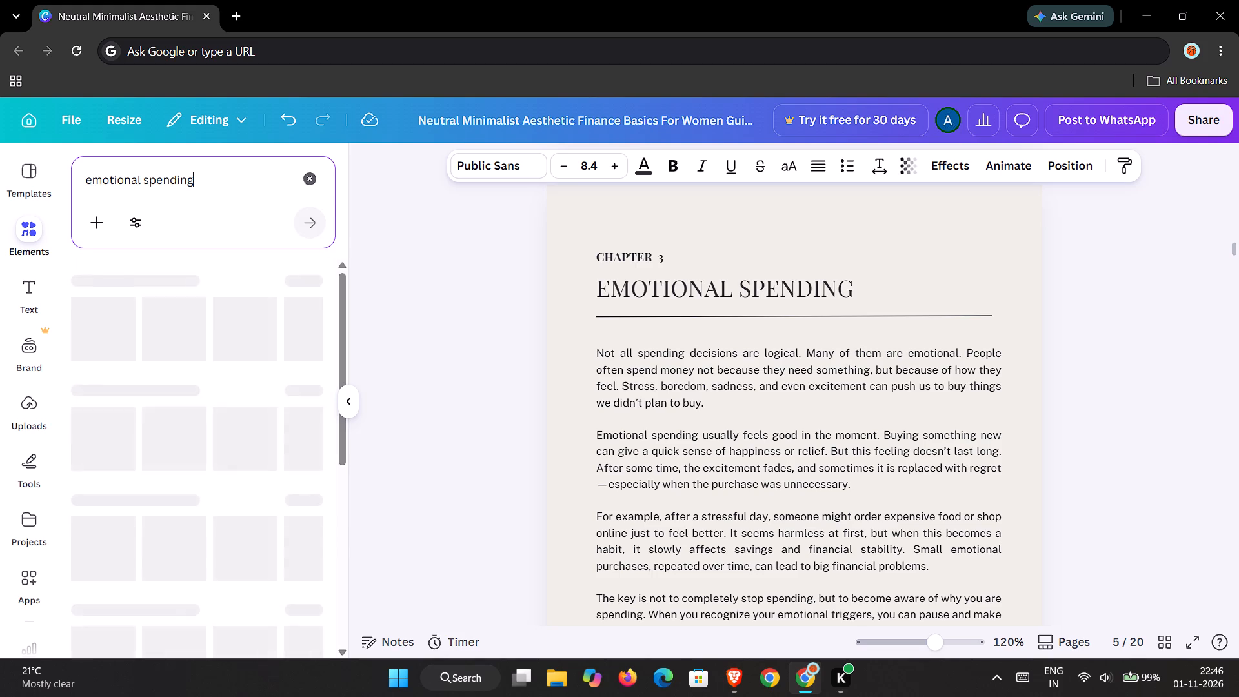
click(124, 274)
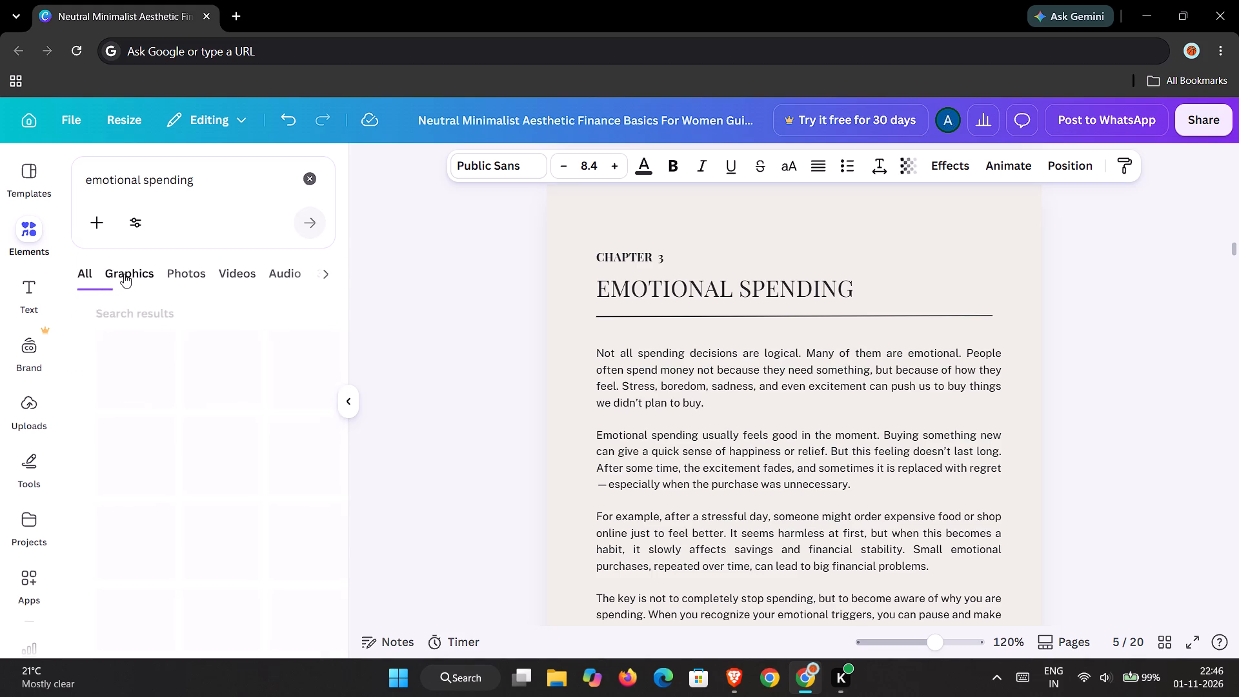
Add the illustration of the woman in a pink sweater carrying a laptop and shopping bags to page 5.
scroll(161, 391, down, 2)
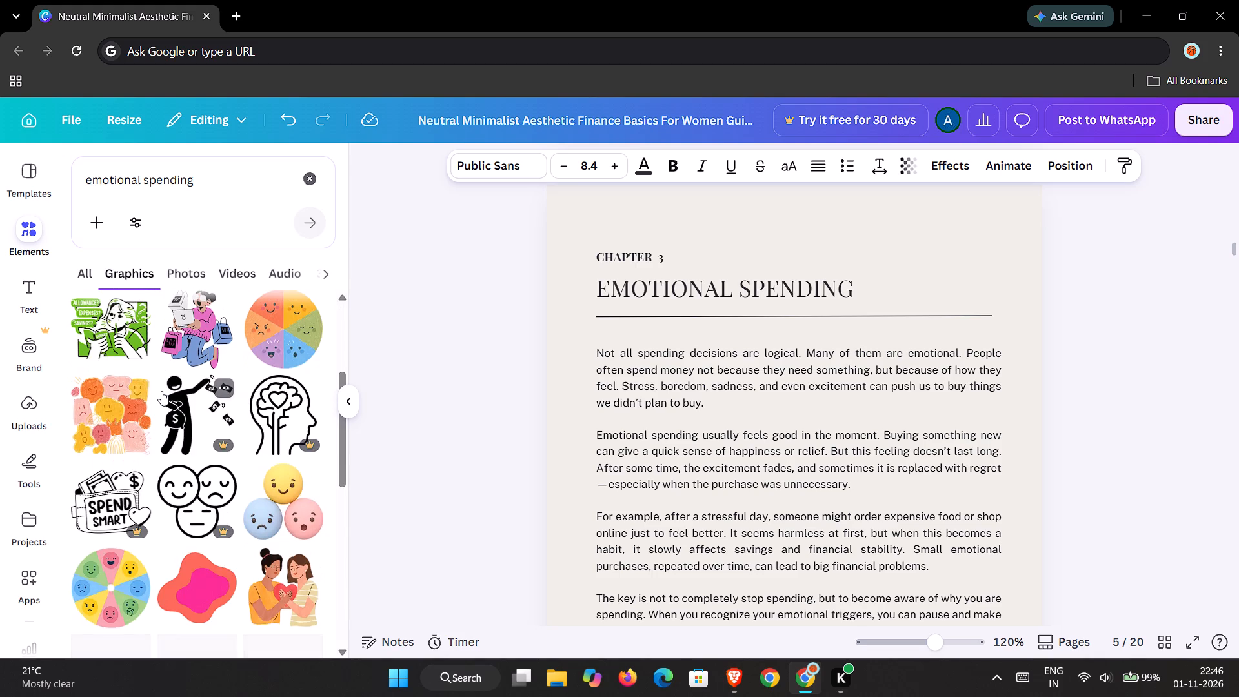
scroll(161, 391, down, 6)
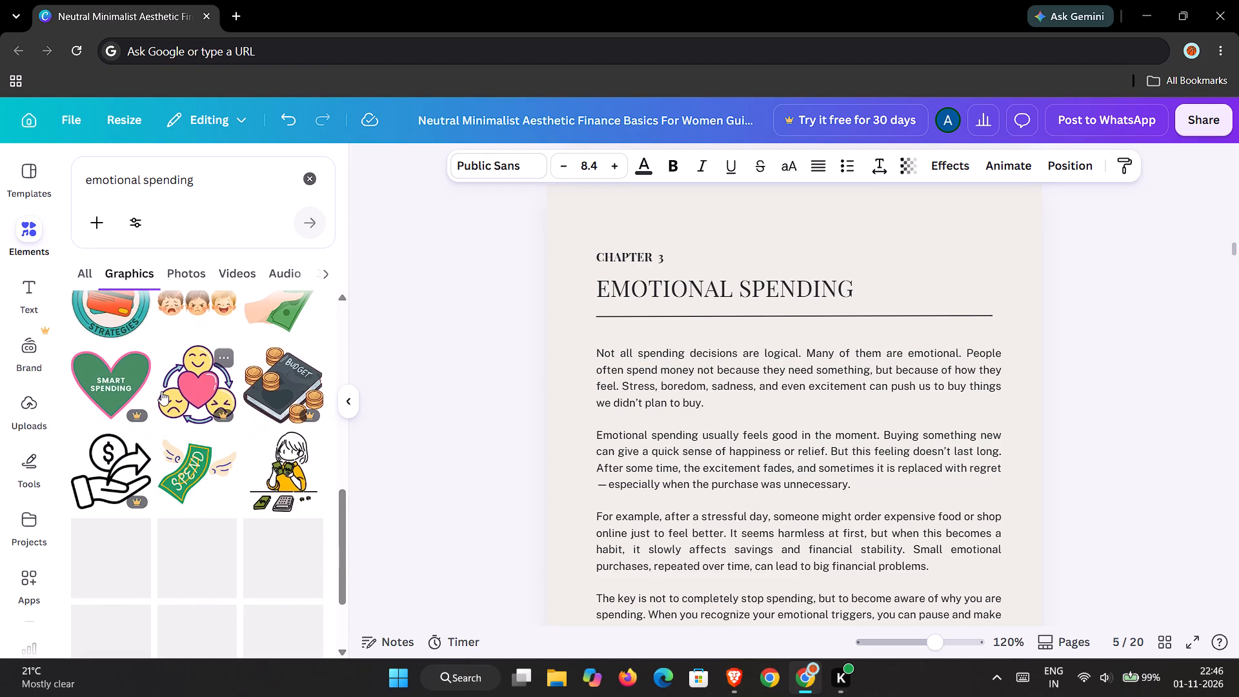
scroll(161, 391, down, 3)
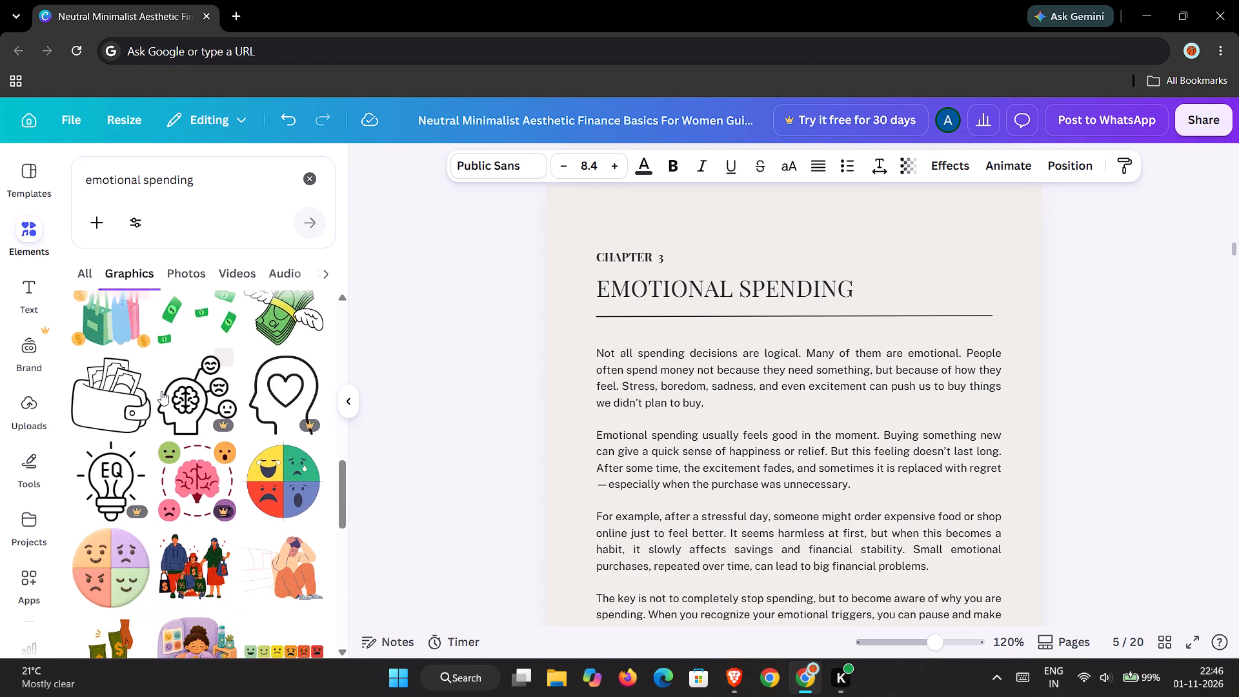
scroll(161, 391, down, 3)
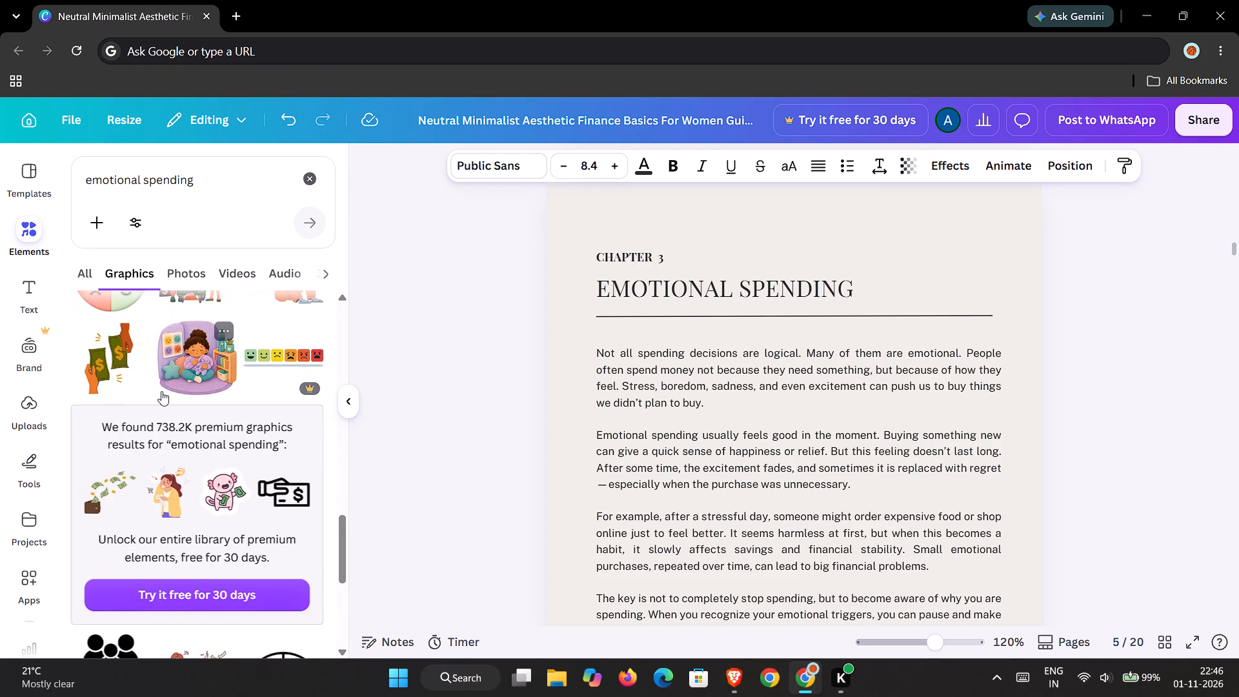
scroll(161, 391, down, 3)
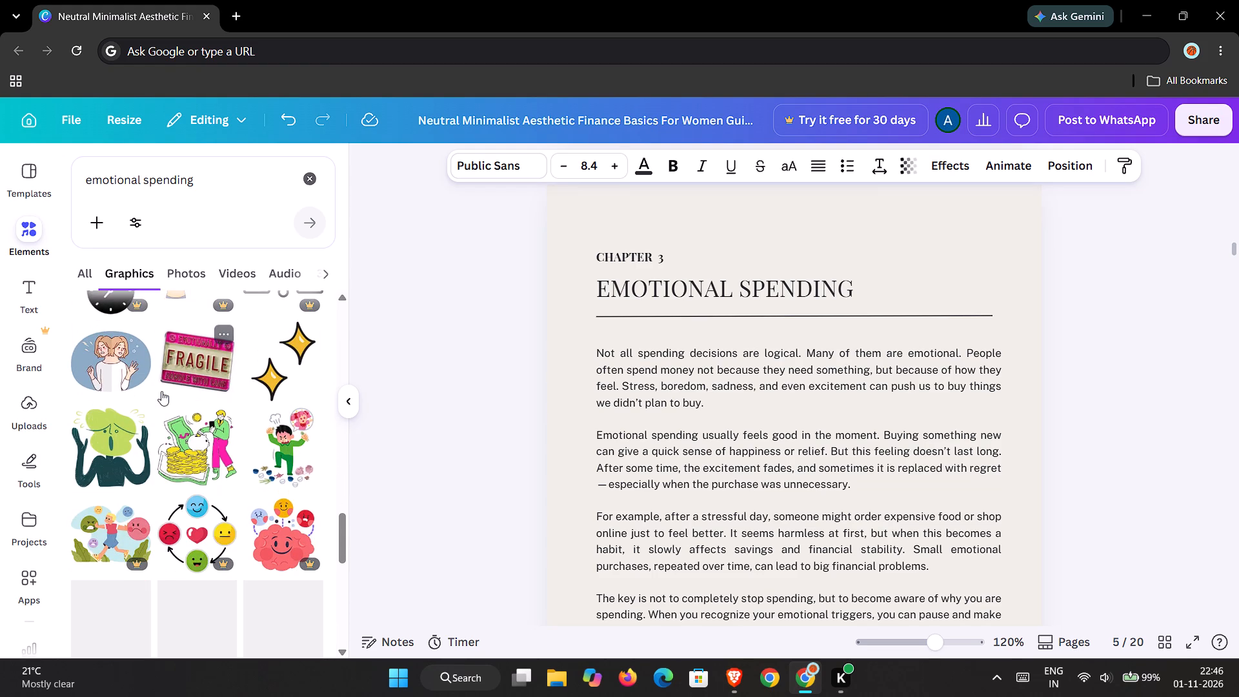
scroll(161, 391, down, 1)
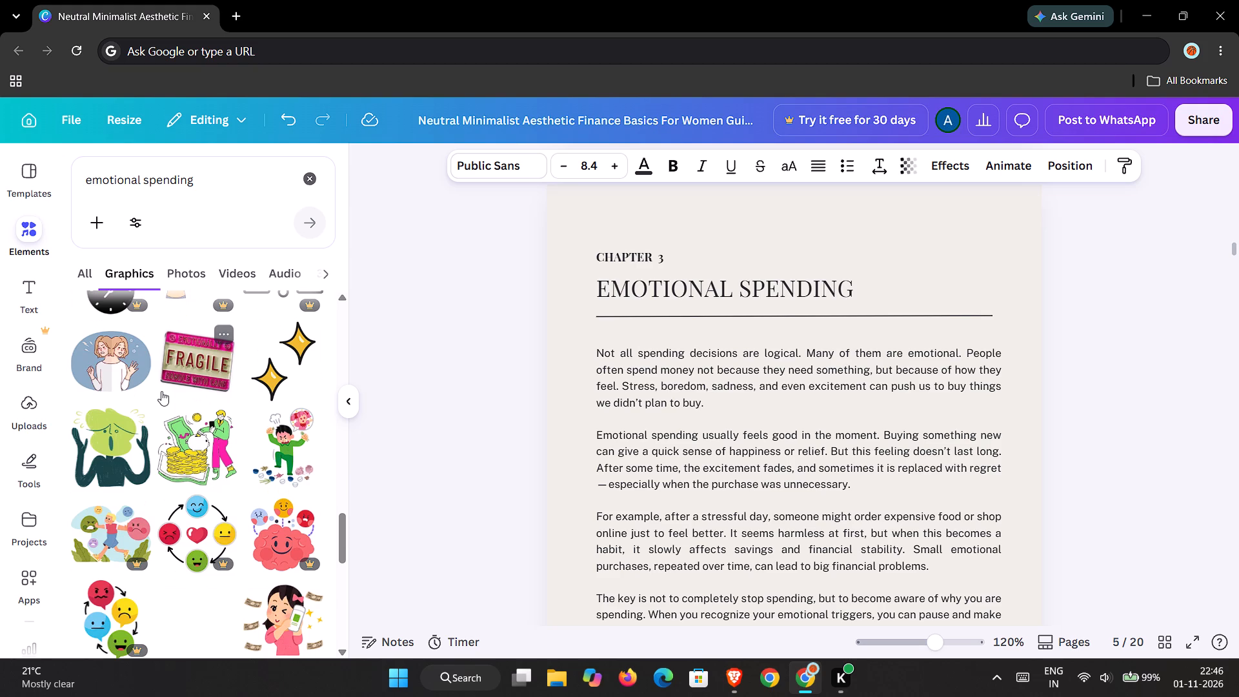
scroll(161, 391, down, 1)
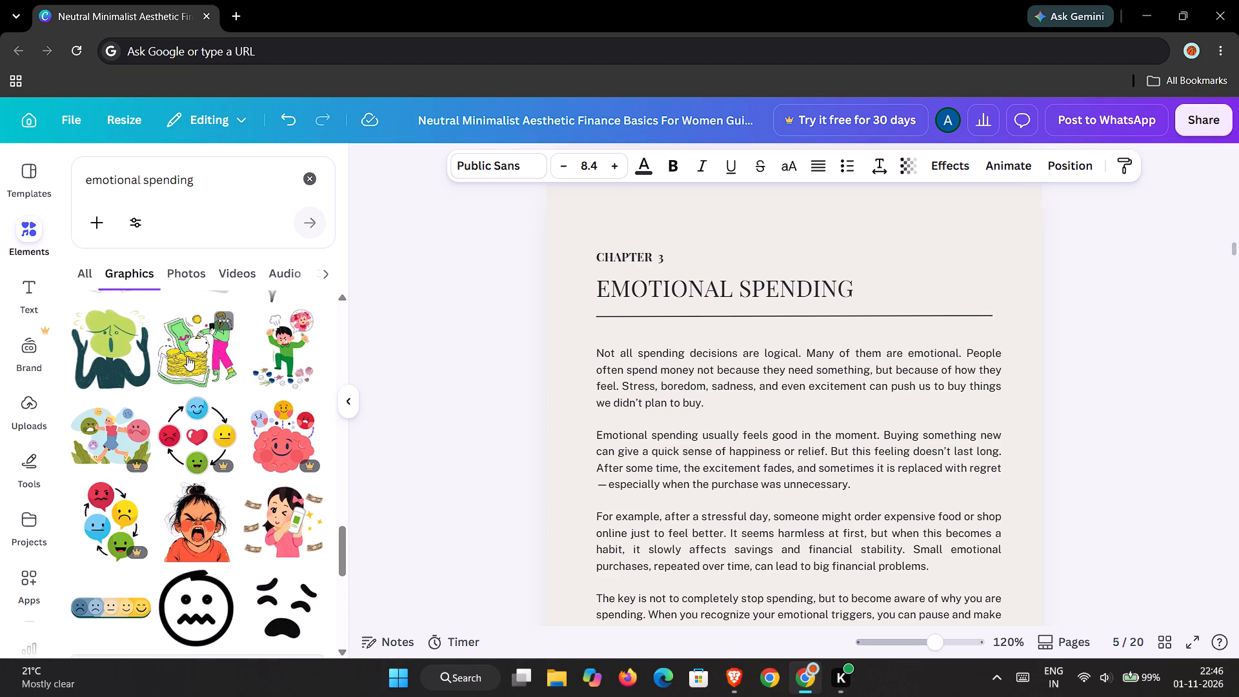
scroll(187, 356, right, 1)
scroll(187, 356, up, 4)
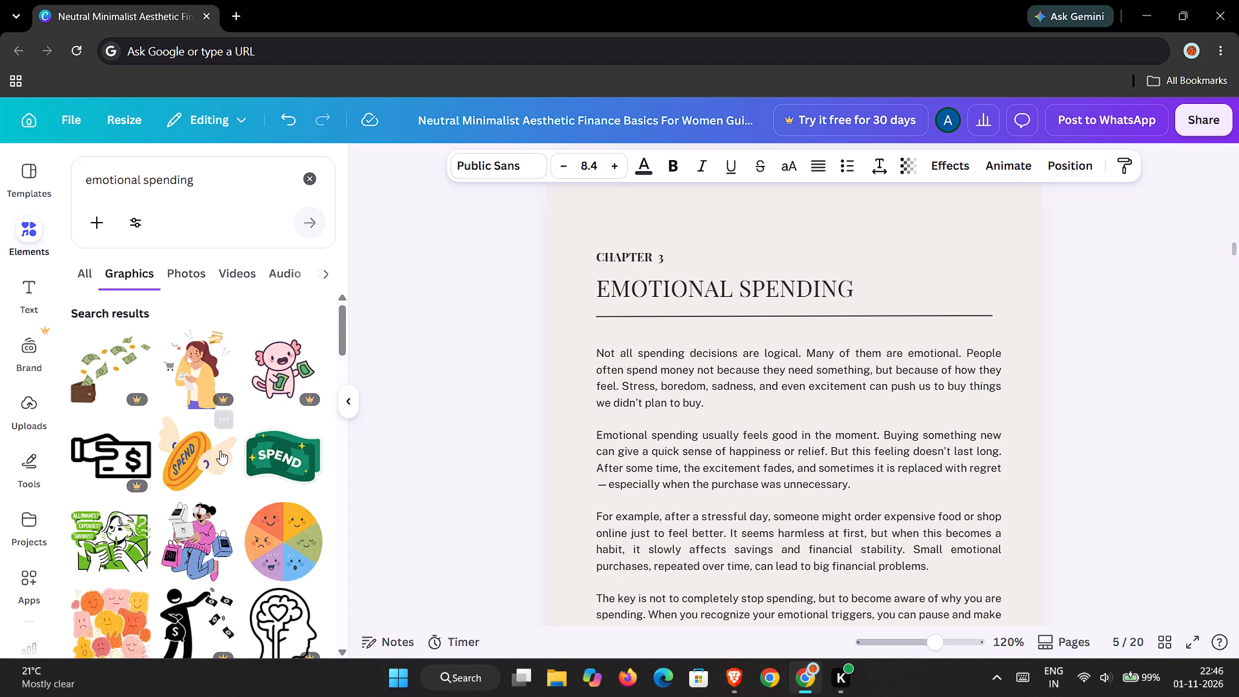
scroll(220, 450, down, 2)
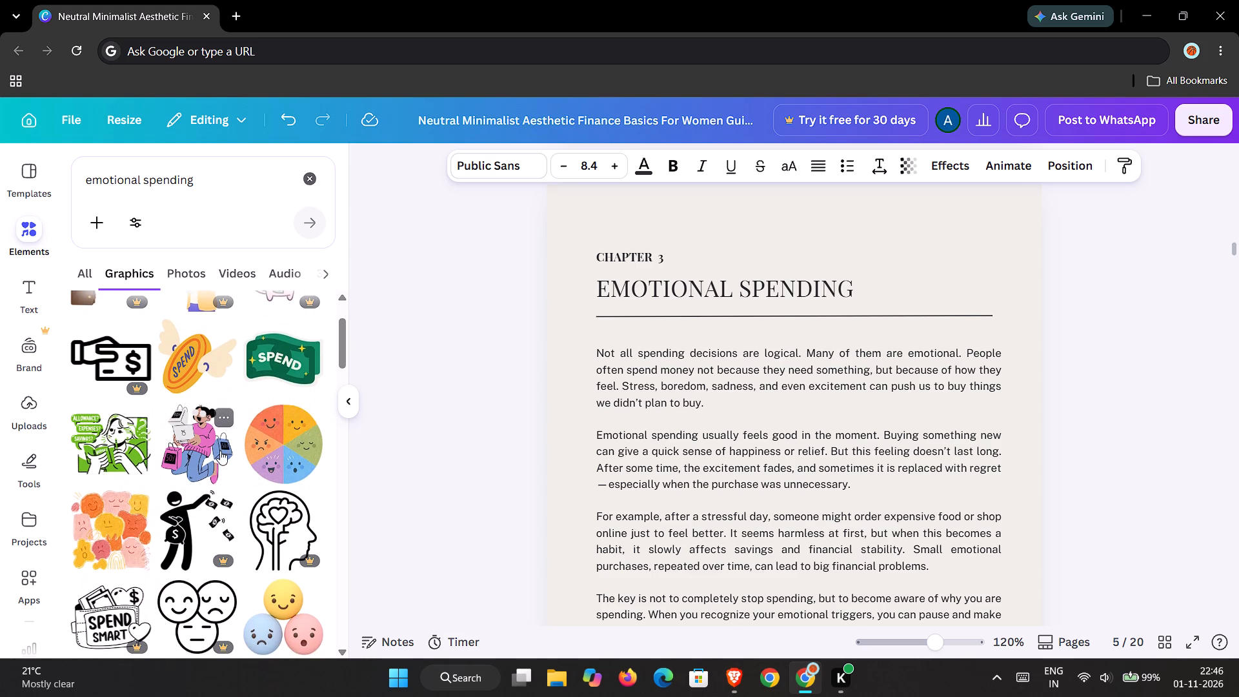
scroll(220, 450, down, 2)
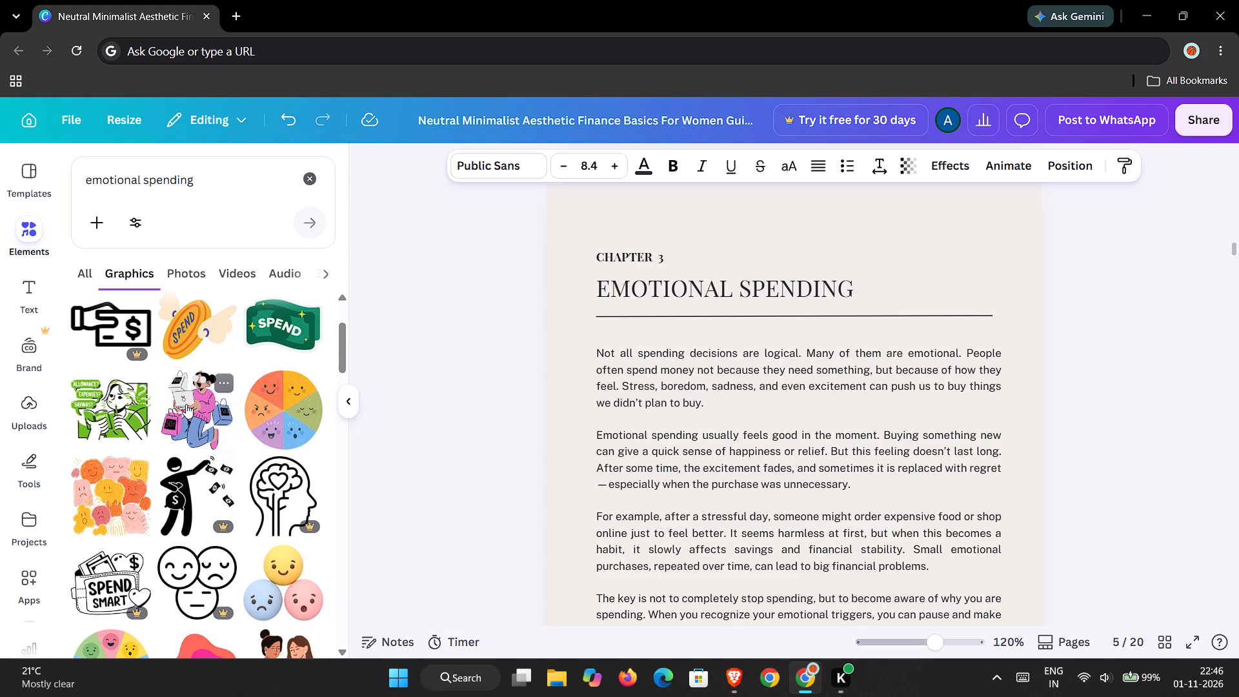
click(186, 404)
Shrink the shopping-woman illustration on page 5 to about half its inserted size.
scroll(343, 385, down, 1)
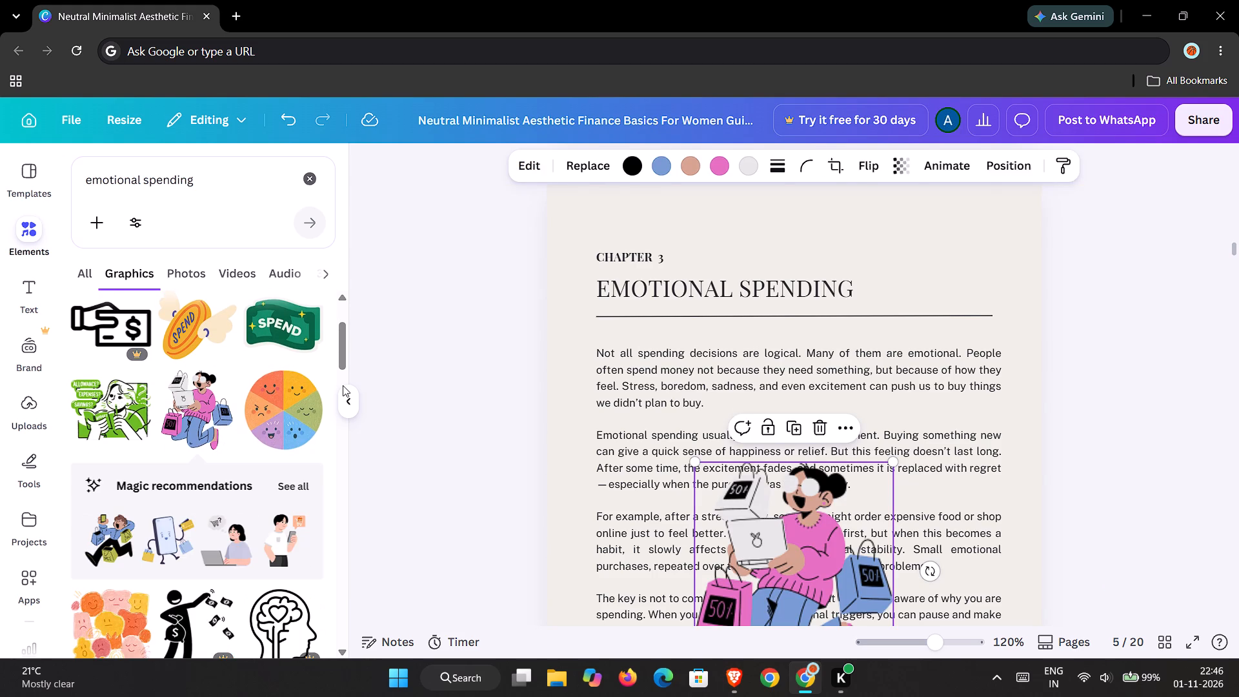
scroll(343, 385, down, 1)
scroll(343, 385, right, 1)
scroll(660, 378, down, 1)
scroll(816, 375, down, 1)
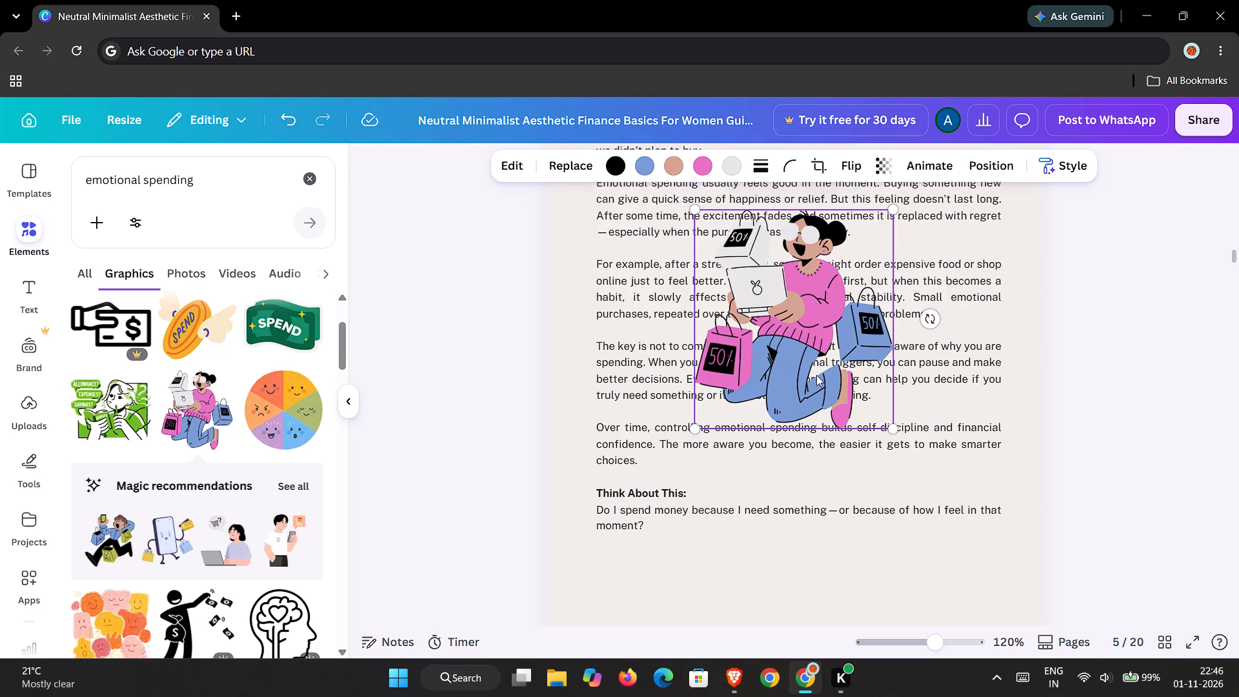
scroll(816, 375, down, 2)
drag(811, 281, 850, 367)
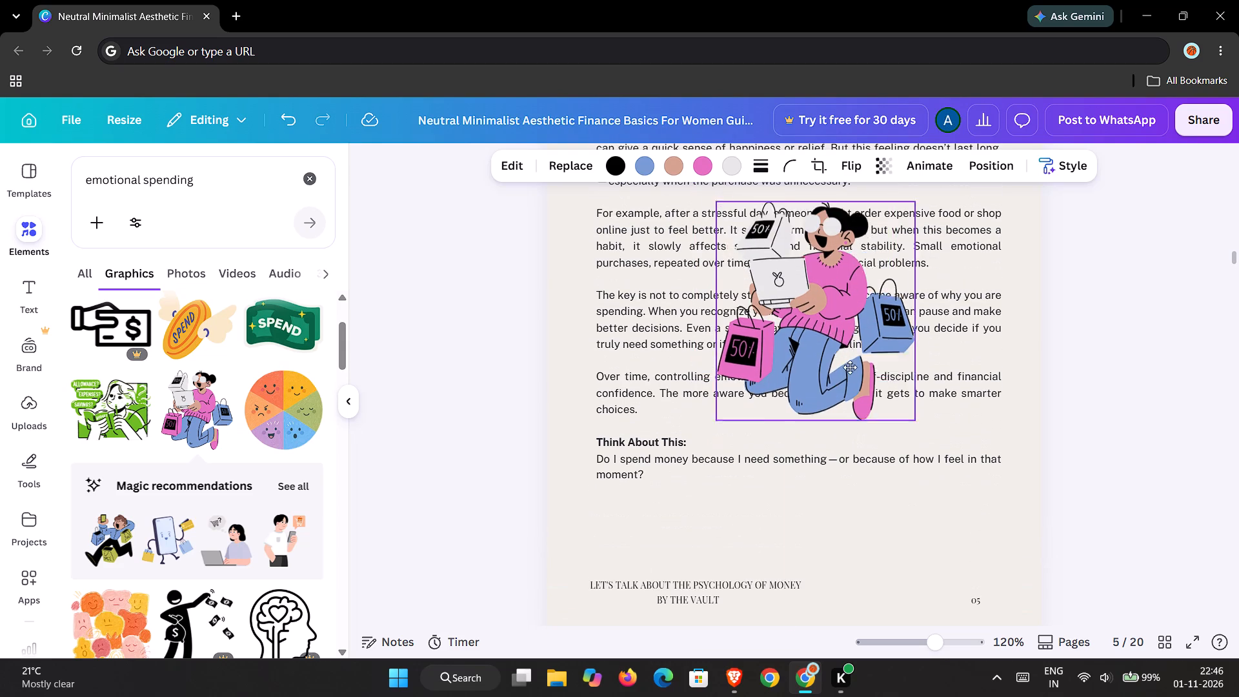
drag(850, 367, 901, 488)
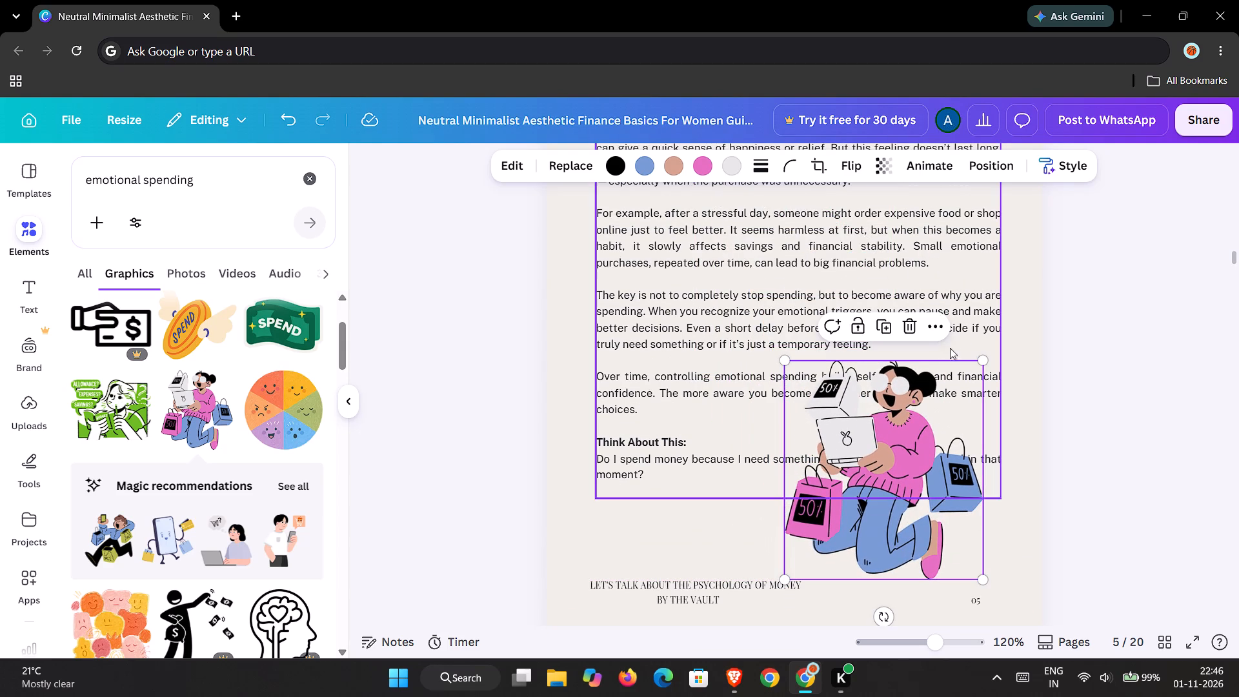
drag(979, 361, 907, 503)
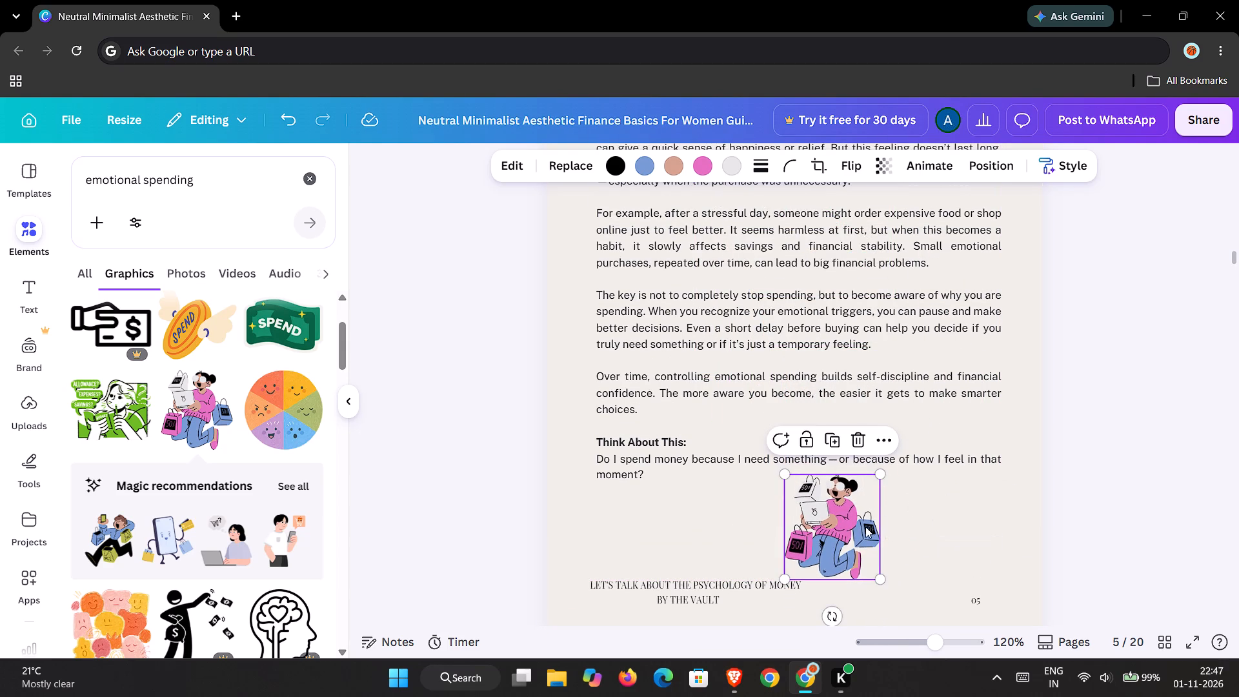
Place the shopping-woman illustration beside the "EMOTIONAL SPENDING" heading, standing on the accent line and flush with its far end.
drag(852, 531, 854, 263)
scroll(854, 263, up, 1)
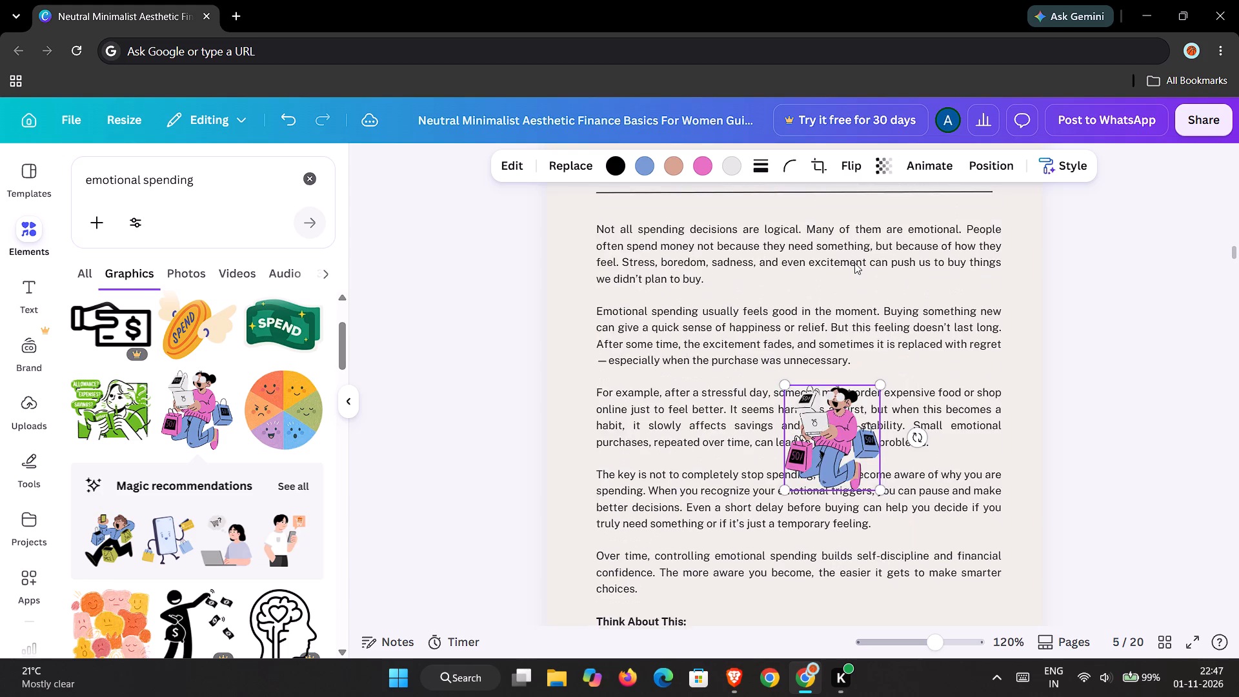
scroll(854, 263, up, 1)
scroll(854, 263, right, 1)
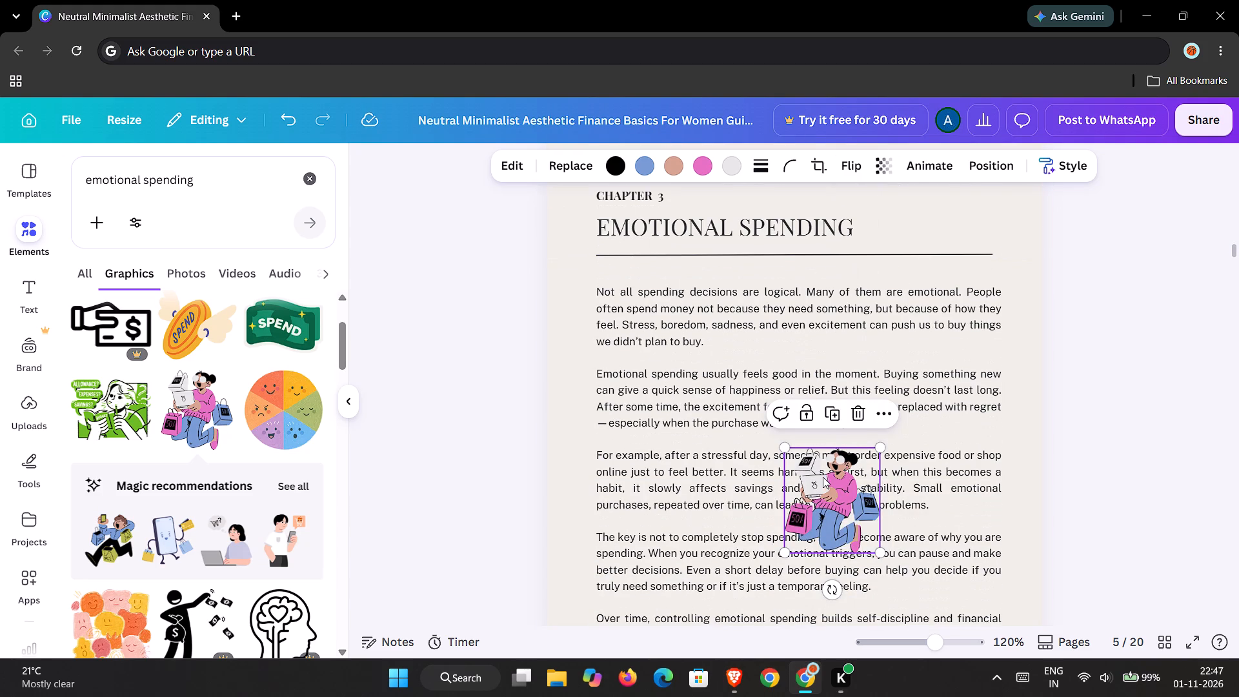
drag(823, 477, 934, 198)
scroll(934, 198, up, 1)
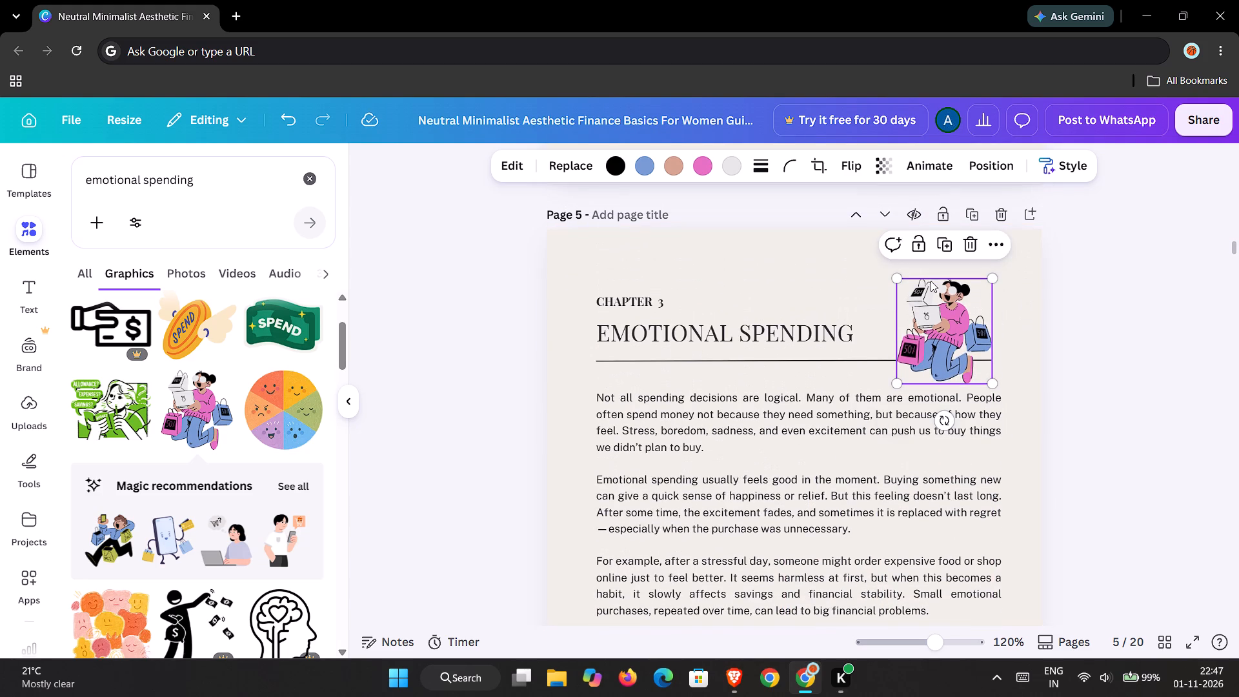
drag(929, 338, 937, 316)
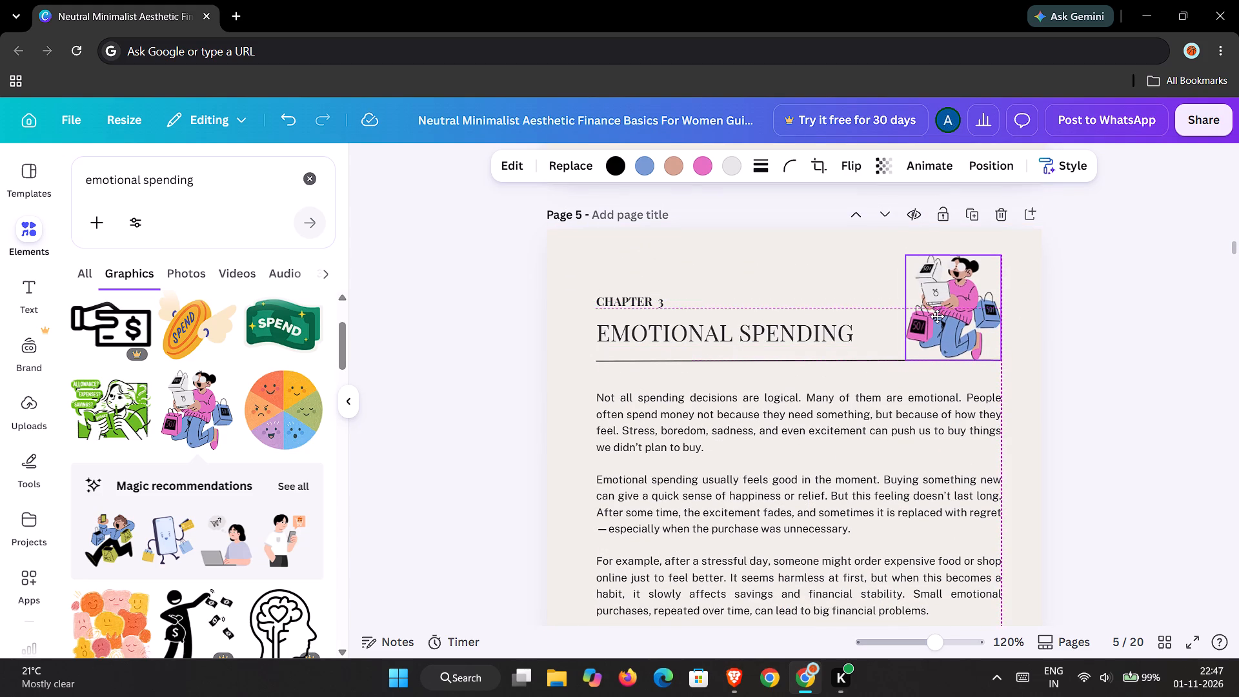
drag(937, 316, 931, 311)
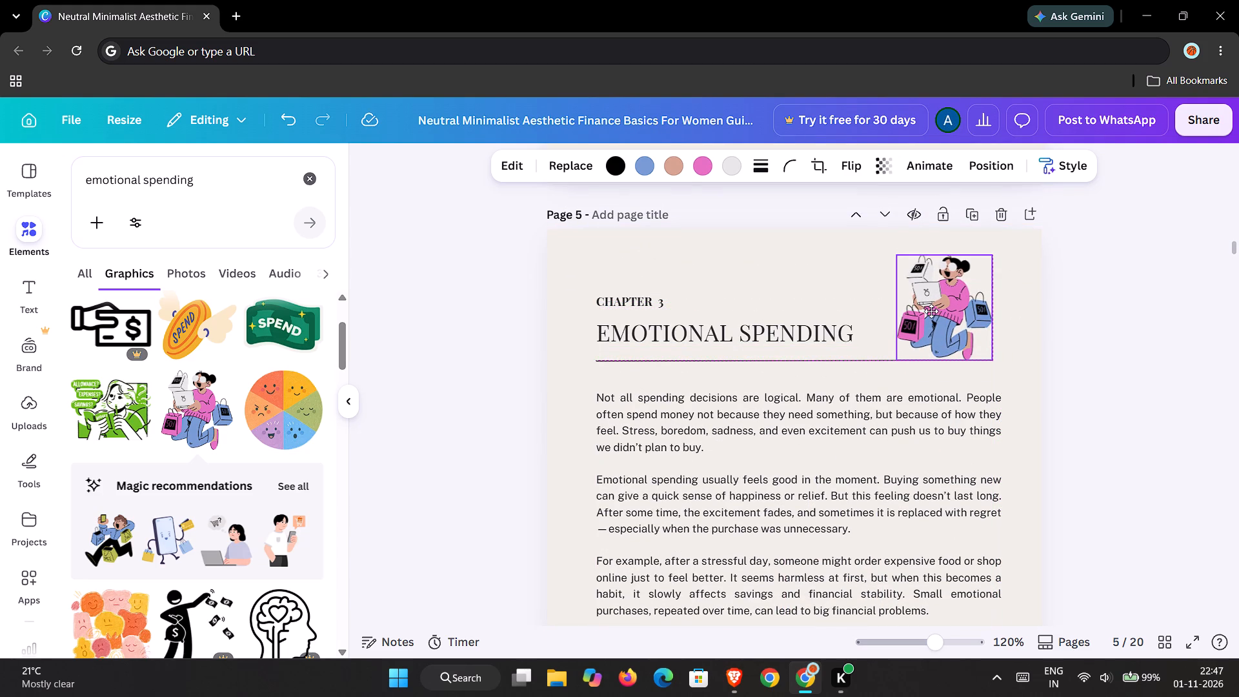
drag(931, 311, 931, 311)
click(1022, 359)
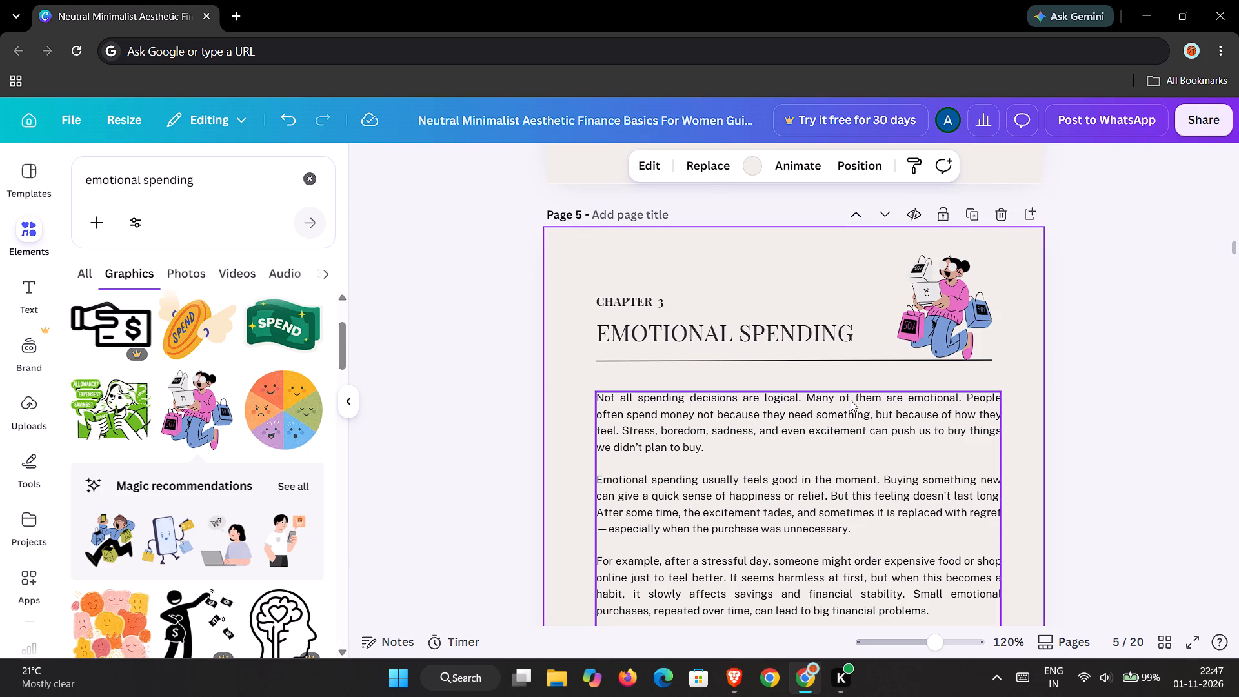
Review the "Emotional Spending" body text on page 5 through to the "Think About This" question.
scroll(851, 400, down, 1)
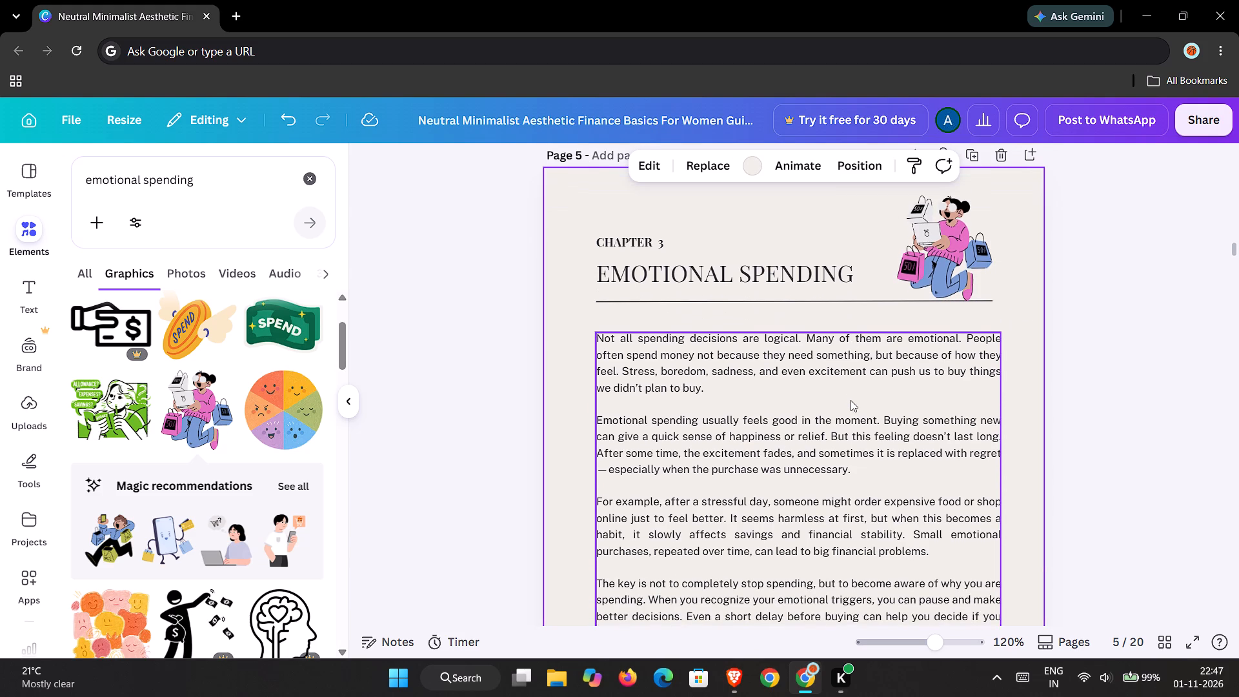
scroll(851, 400, down, 2)
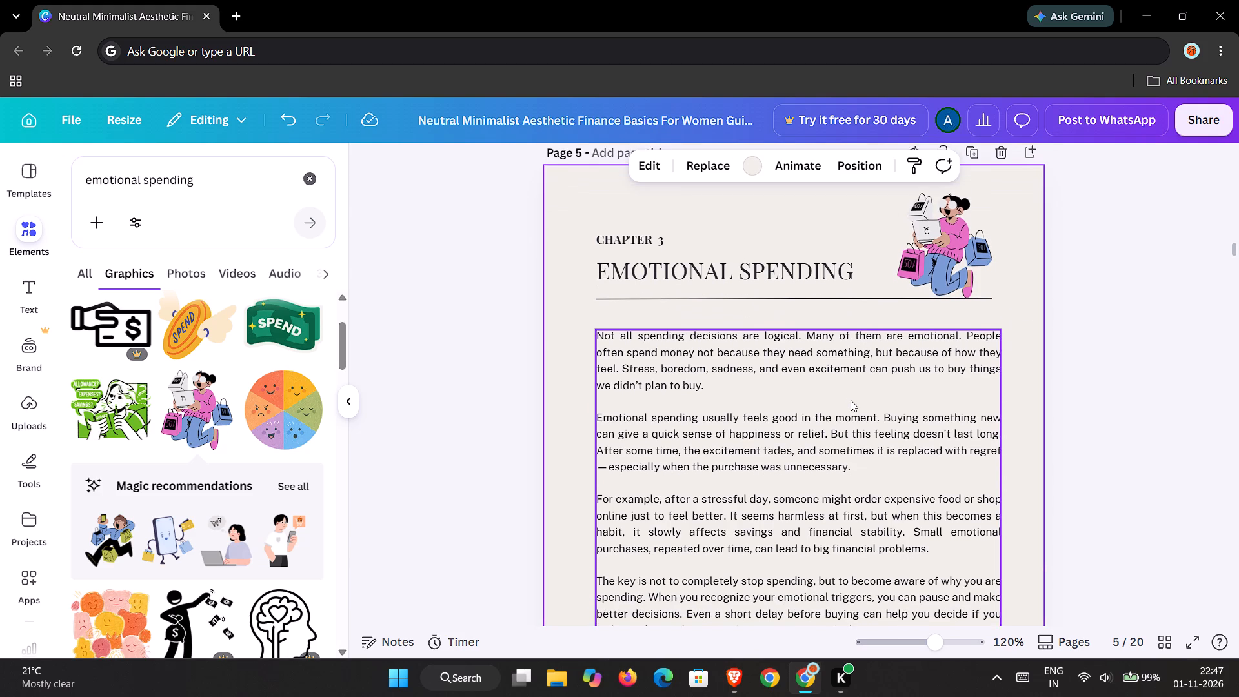
scroll(851, 400, down, 2)
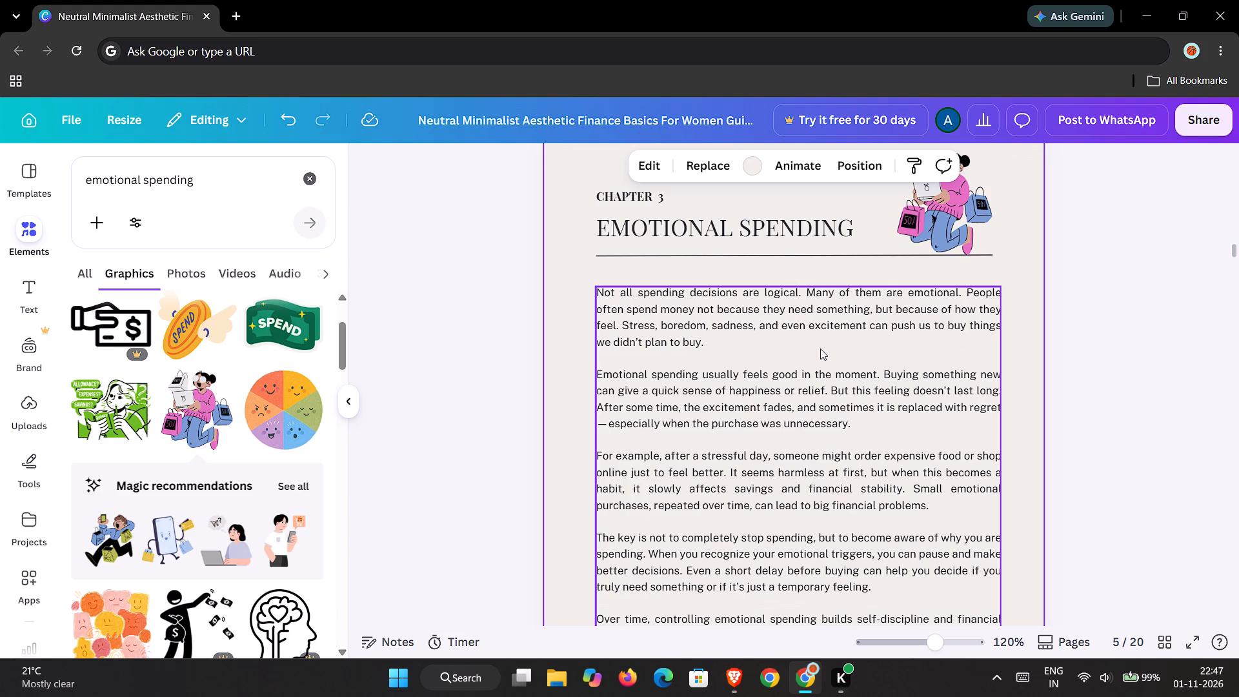
click(818, 348)
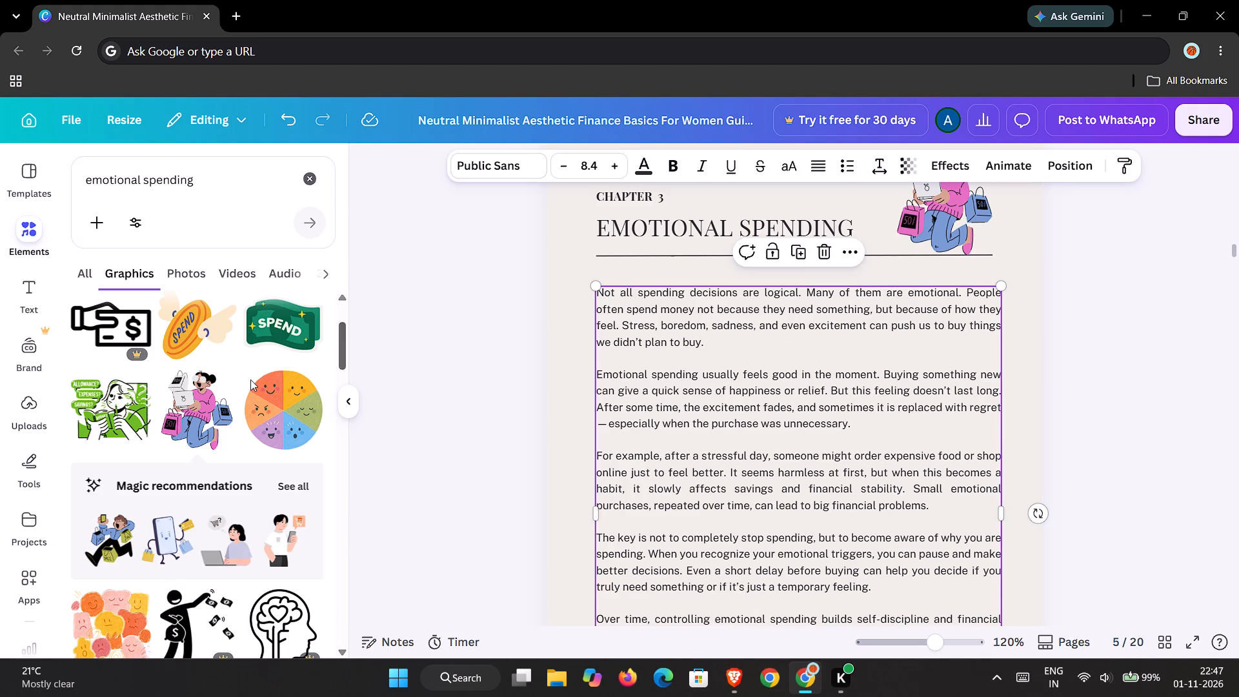
scroll(207, 401, down, 2)
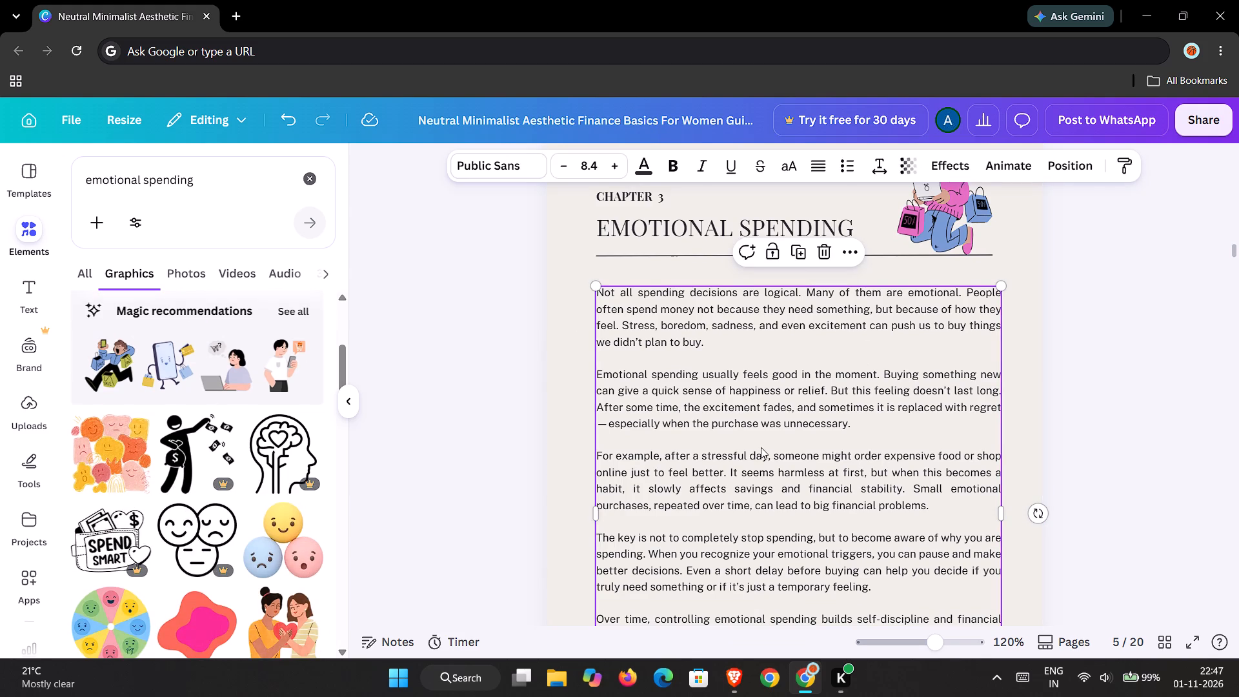
scroll(761, 447, down, 1)
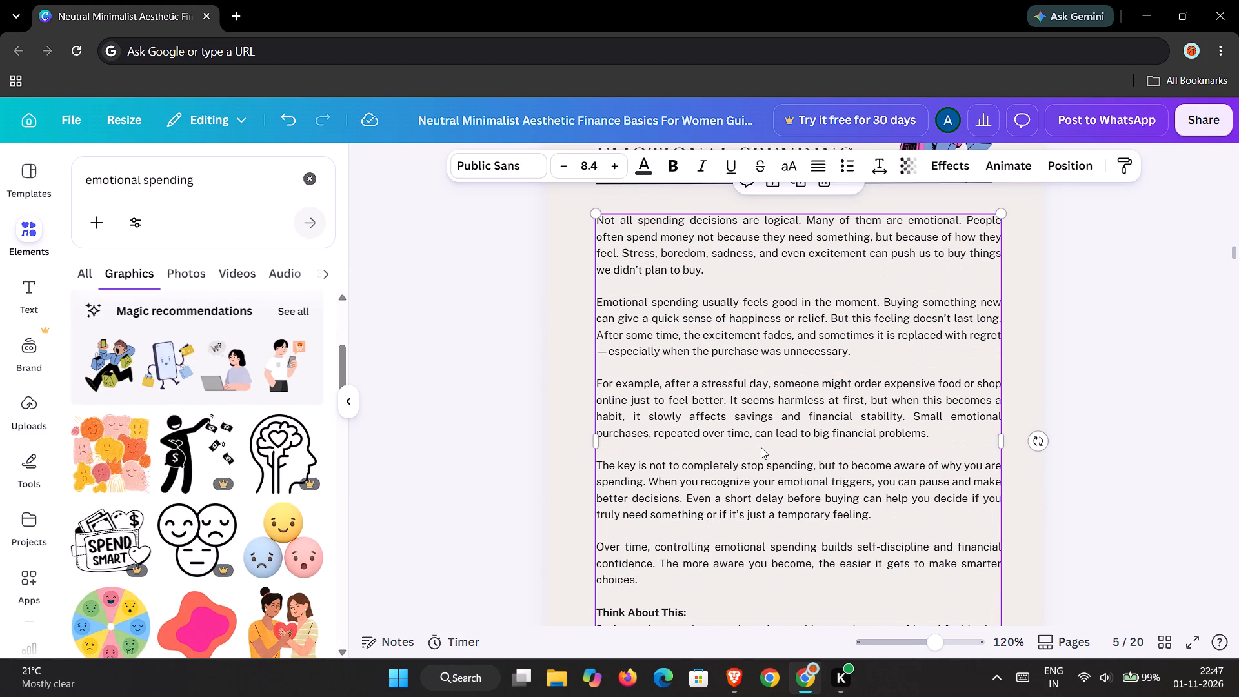
scroll(761, 447, down, 1)
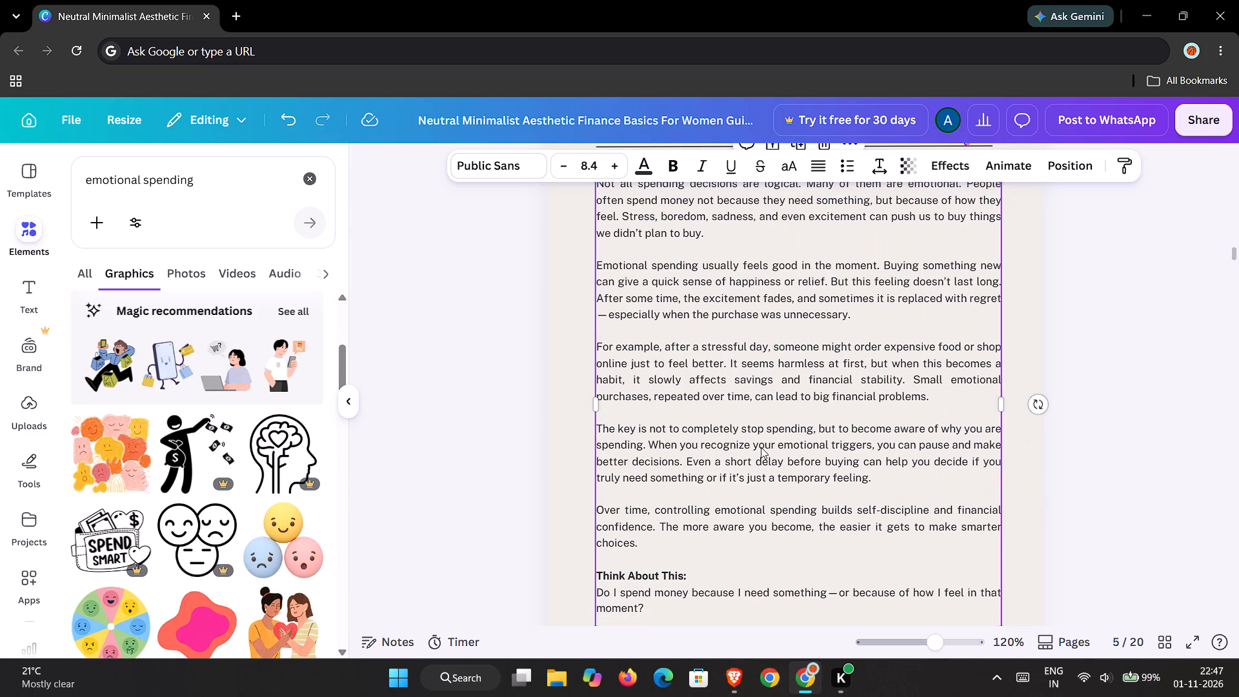
scroll(761, 447, down, 1)
click(761, 447)
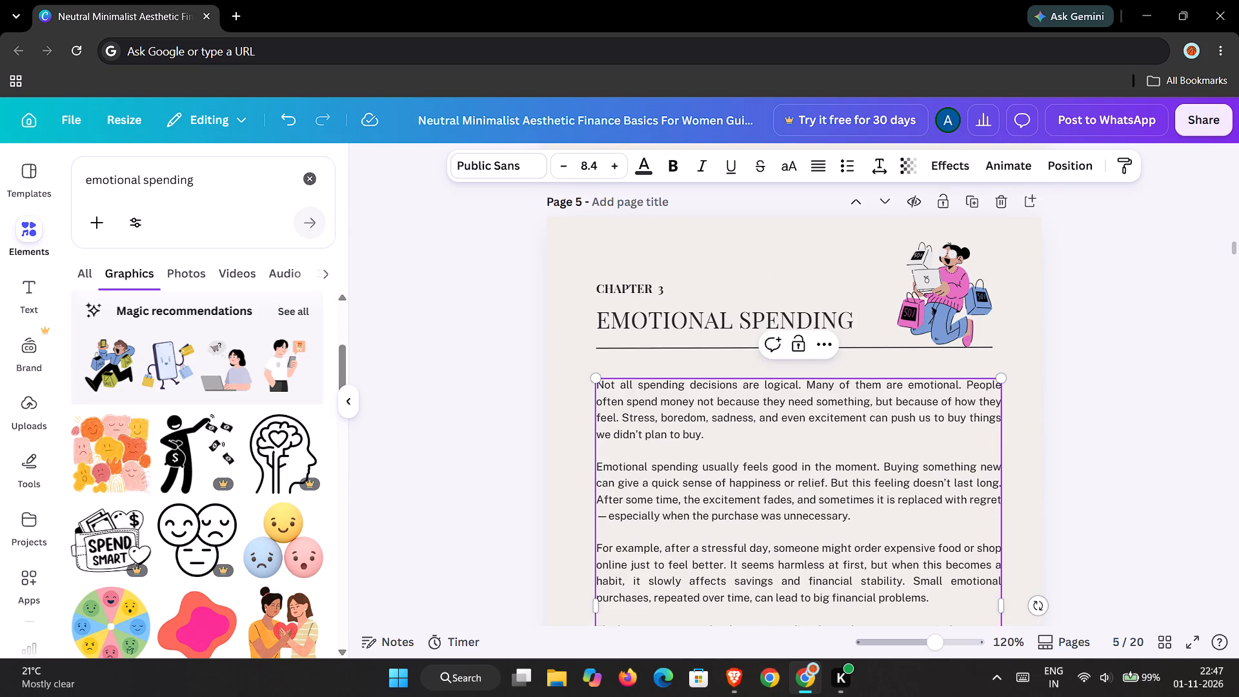
scroll(720, 532, down, 3)
Append "The less you spend it's better you invest in yourself." to the paragraph above "Think About This" on page 5.
click(667, 418)
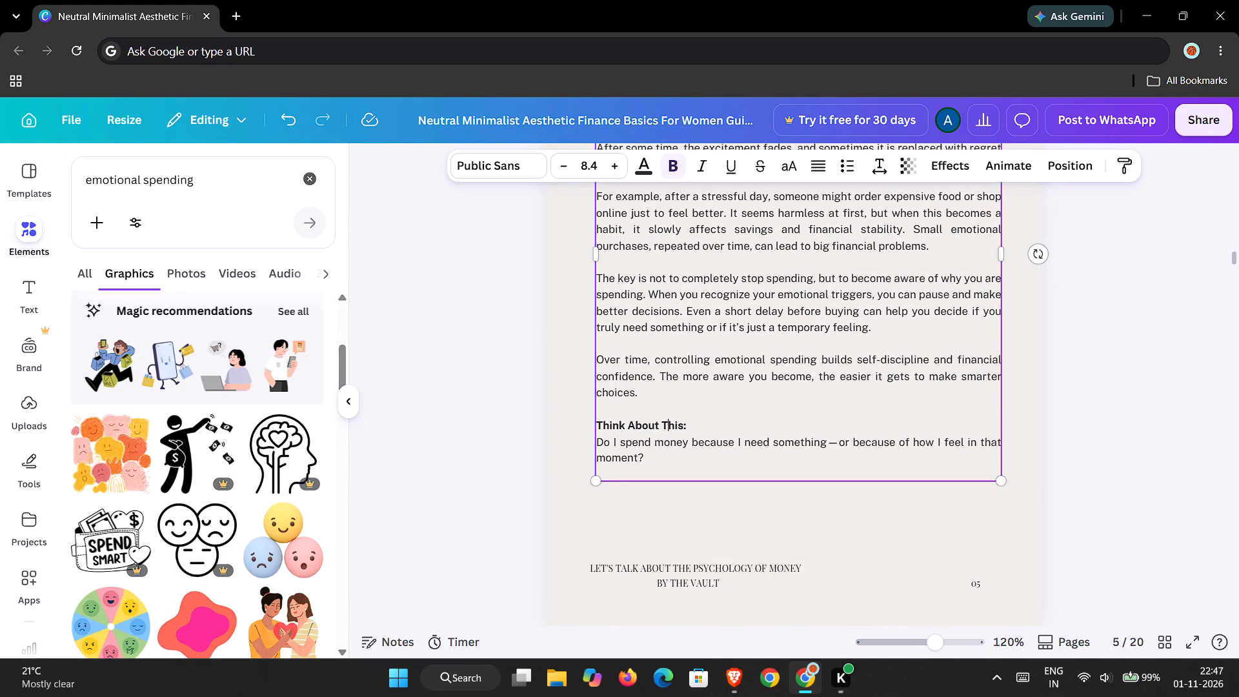
click(638, 390)
key(space)
text(The)
key(space)
text(less you spend)
key(space)
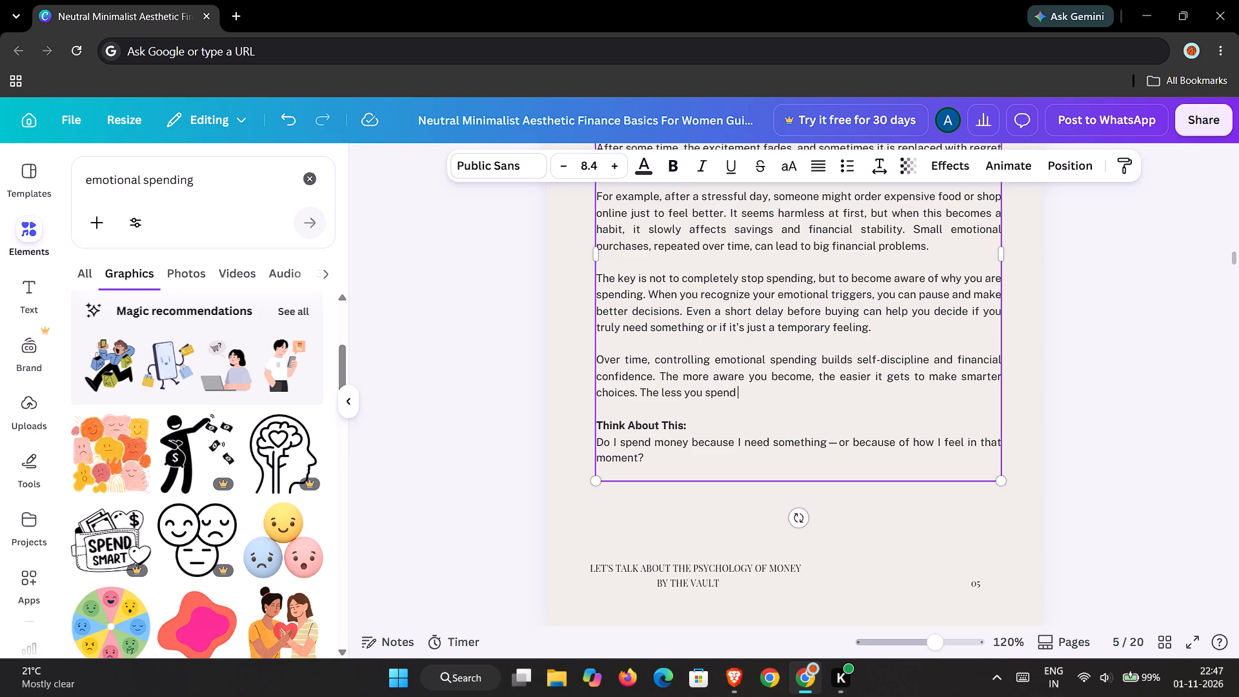
text(it)
text('s)
key(space)
text(better)
key(space)
text(you)
key(space)
text(invest)
key(space)
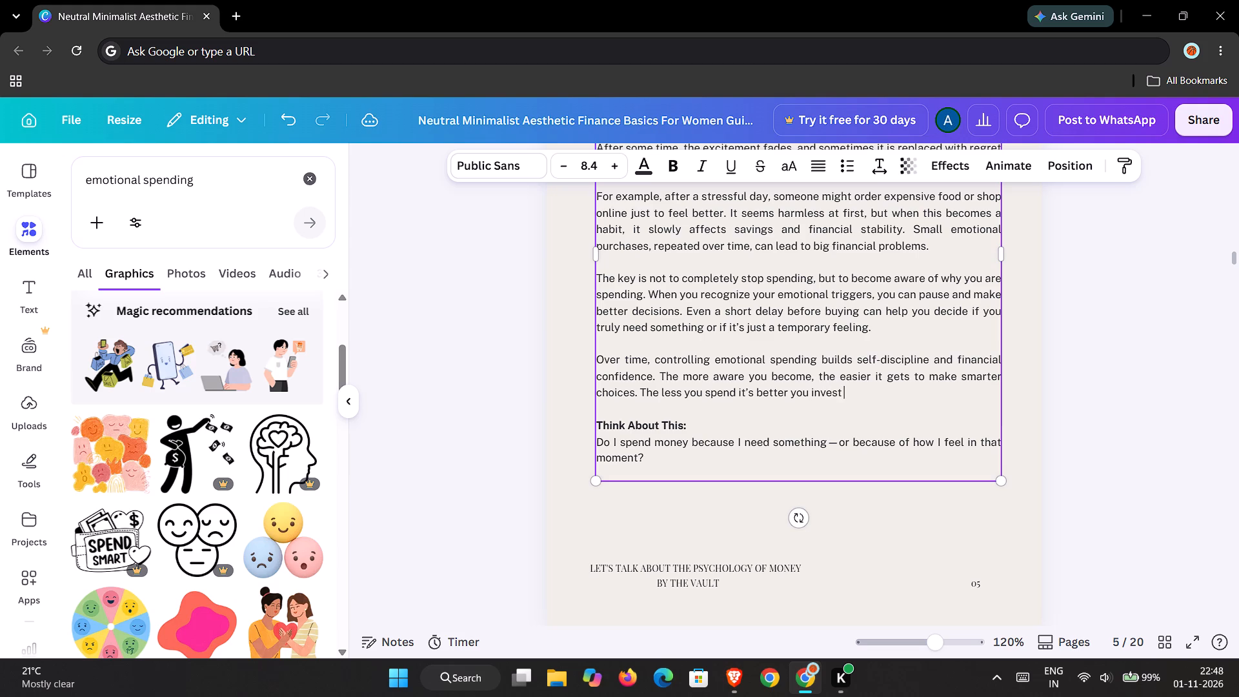
text(in you)
text(rself)
key(period)
Extend the full stop after "yourself" in the added page 5 sentence into a row of trailing dots.
key(period)
text(....)
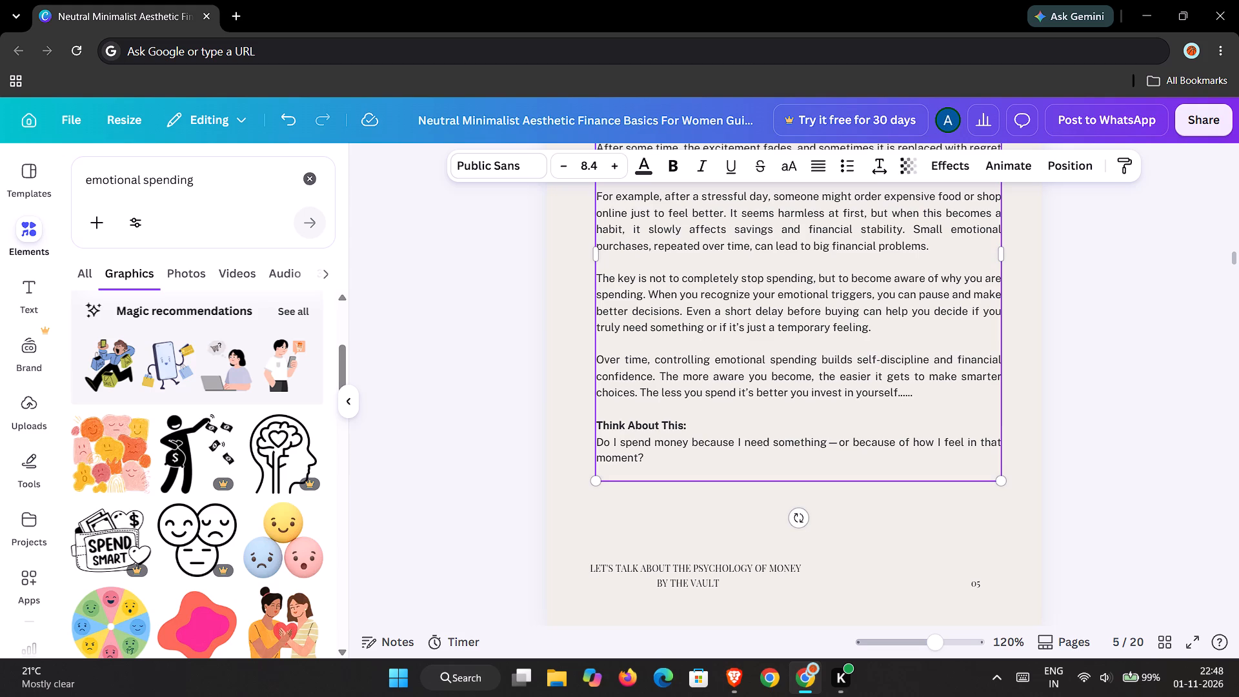
key(period)
key(period)
key(period)
key(BackSpace)
key(BackSpace)
Insert "Stefan" before "VAULT" in the page 4 footer so the line reads "BY THE STEFAN VAULT".
scroll(638, 390, down, 2)
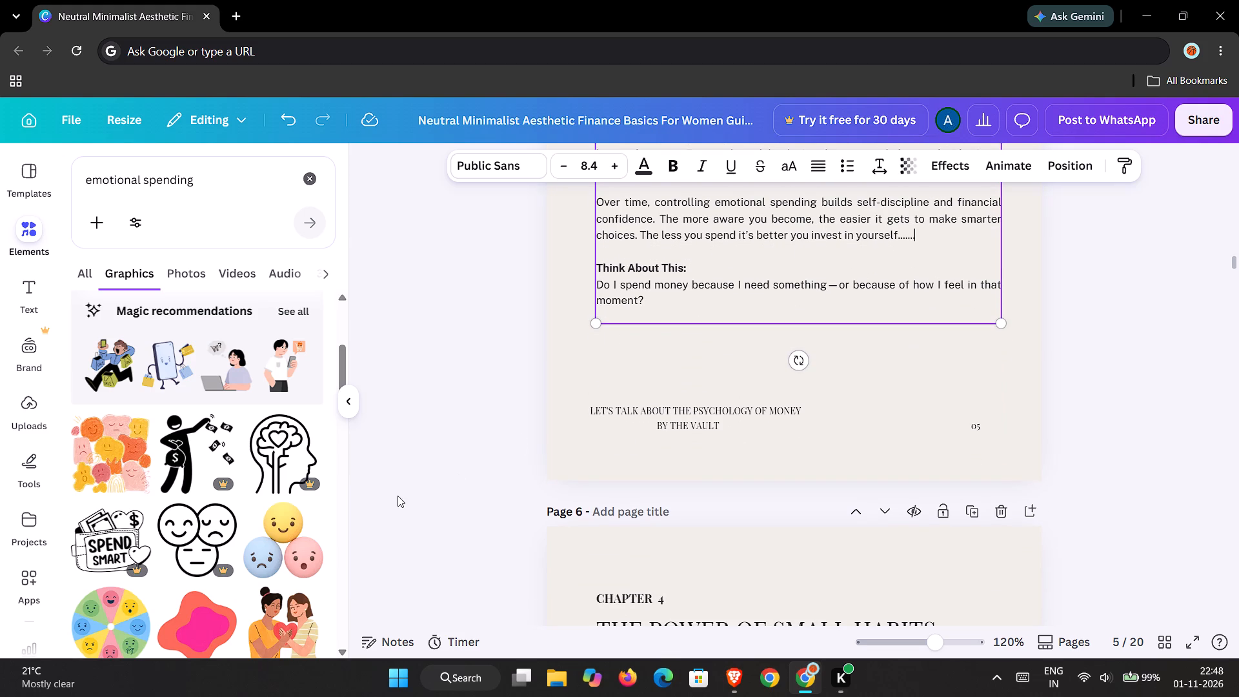
scroll(603, 460, up, 6)
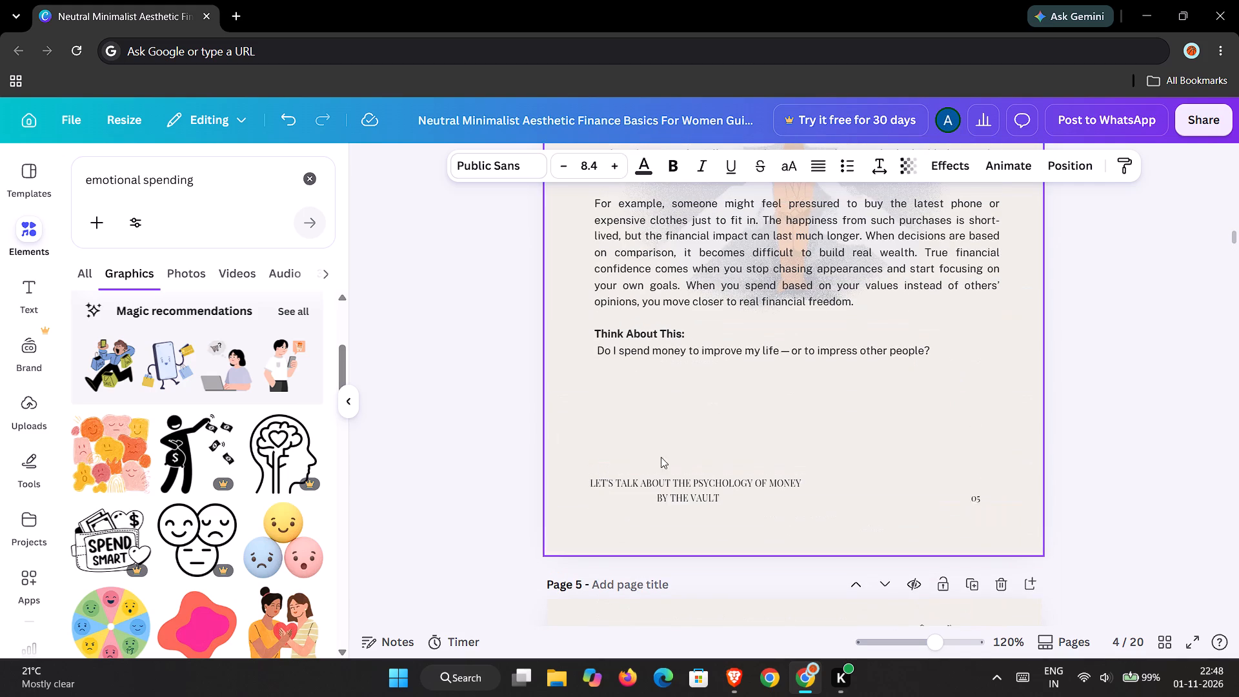
scroll(702, 500, down, 1)
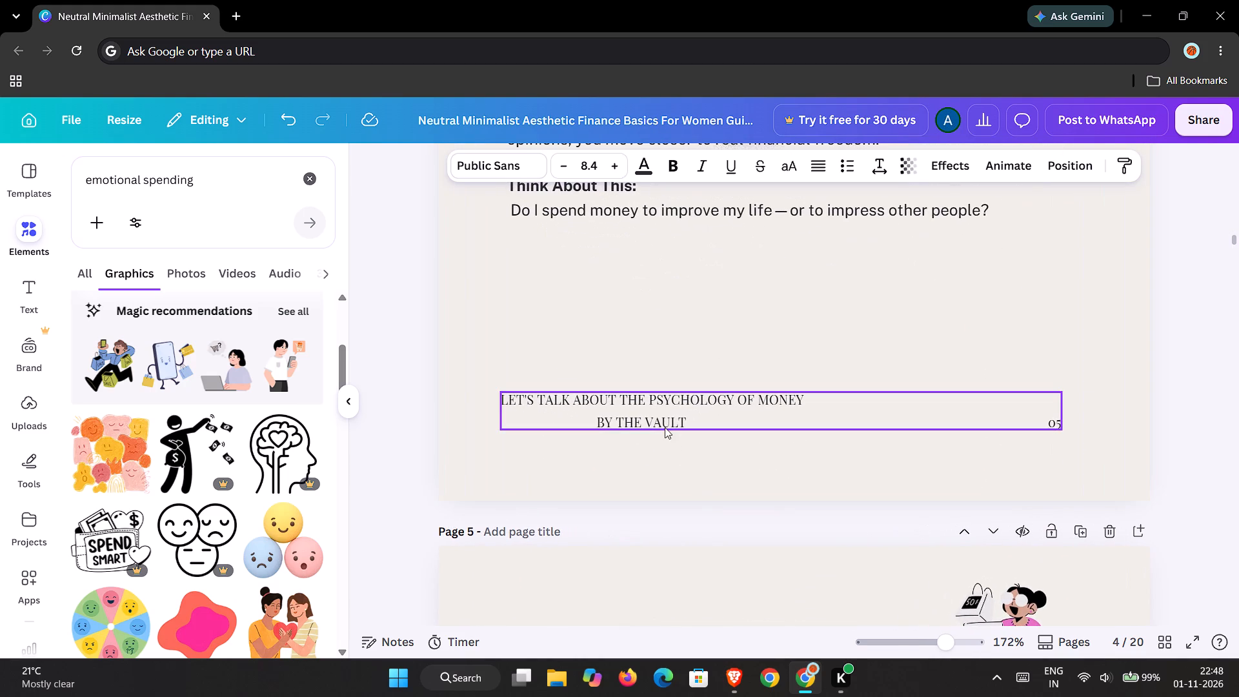
click(645, 425)
click(645, 424)
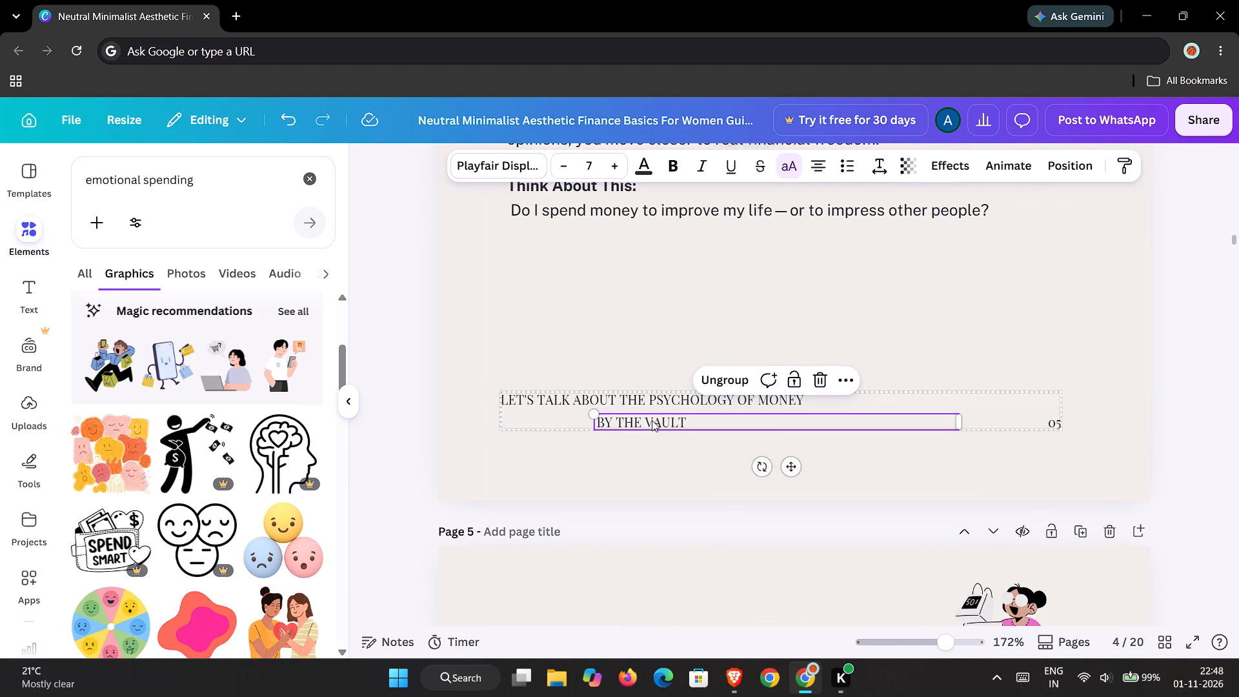
click(652, 419)
click(650, 423)
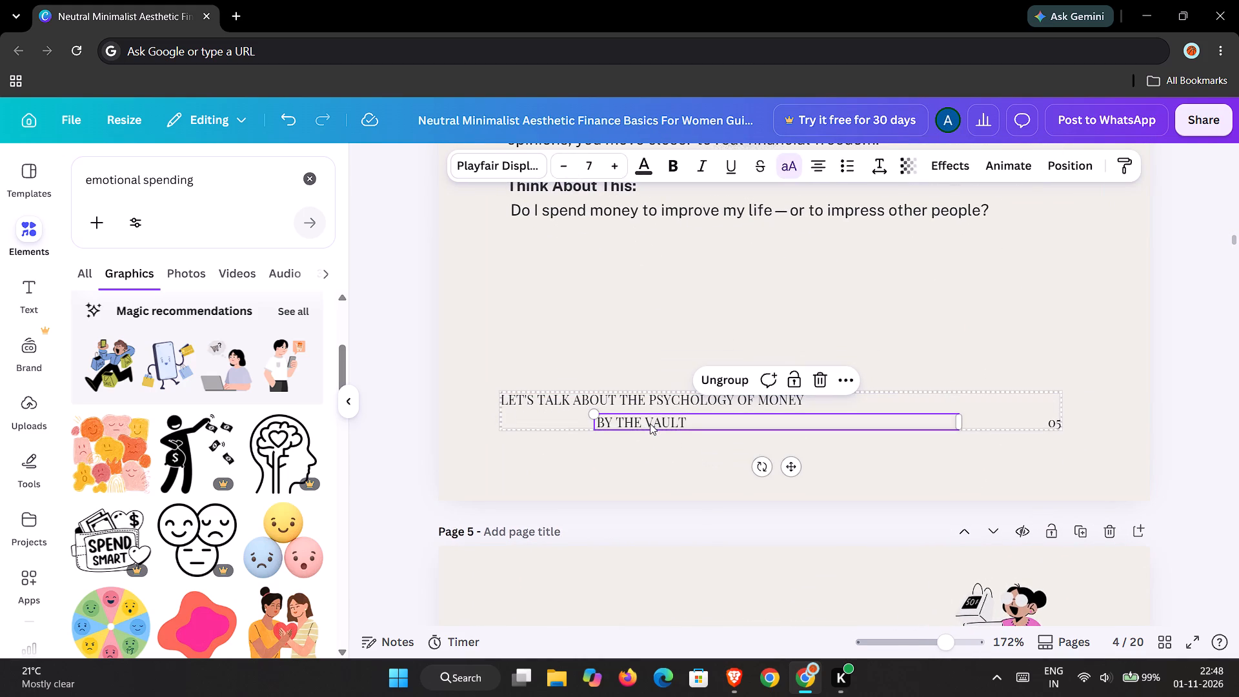
double_click(650, 423)
double_click(650, 423)
click(650, 423)
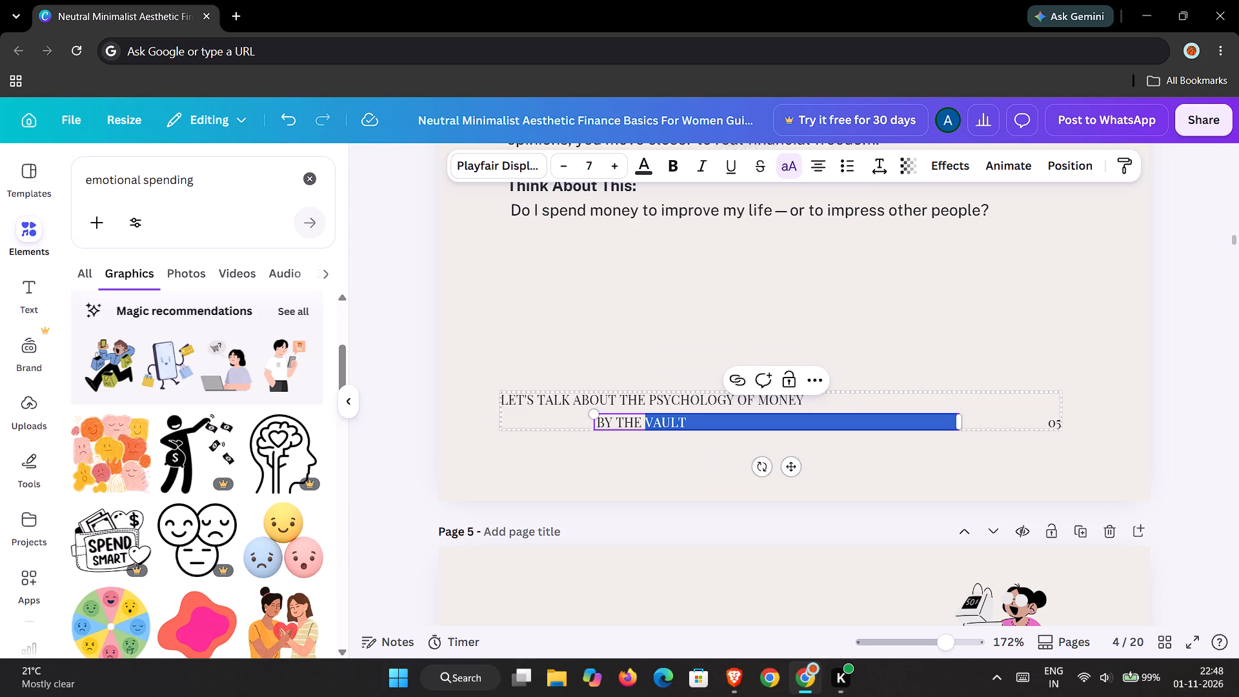
key(Left)
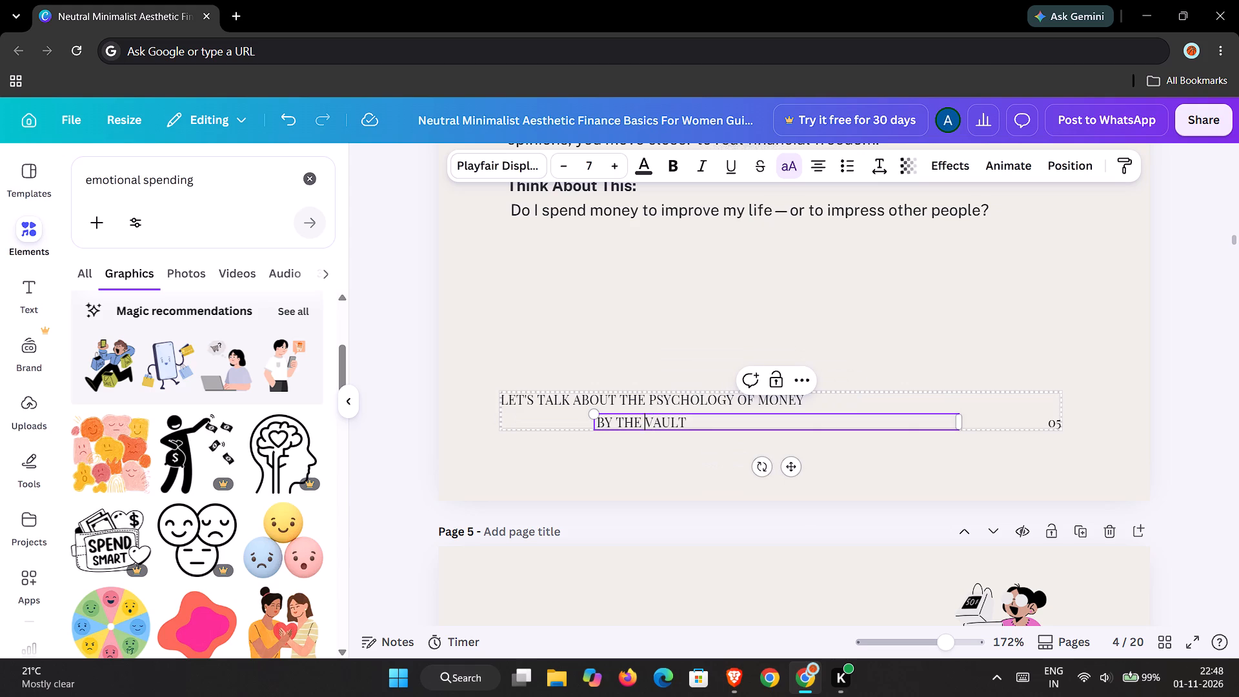
text(stefan)
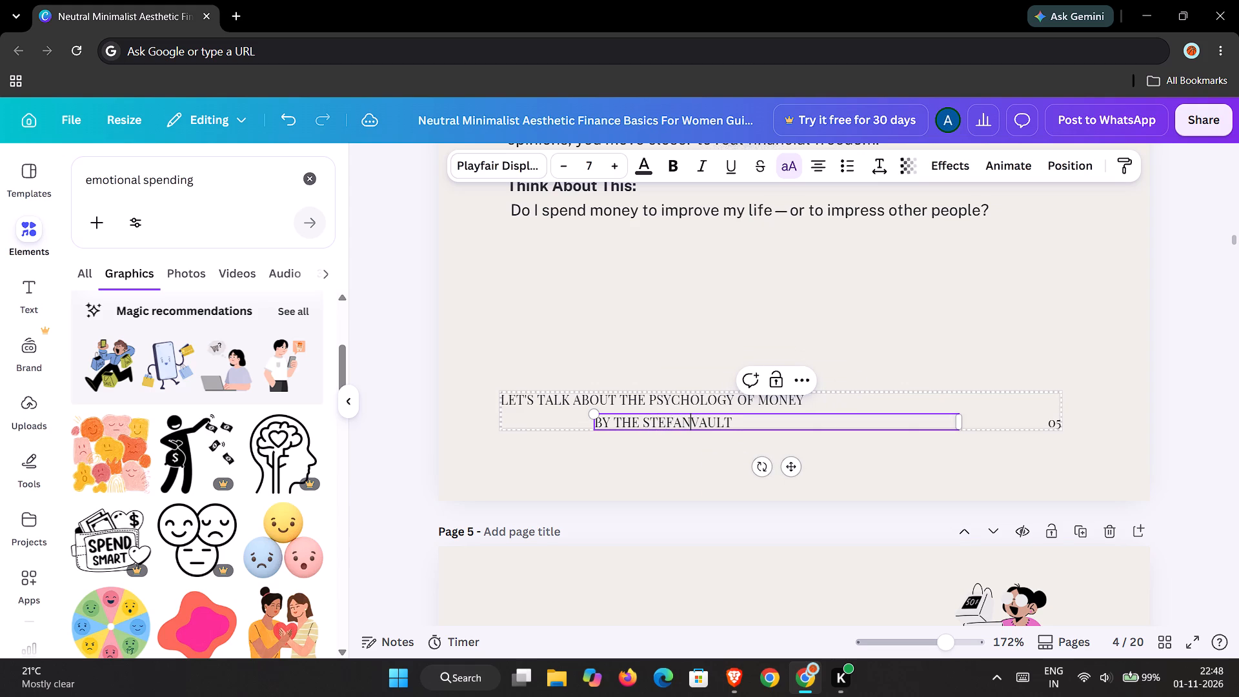
key(space)
Set the transparency of the shopping-woman illustration beside the "EMOTIONAL SPENDING" heading on page 5 to 31.
scroll(647, 425, down, 5)
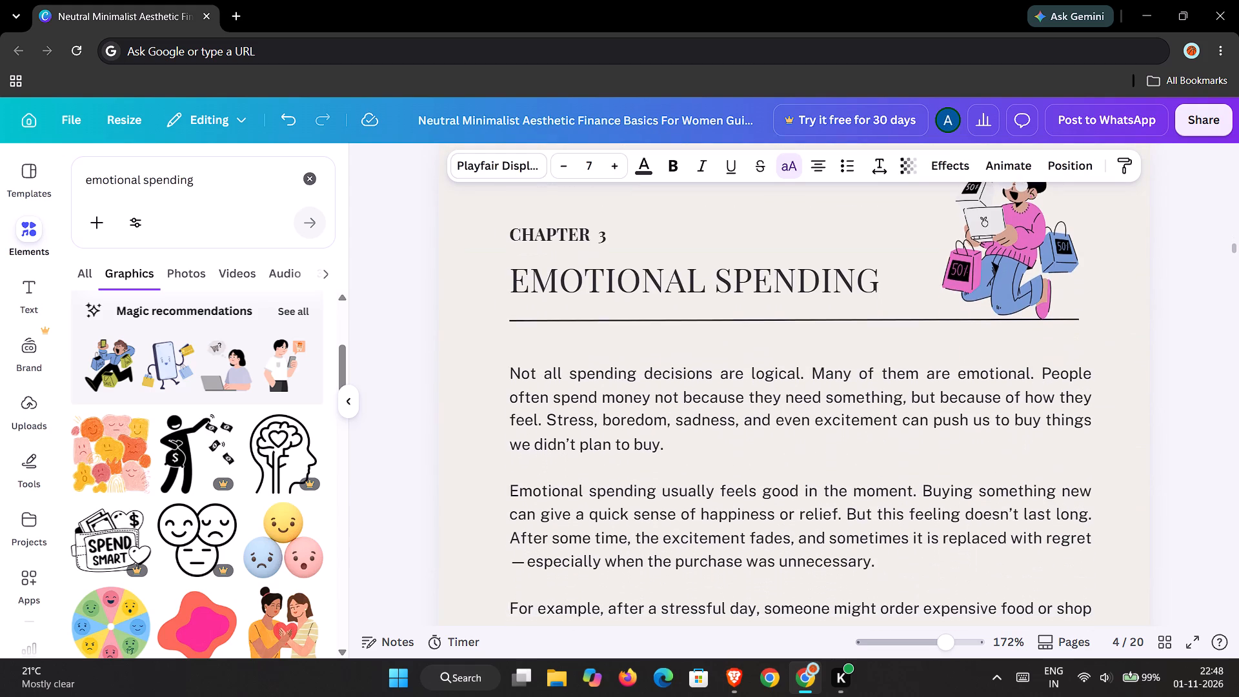
scroll(647, 425, down, 2)
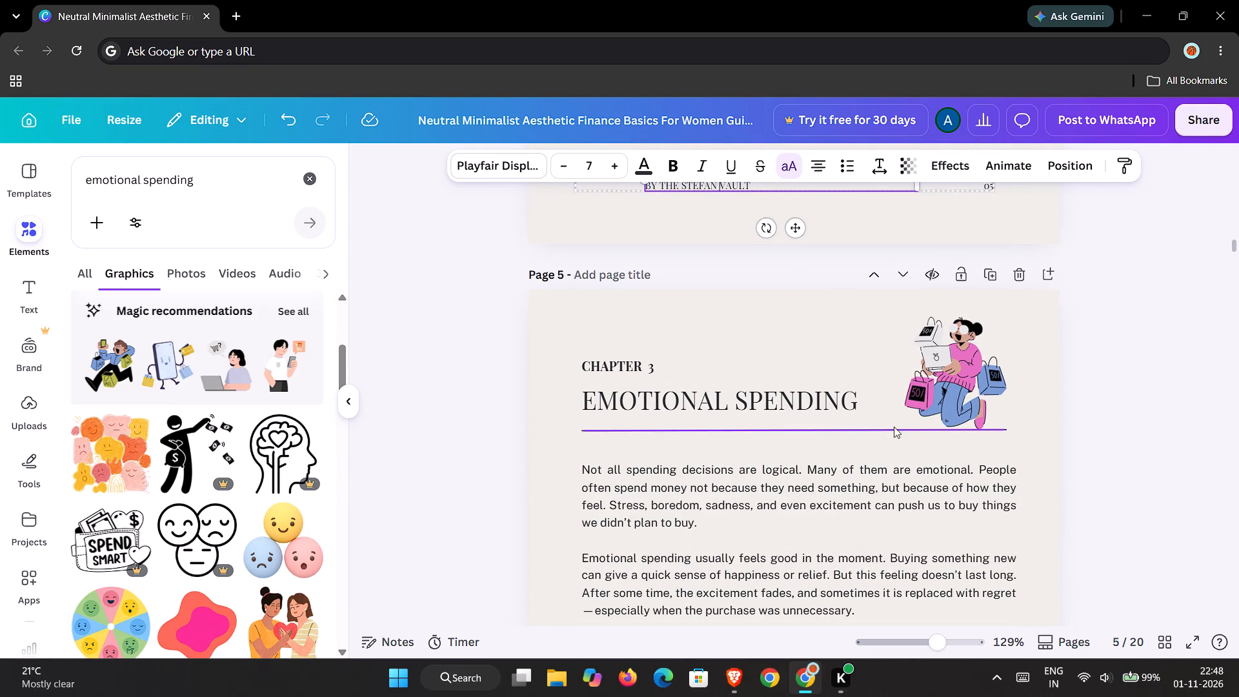
click(943, 377)
click(880, 173)
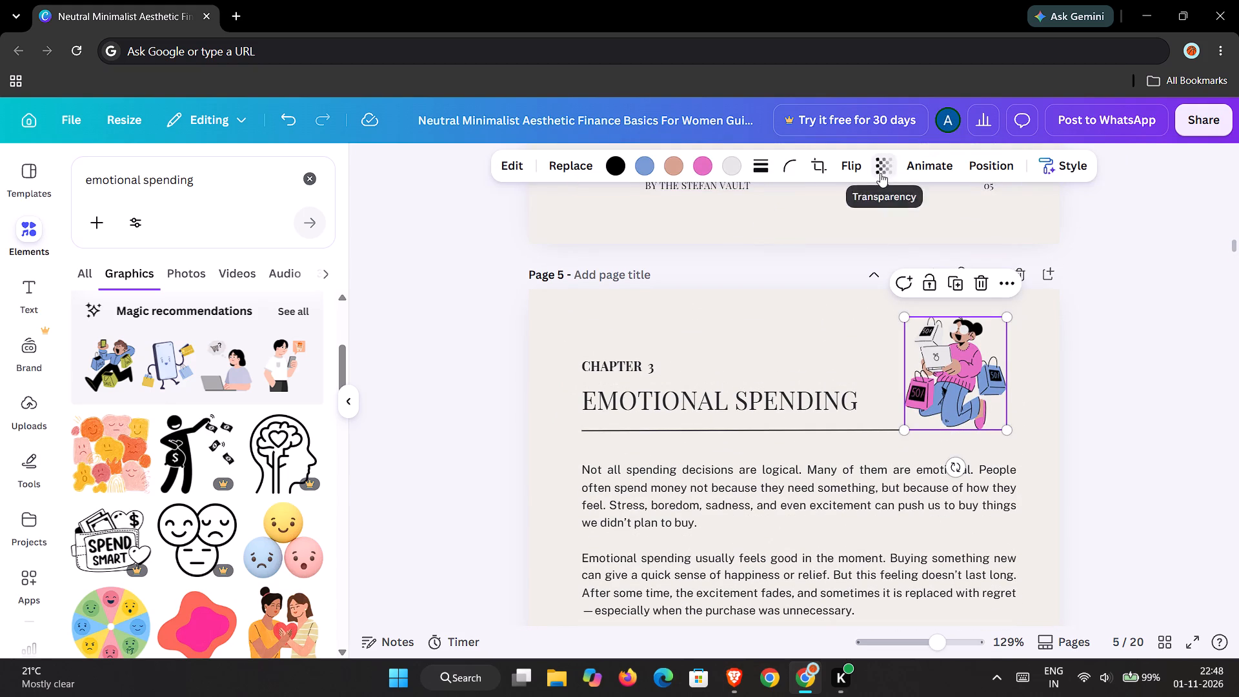
drag(918, 226, 893, 233)
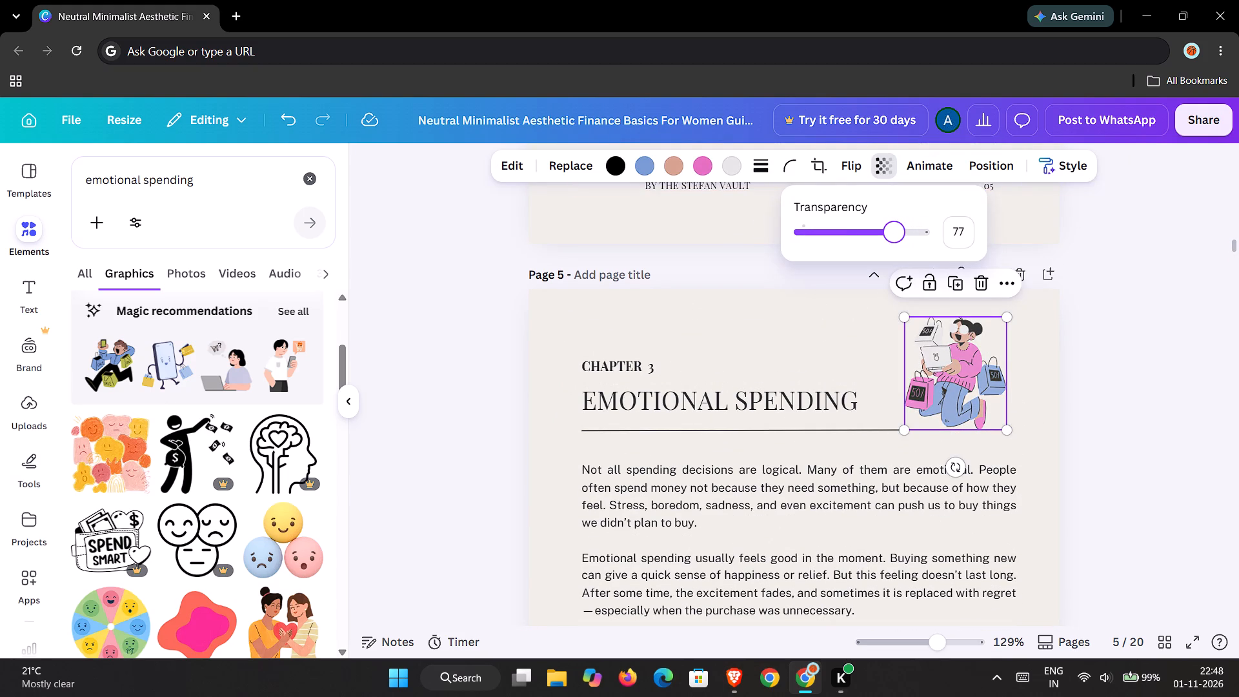
drag(893, 233, 858, 254)
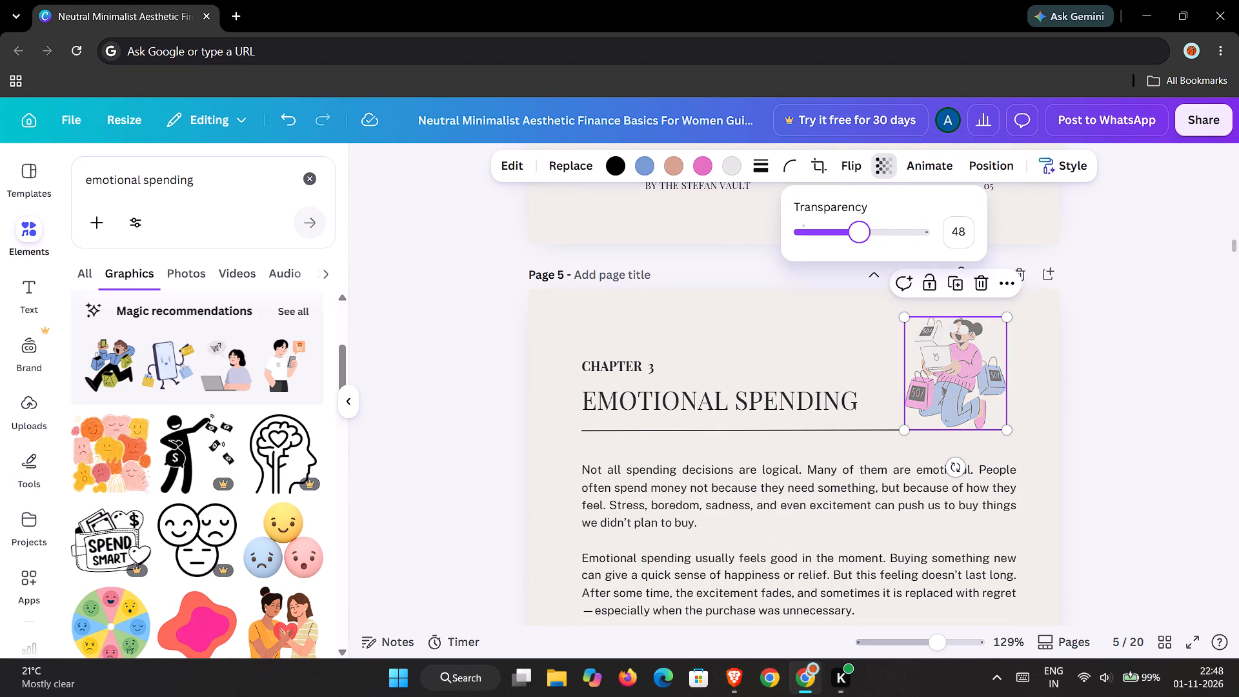
drag(858, 254, 821, 288)
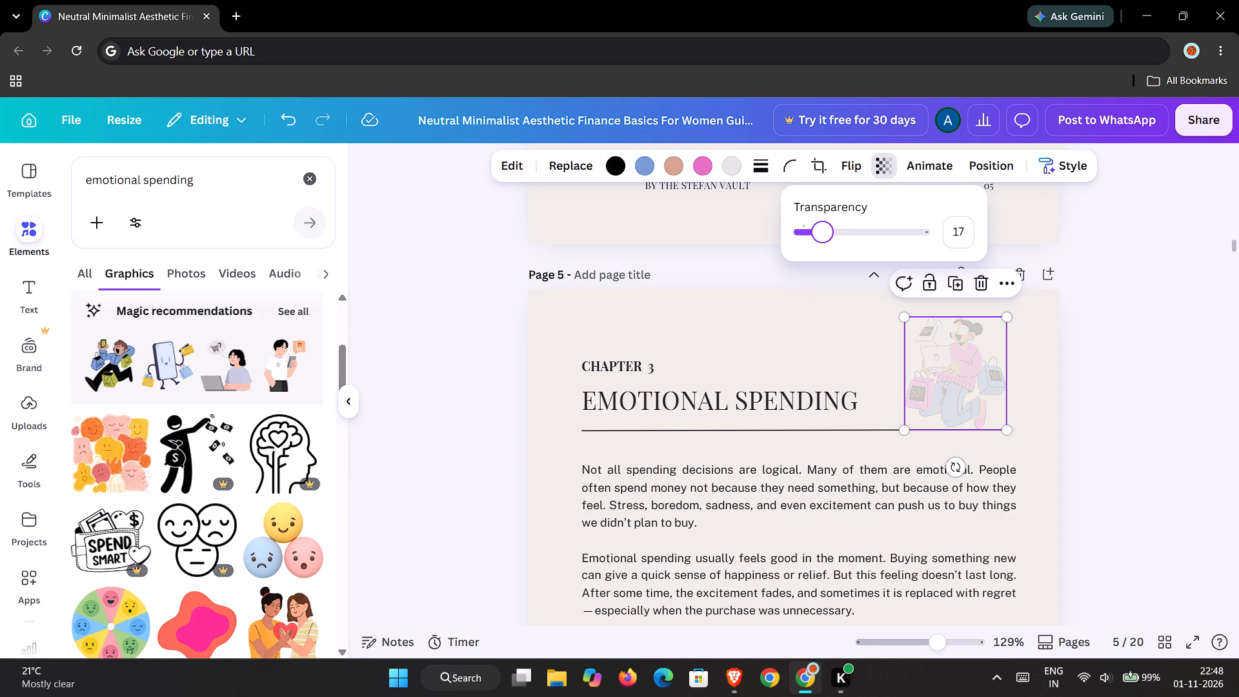
drag(821, 288, 838, 289)
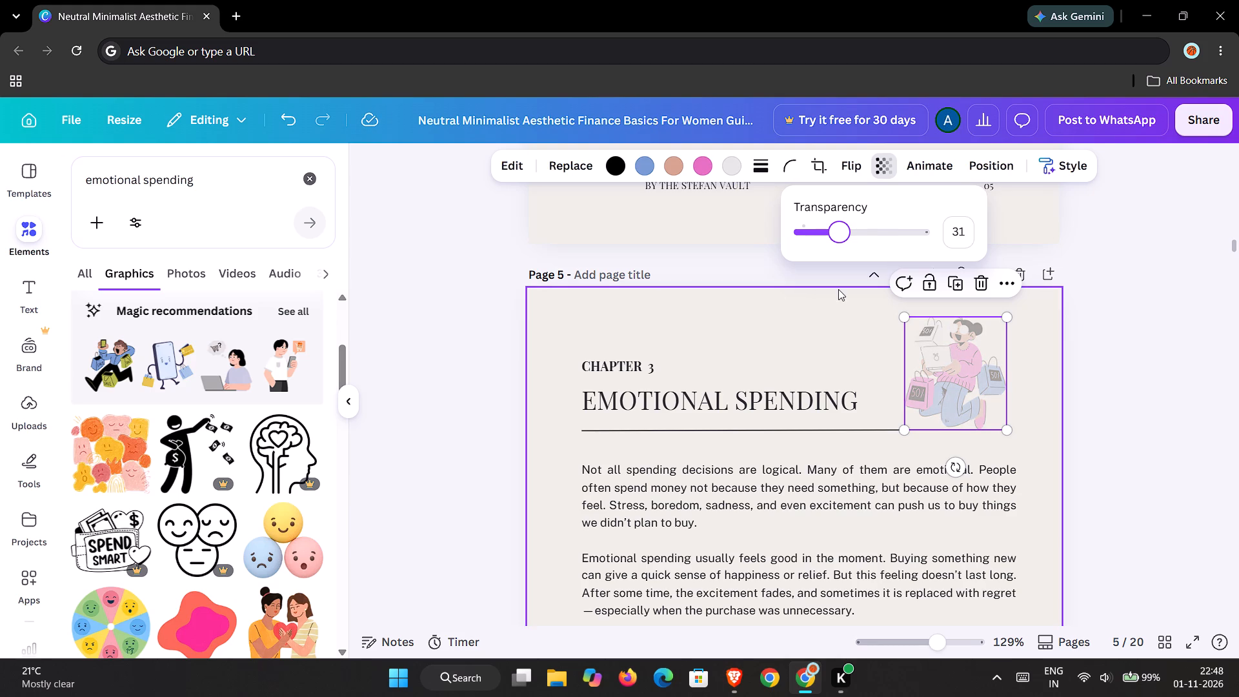
Search the elements library for "power of small habits" for the Chapter 4 page and limit the results to graphics.
scroll(755, 347, down, 8)
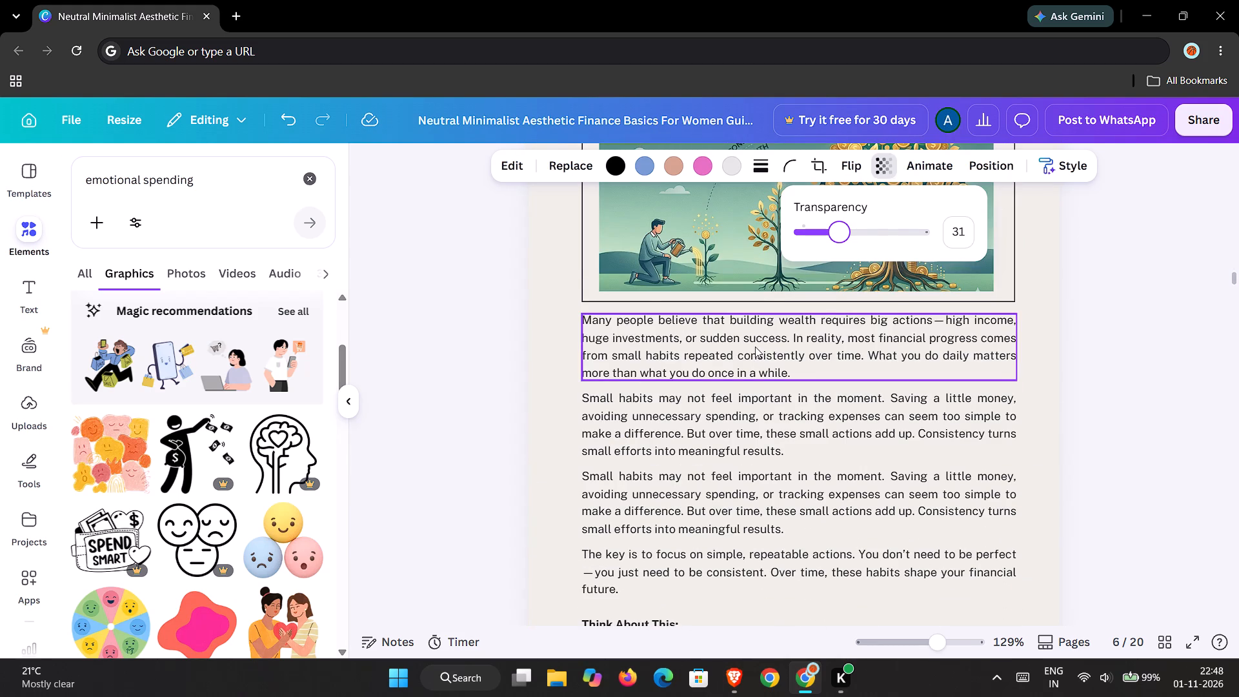
click(681, 220)
scroll(681, 220, up, 3)
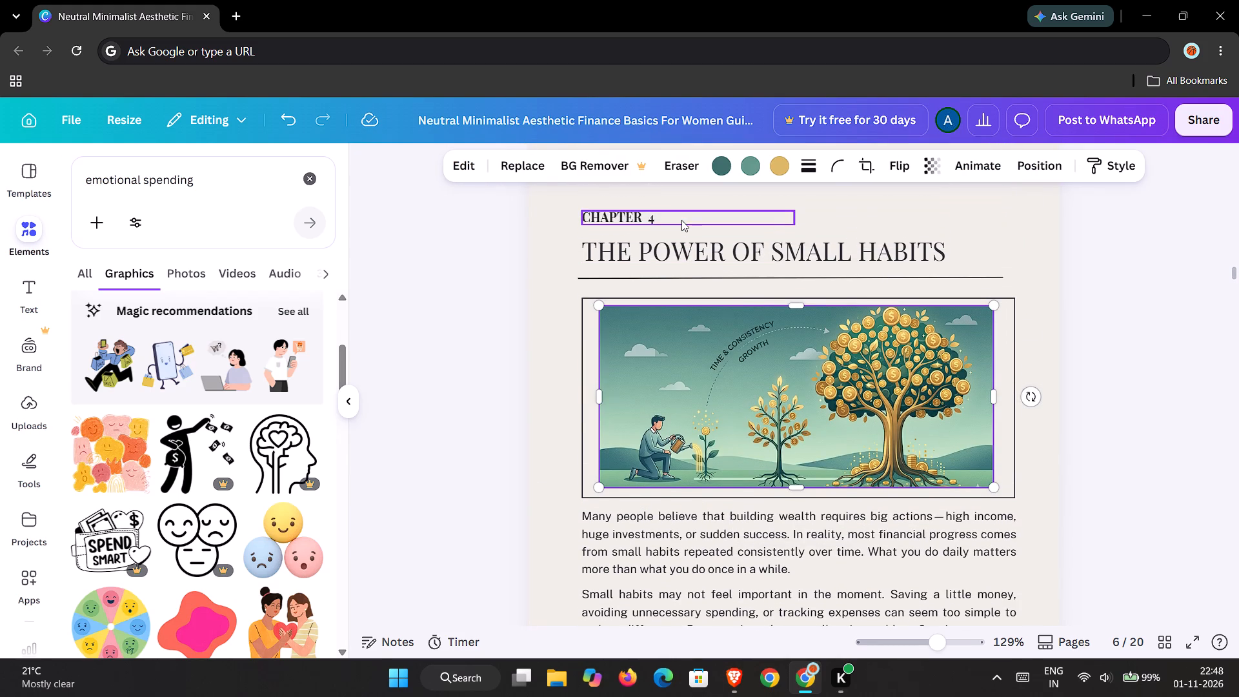
scroll(681, 220, up, 1)
click(308, 181)
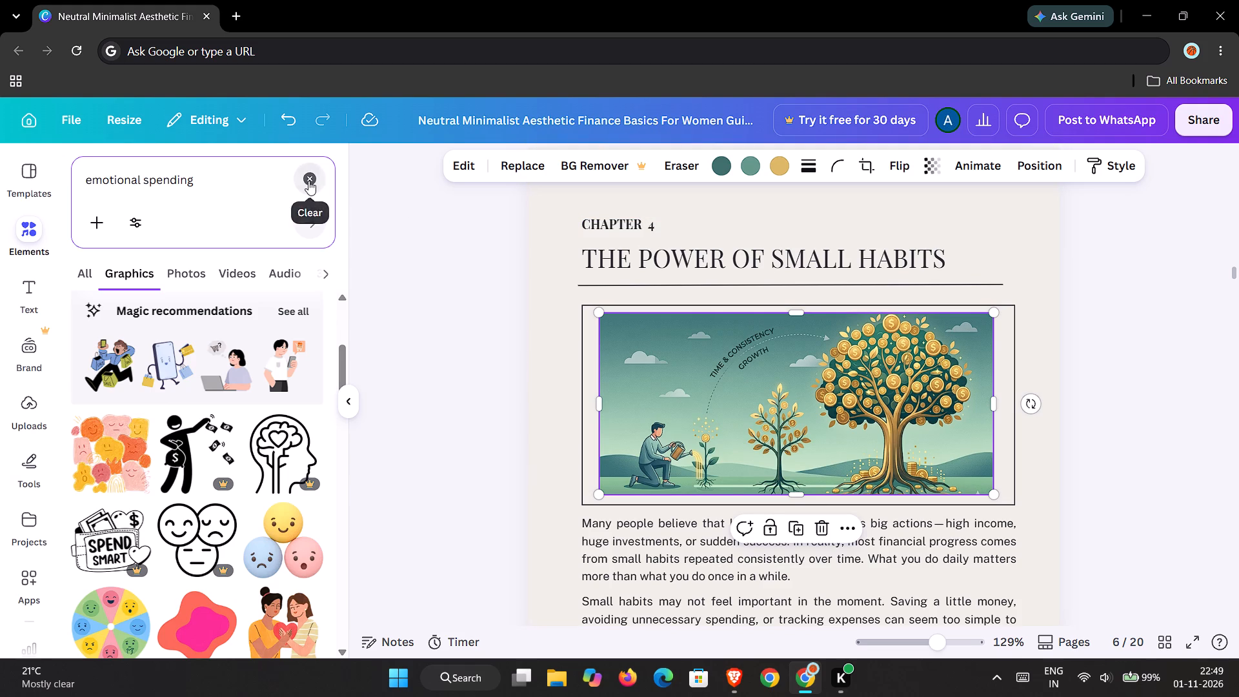
text(power of small hap)
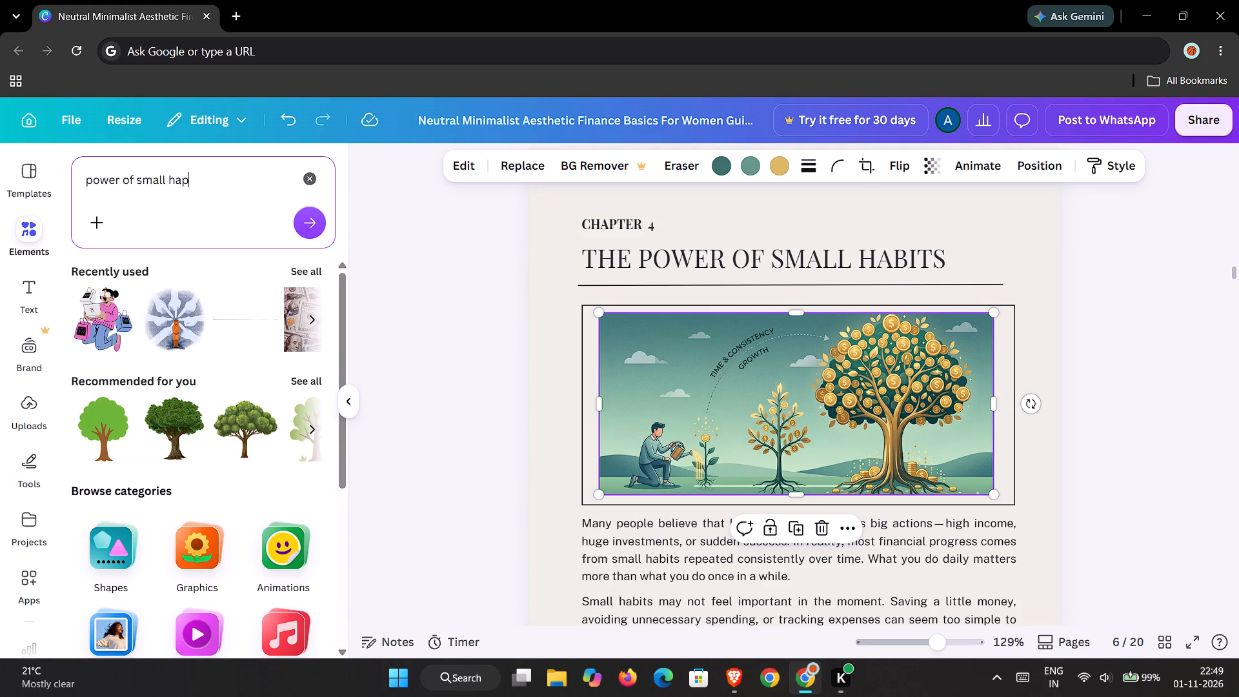
key(BackSpace)
text(bits)
key(Return)
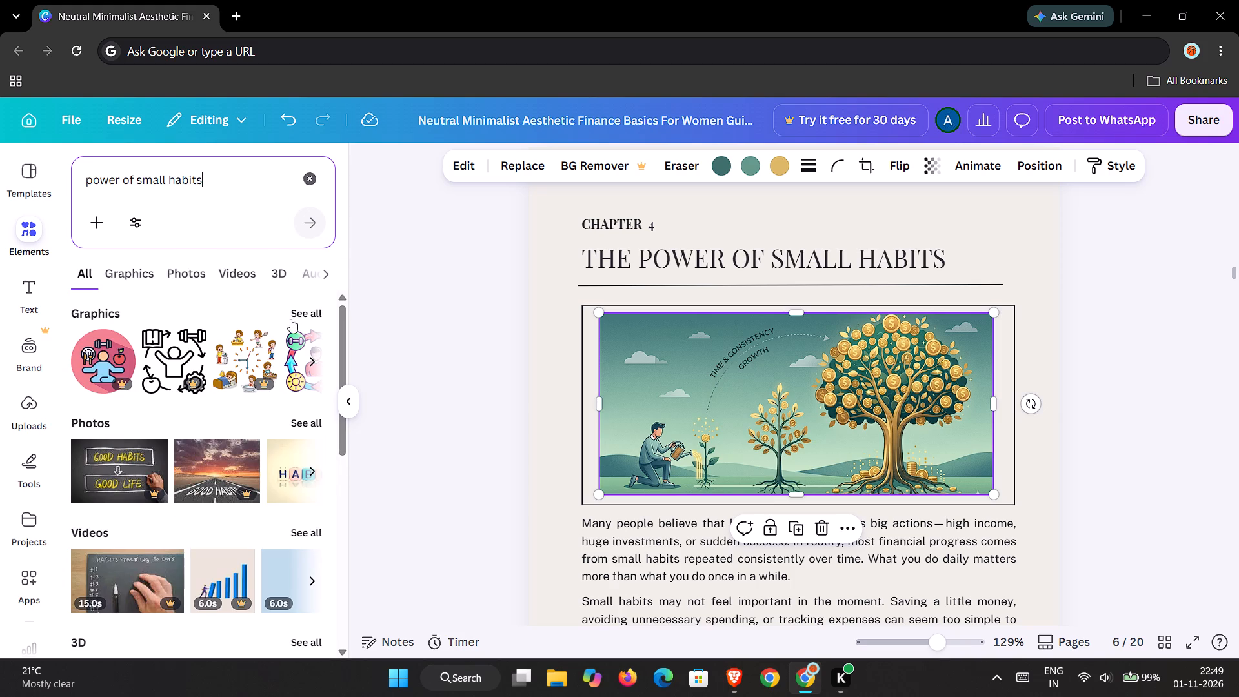
click(139, 281)
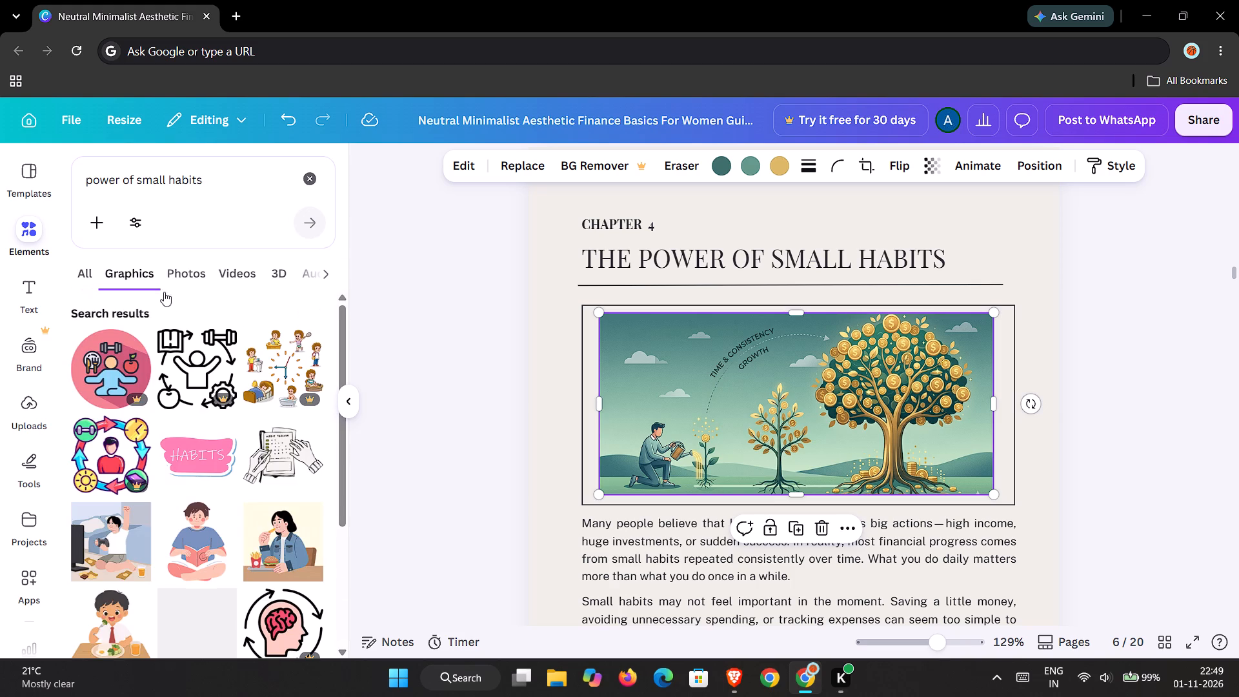
Add the open checklist book graphic with the large tick to page 6 and position it over the body paragraphs below the tree image.
scroll(229, 310, up, 1)
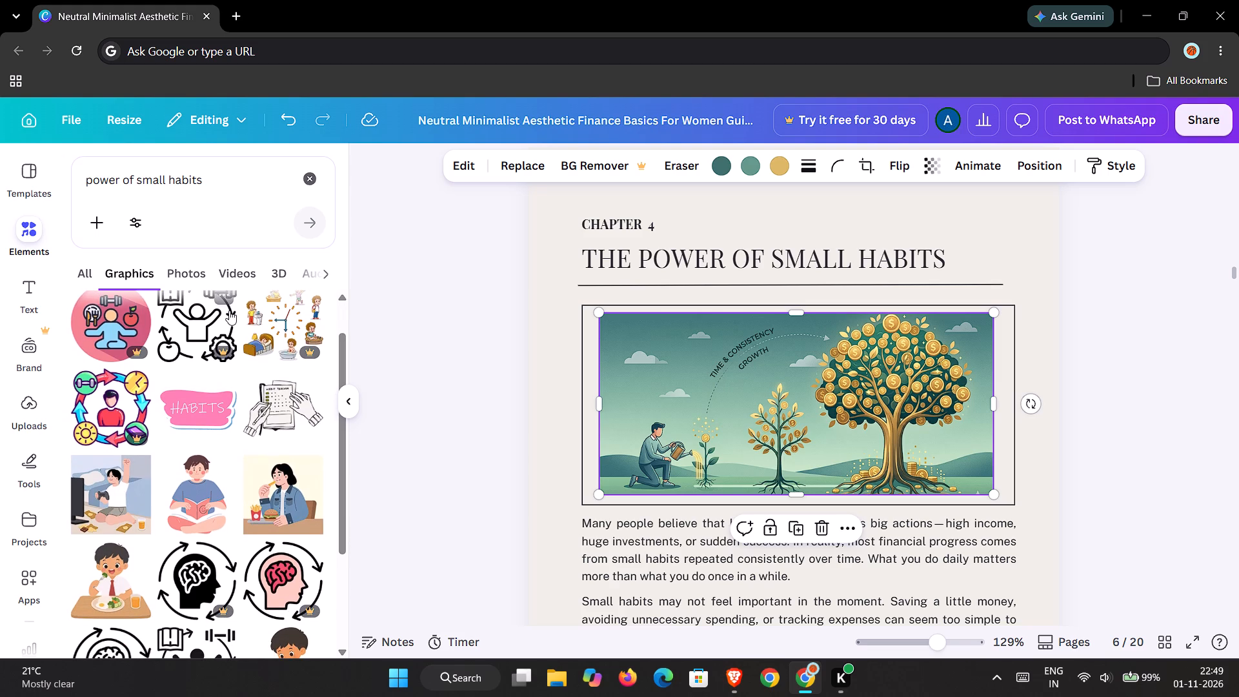
scroll(229, 310, up, 2)
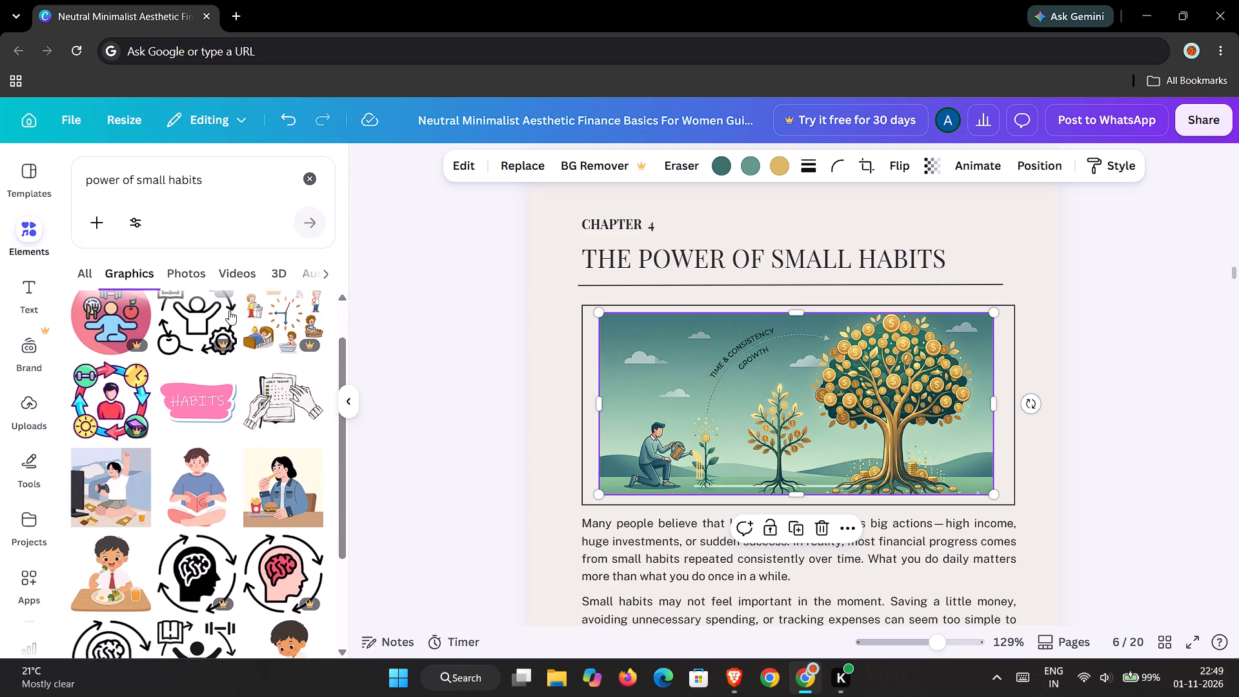
scroll(229, 310, up, 1)
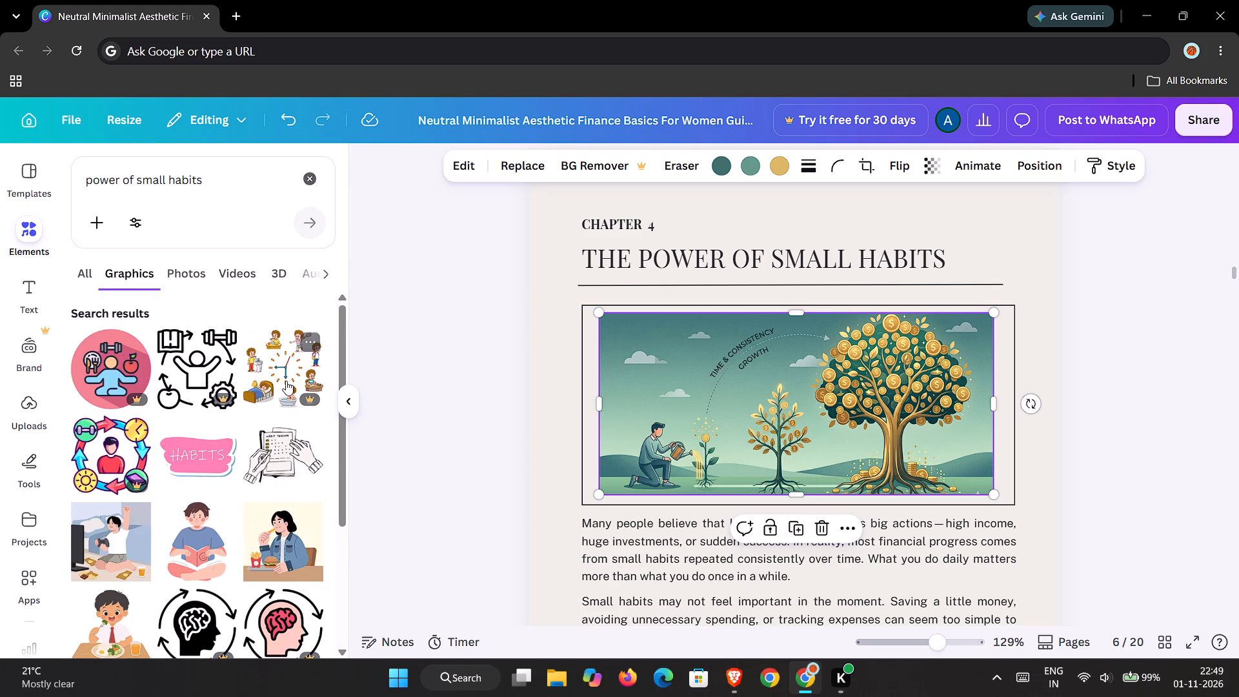
scroll(196, 414, right, 2)
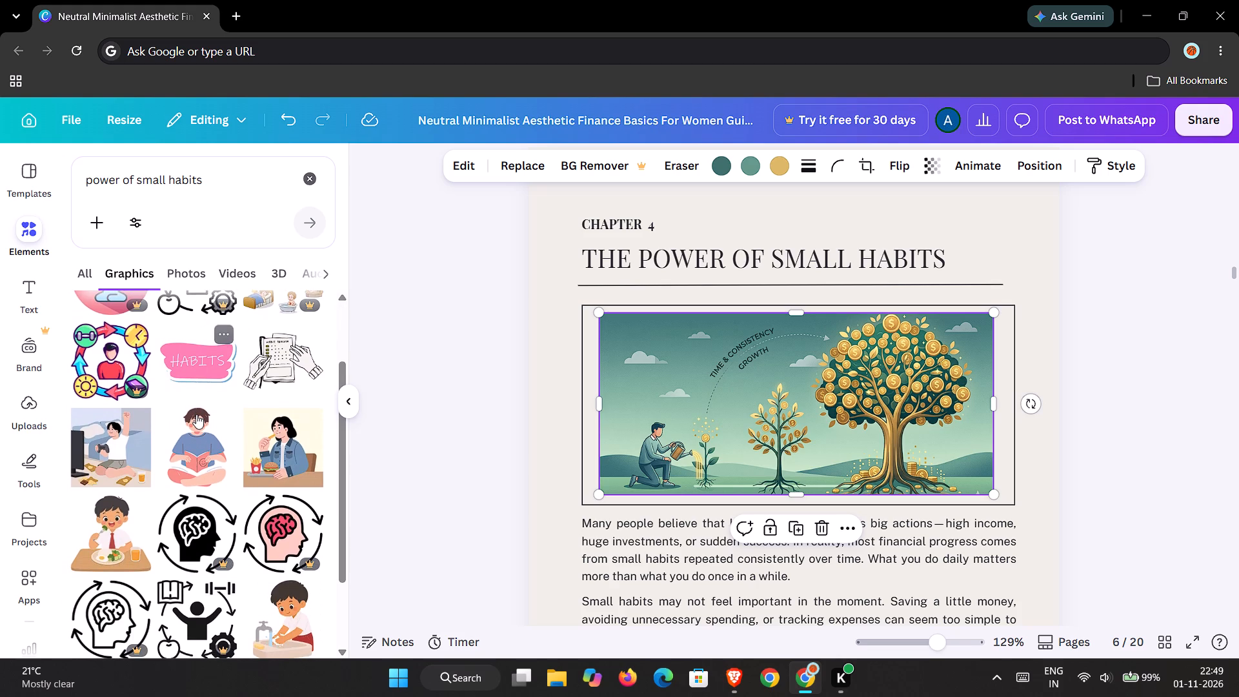
scroll(196, 414, right, 2)
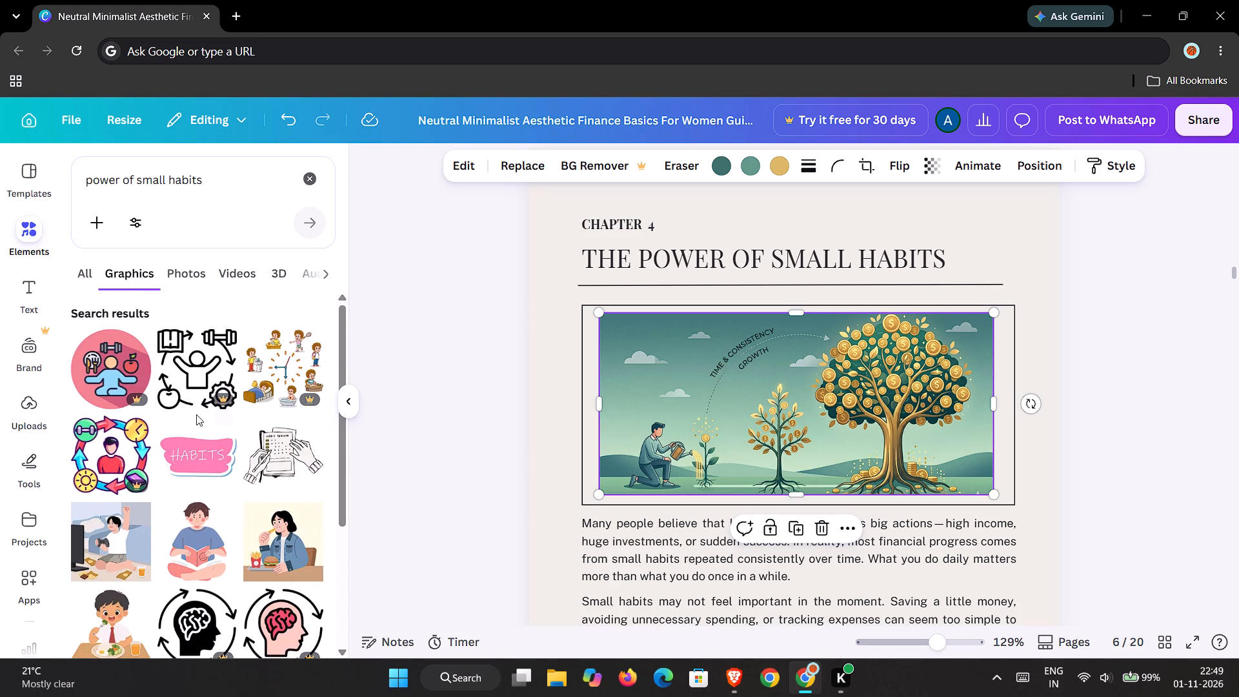
scroll(196, 414, down, 1)
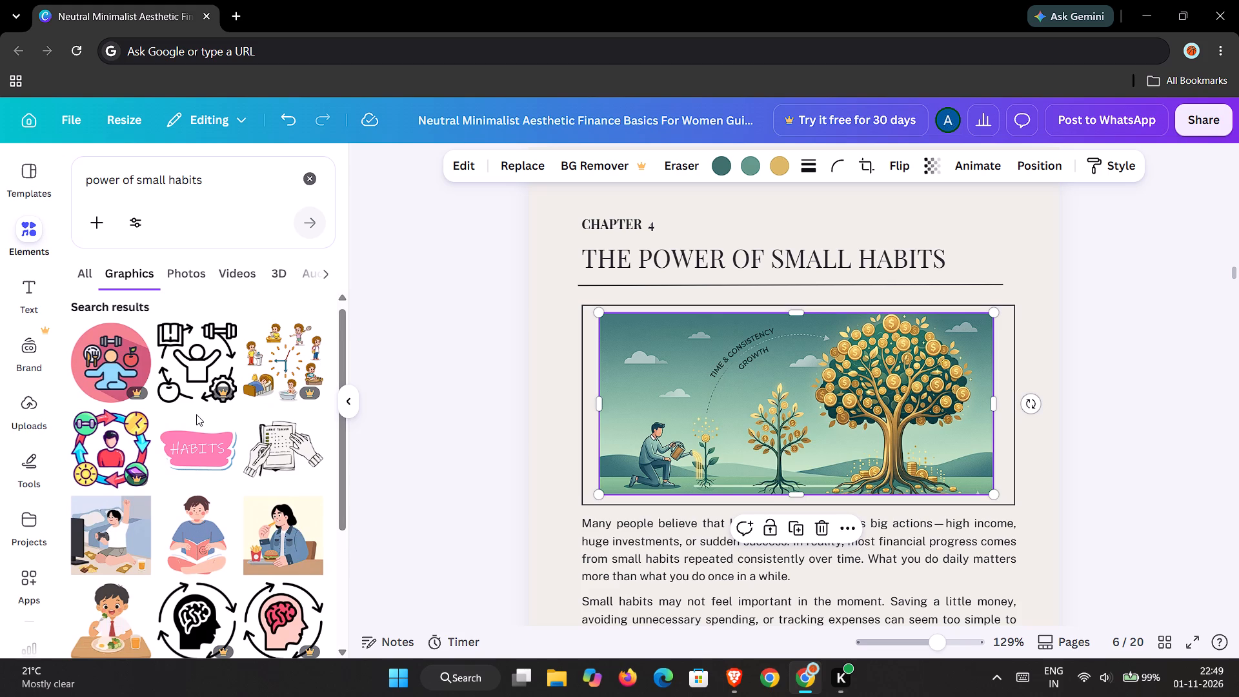
scroll(196, 414, down, 3)
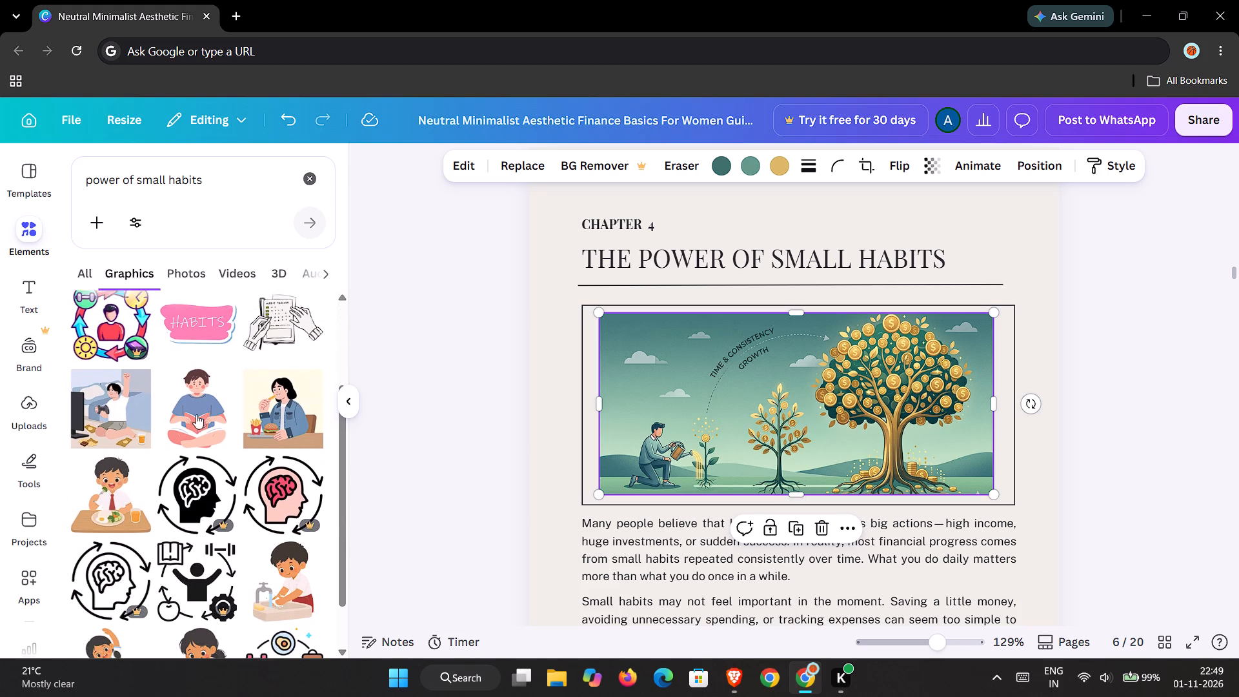
scroll(196, 414, up, 1)
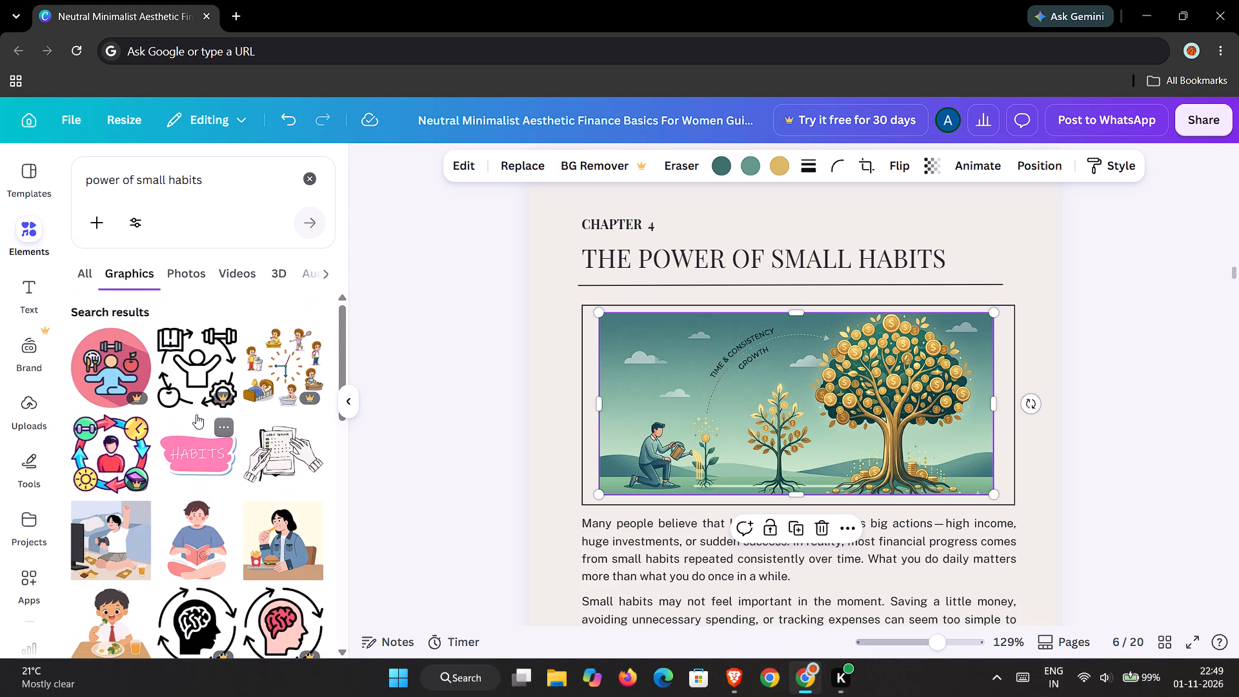
scroll(196, 414, up, 2)
scroll(196, 414, down, 2)
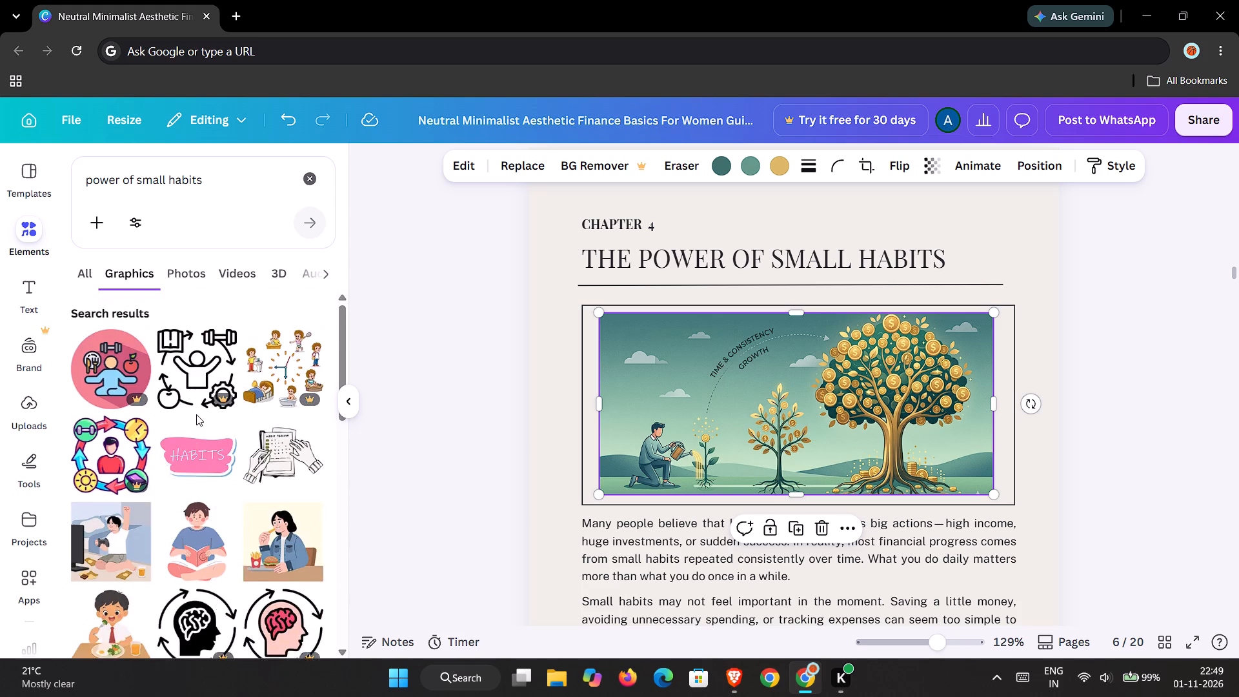
scroll(196, 414, down, 3)
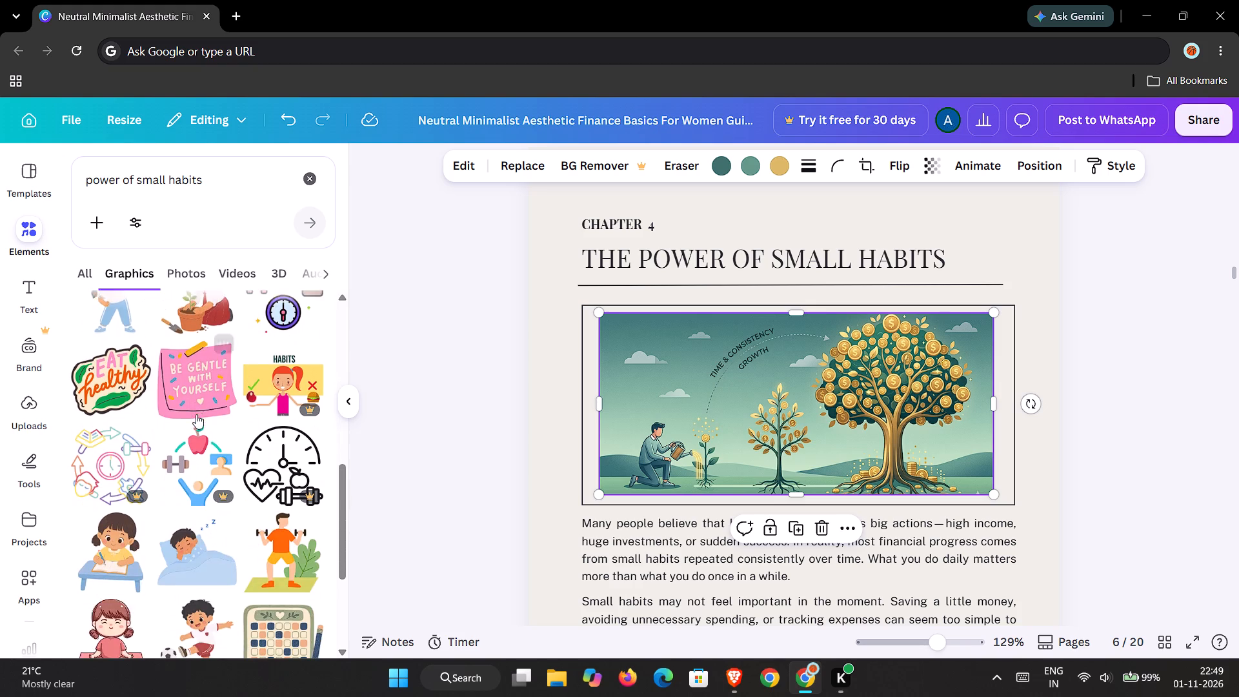
scroll(196, 414, down, 2)
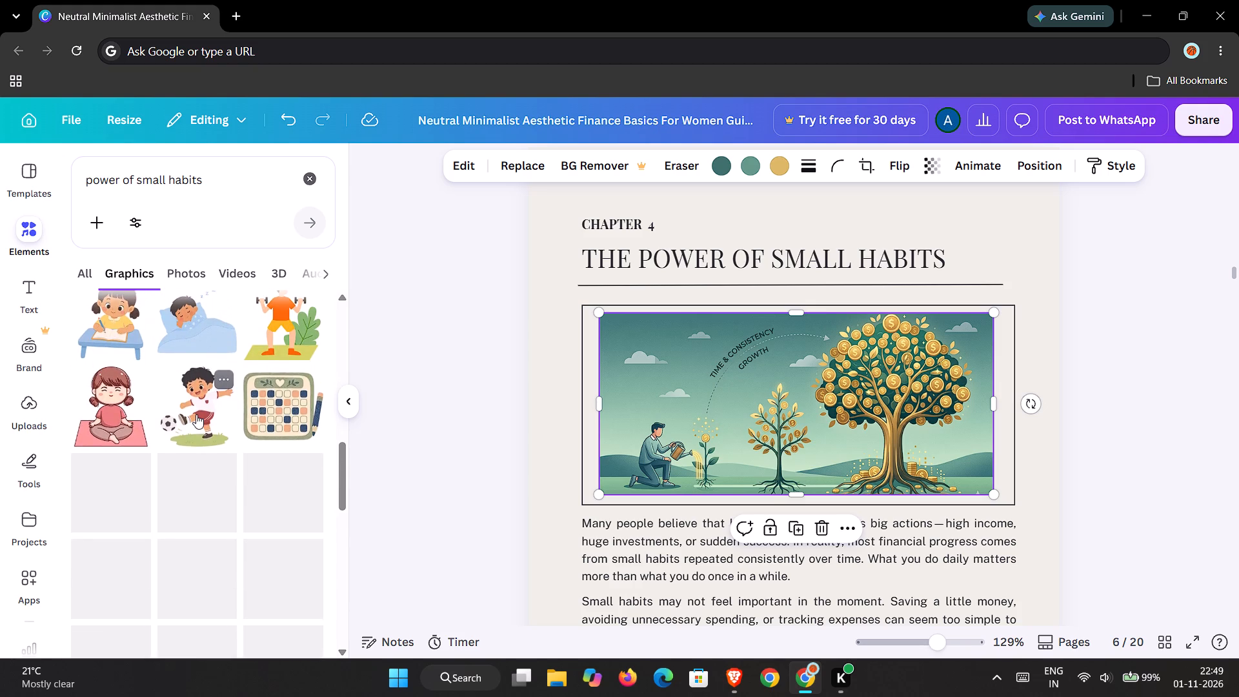
scroll(196, 414, down, 2)
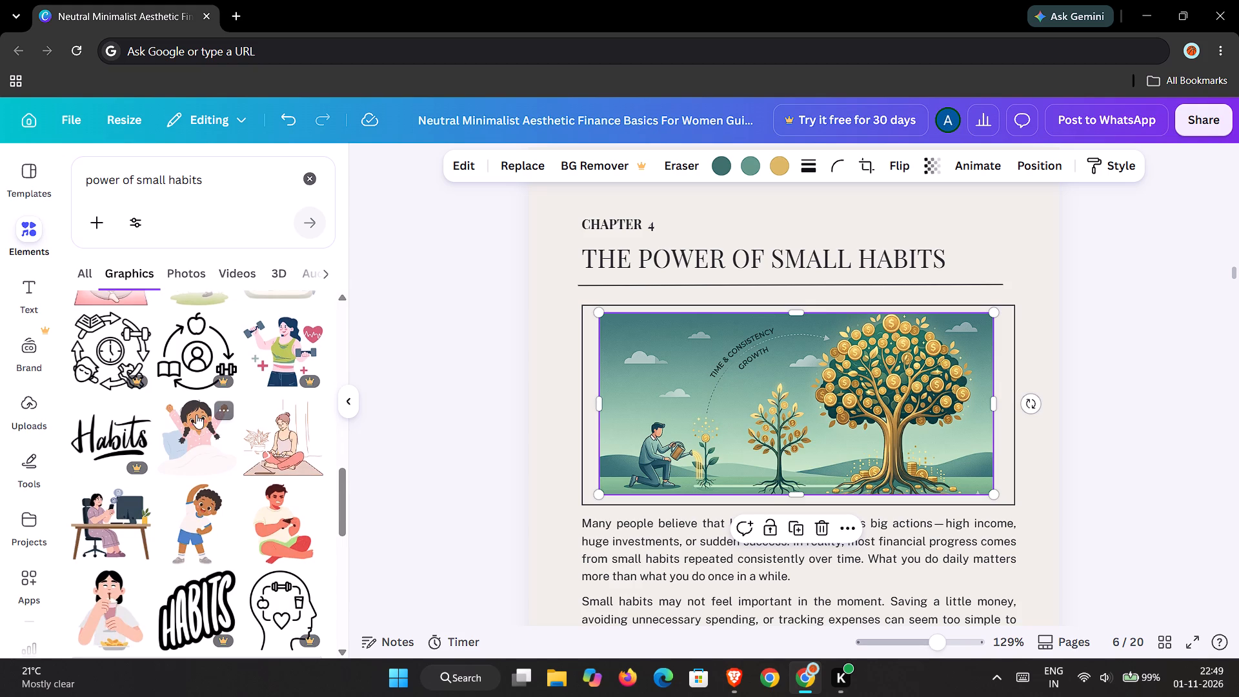
scroll(196, 414, down, 3)
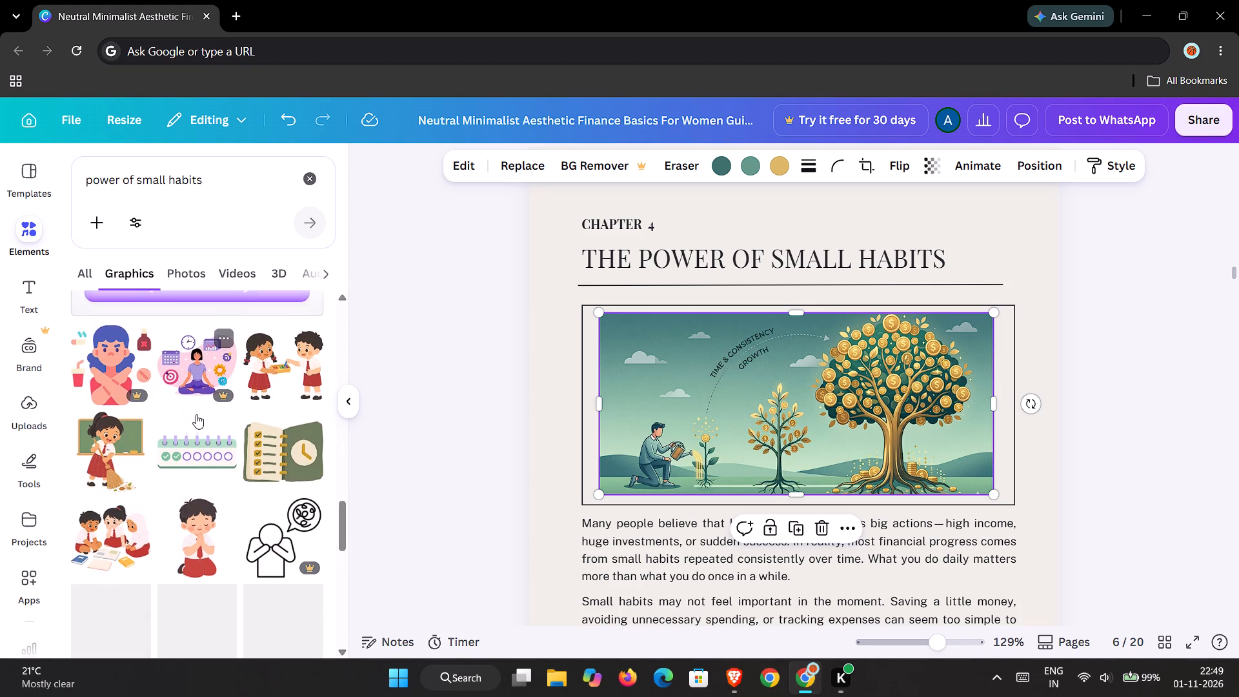
scroll(196, 414, down, 4)
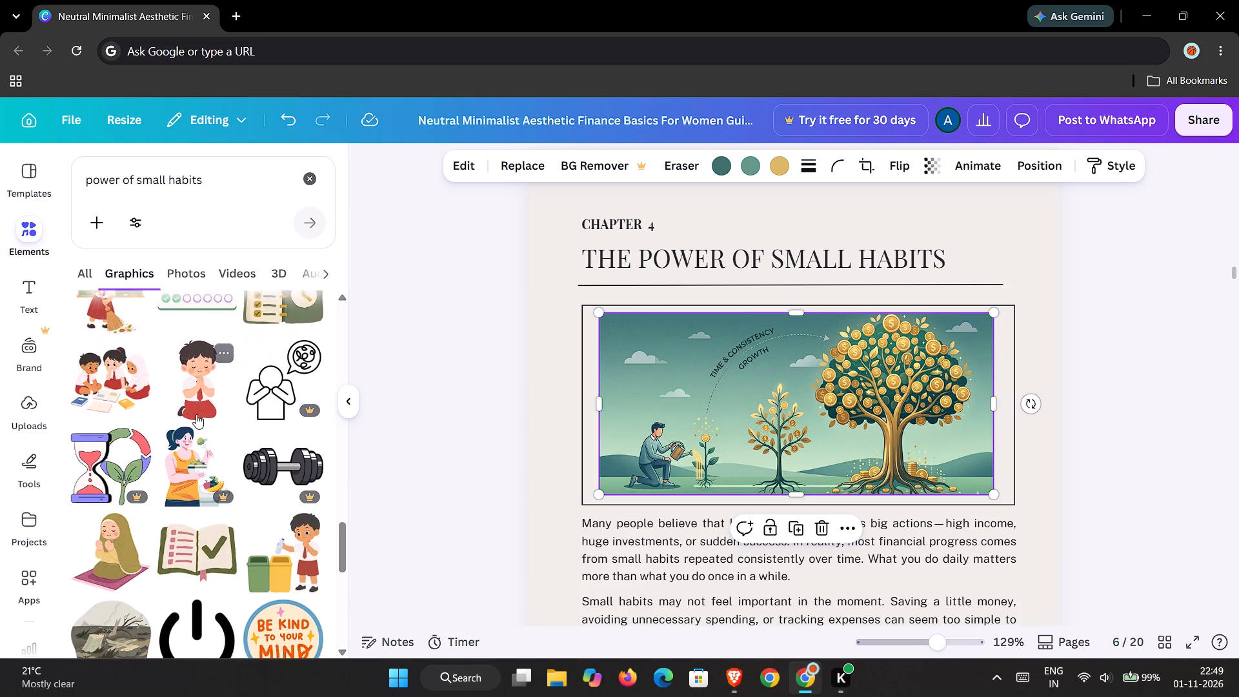
scroll(196, 414, down, 1)
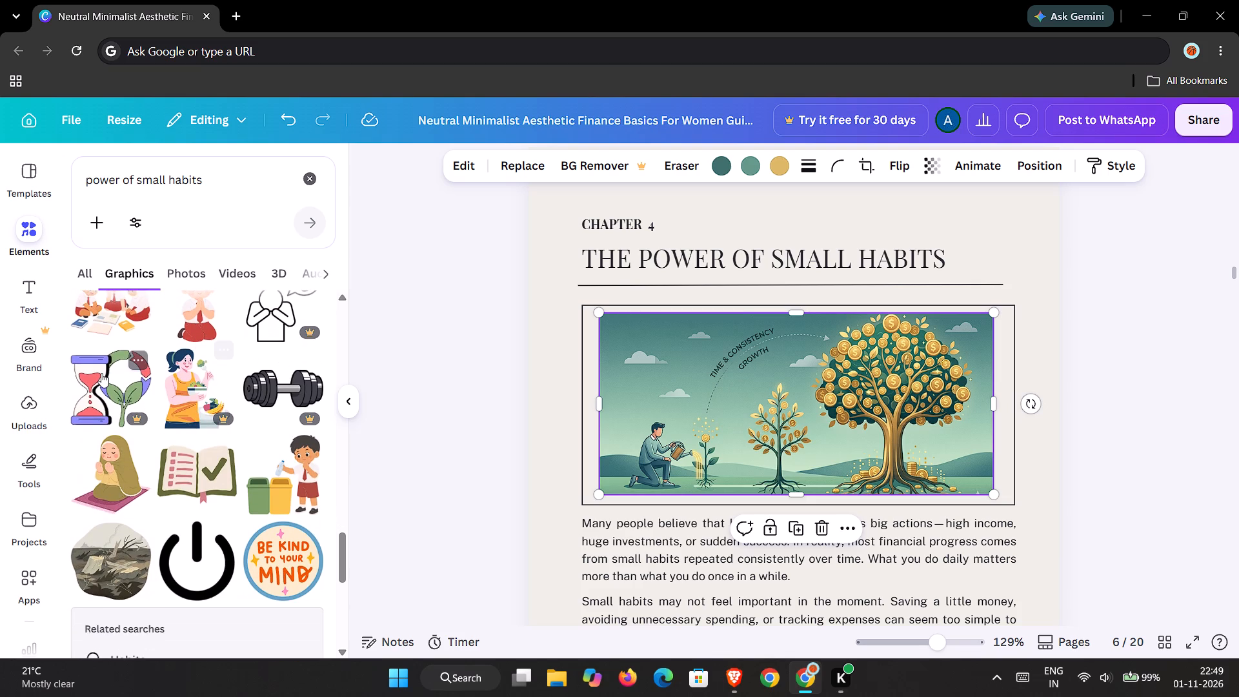
scroll(130, 482, down, 2)
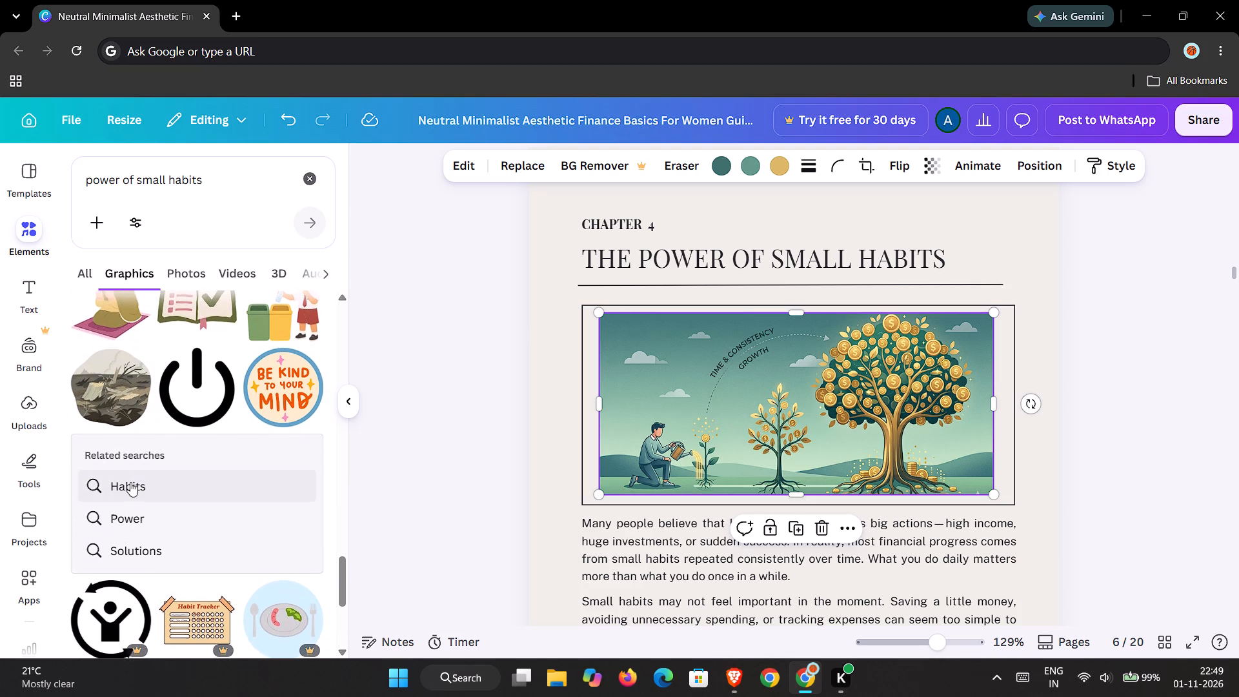
scroll(130, 482, down, 1)
click(187, 346)
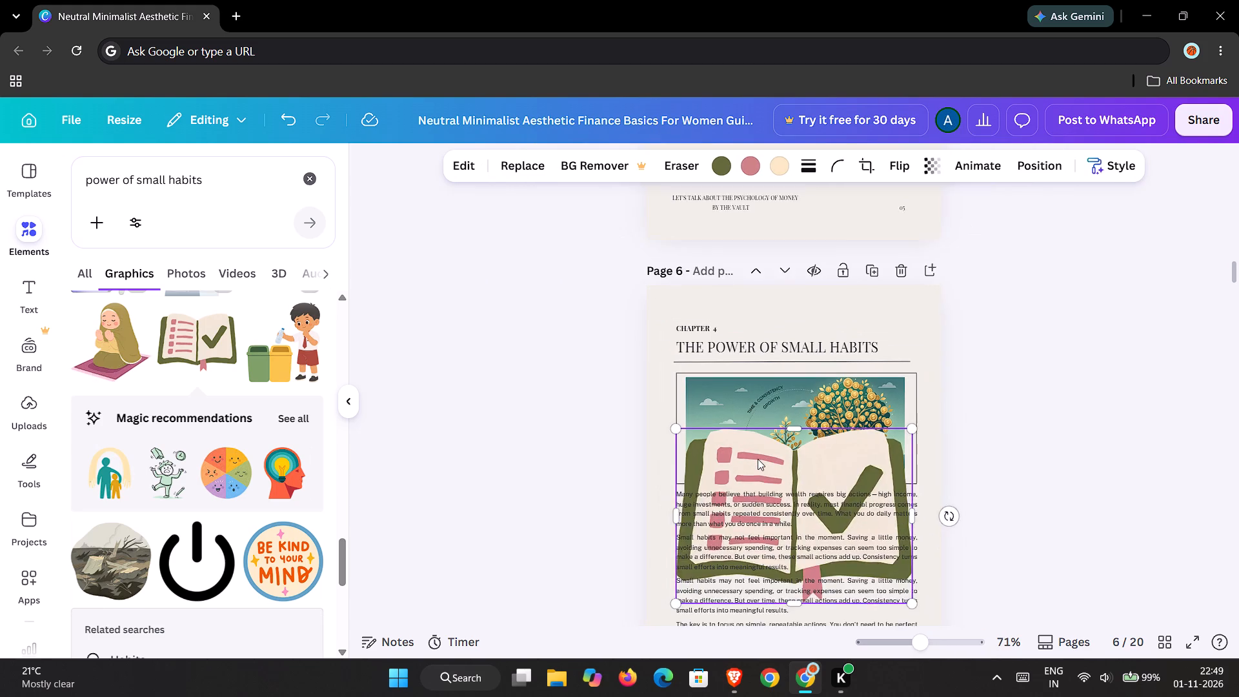
scroll(758, 459, down, 1)
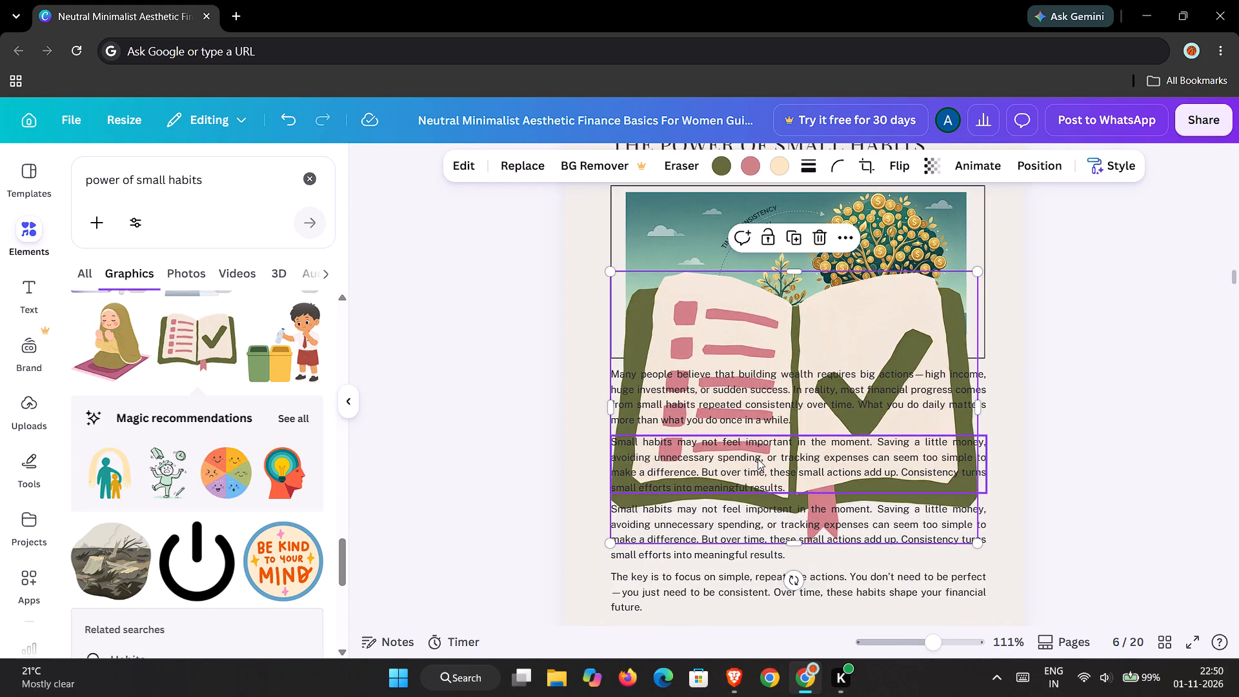
scroll(758, 459, down, 1)
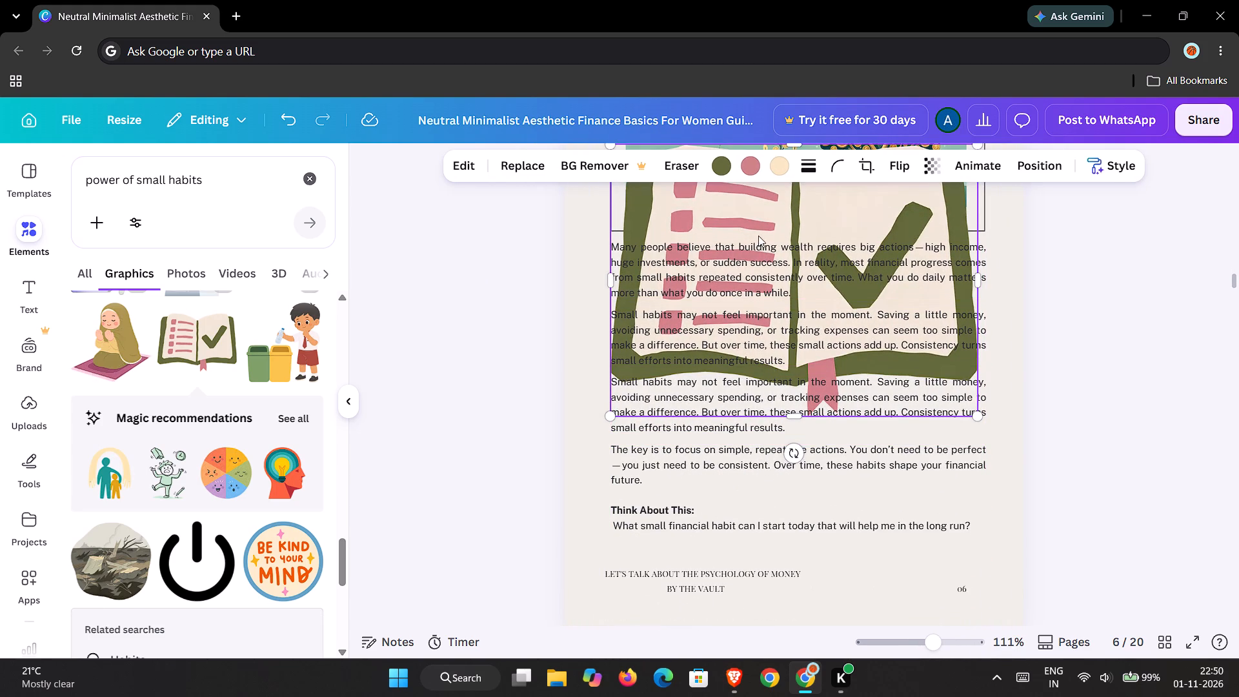
drag(758, 221, 760, 321)
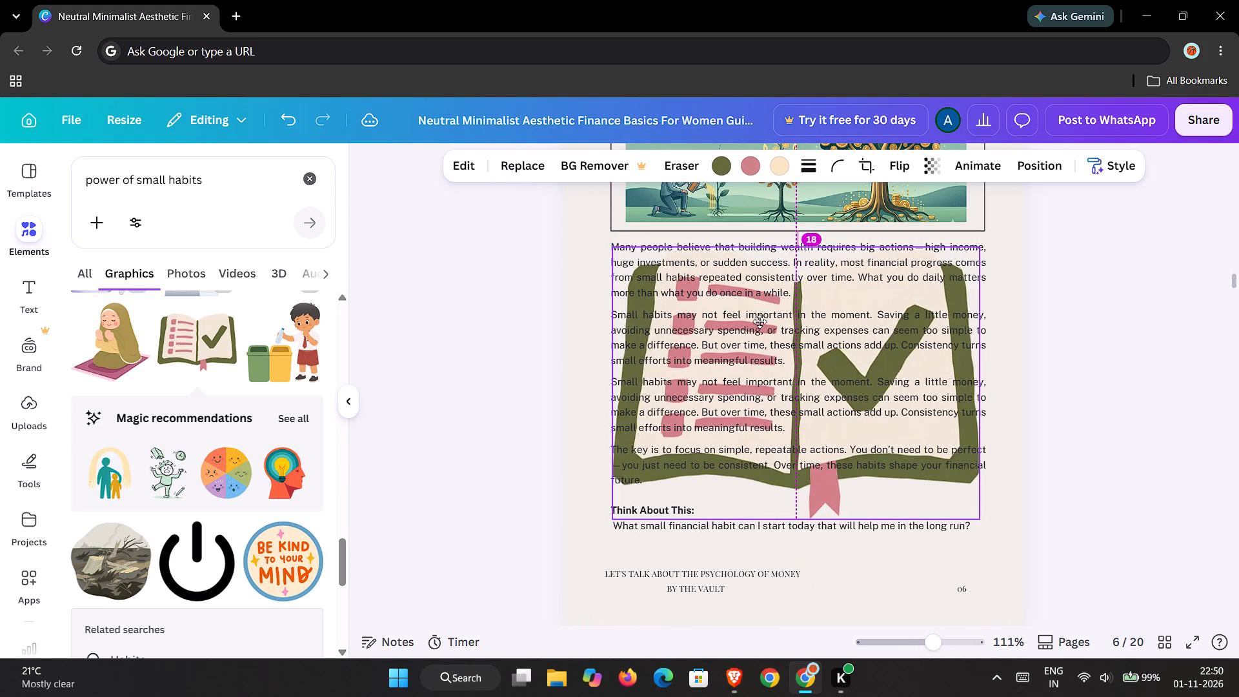
drag(760, 321, 758, 316)
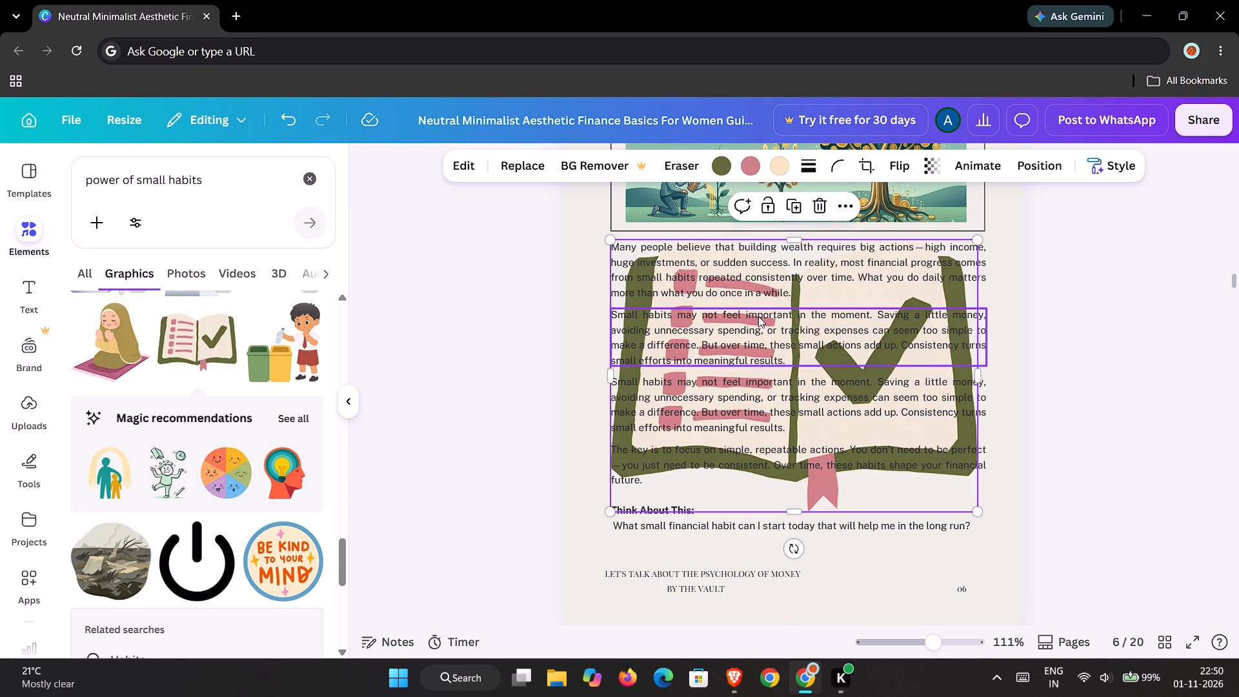
Set the transparency of the checklist book graphic behind the Chapter 4 body text to 24.
click(936, 163)
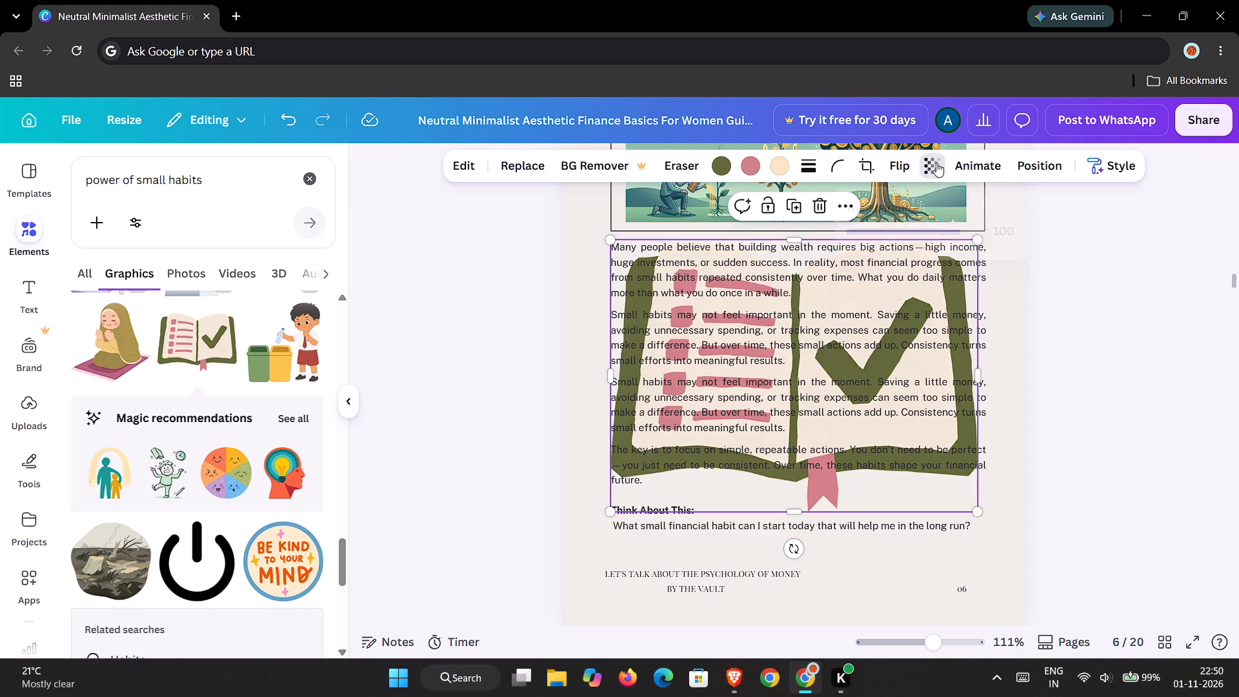
drag(965, 234, 900, 252)
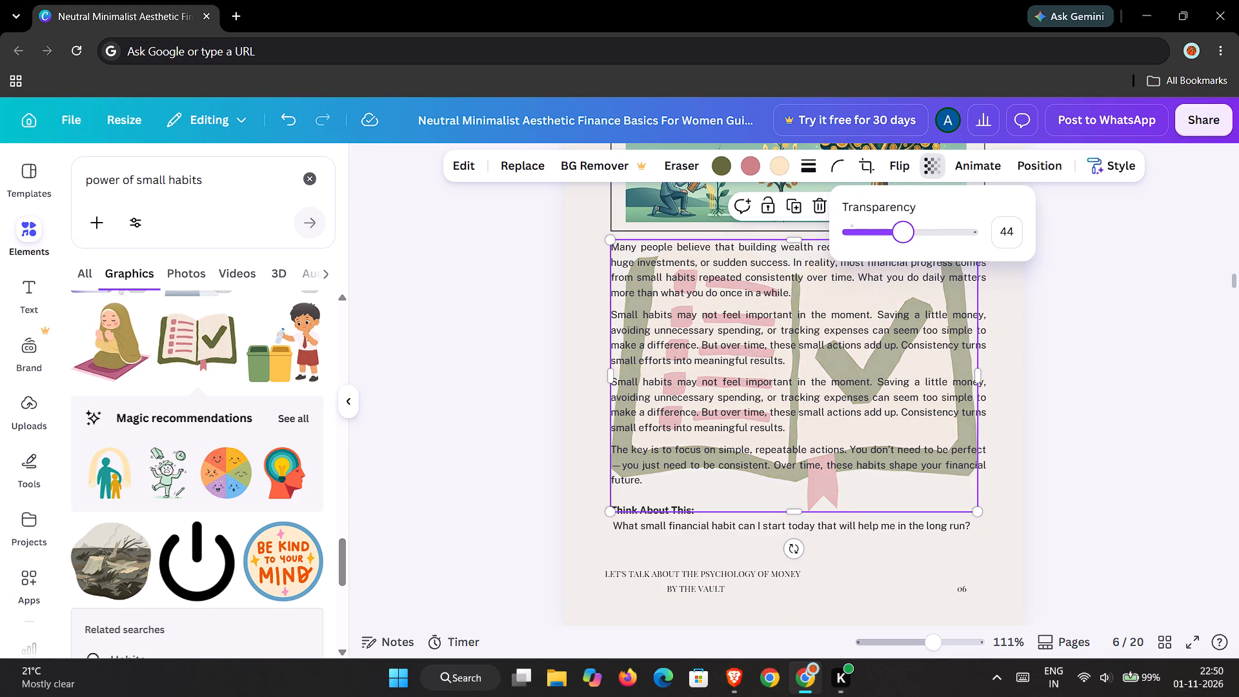
drag(900, 252, 878, 259)
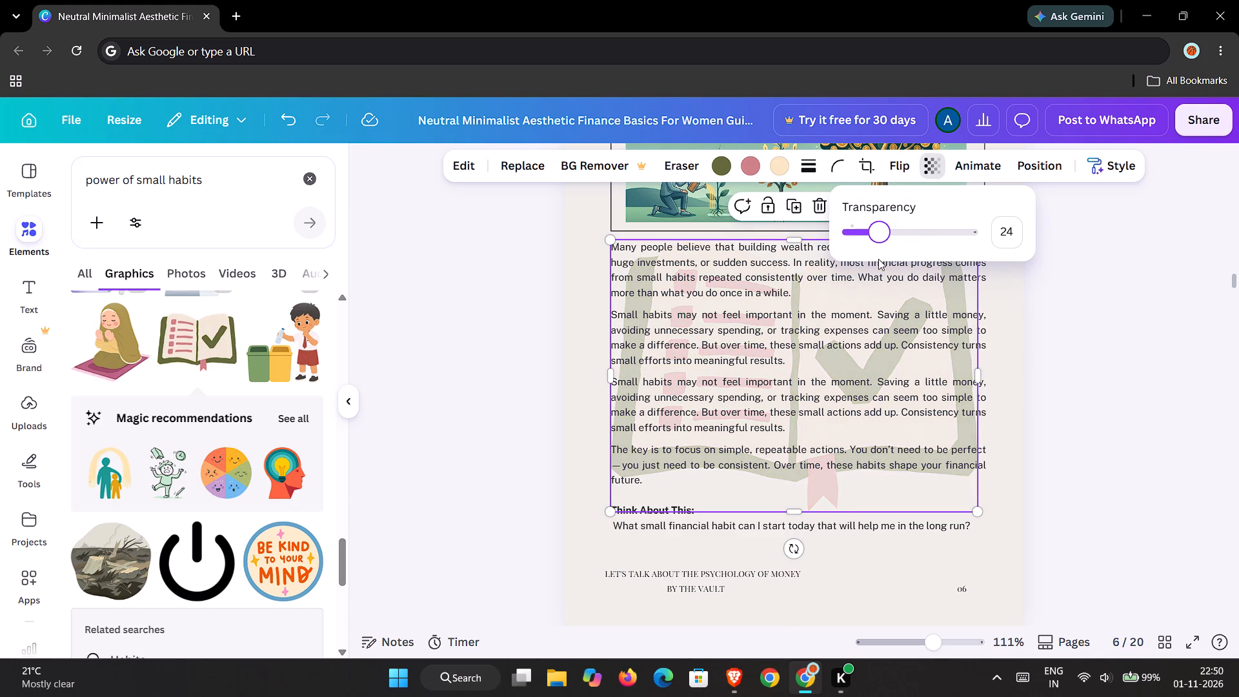
click(1093, 372)
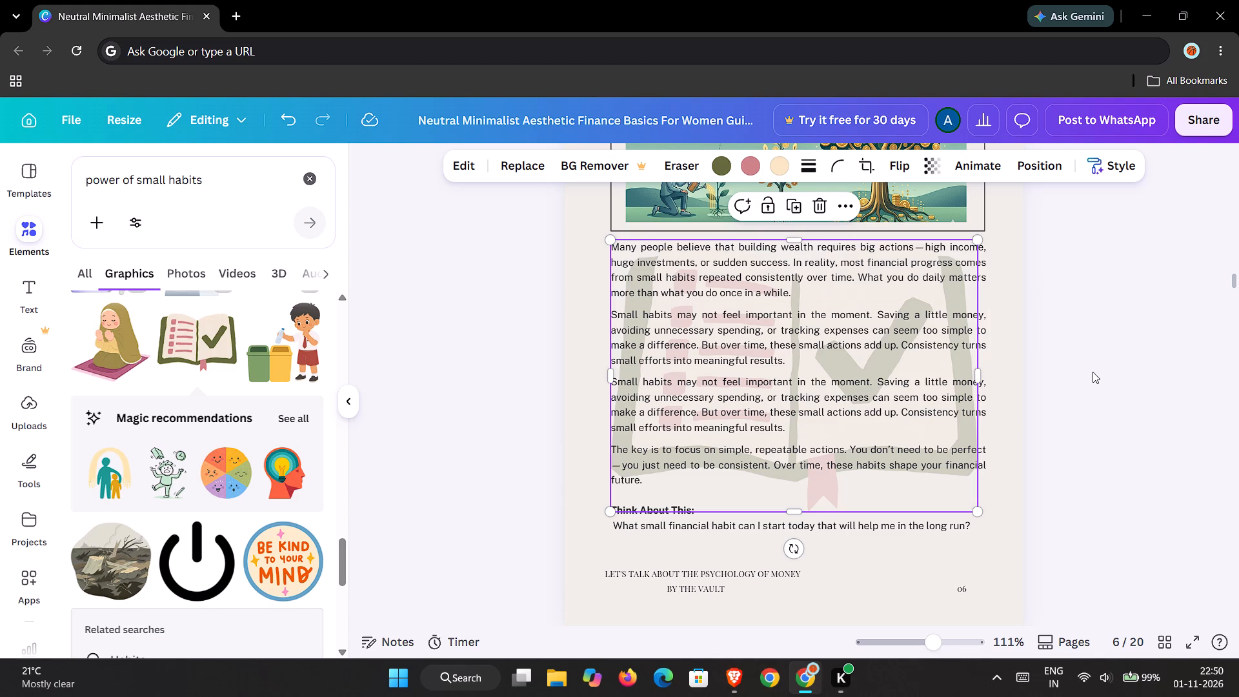
Look through the photo results for "power of small habits" for a picture that suits the Chapter 4 page.
scroll(836, 420, up, 2)
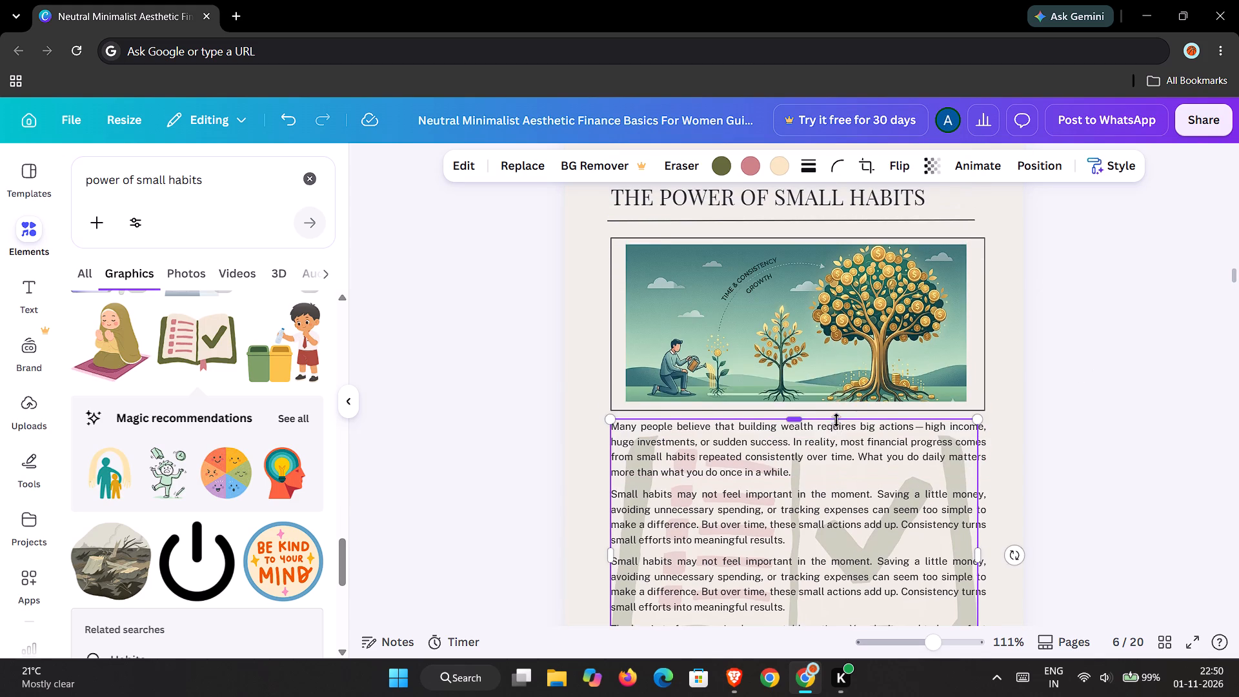
click(185, 271)
scroll(200, 482, down, 1)
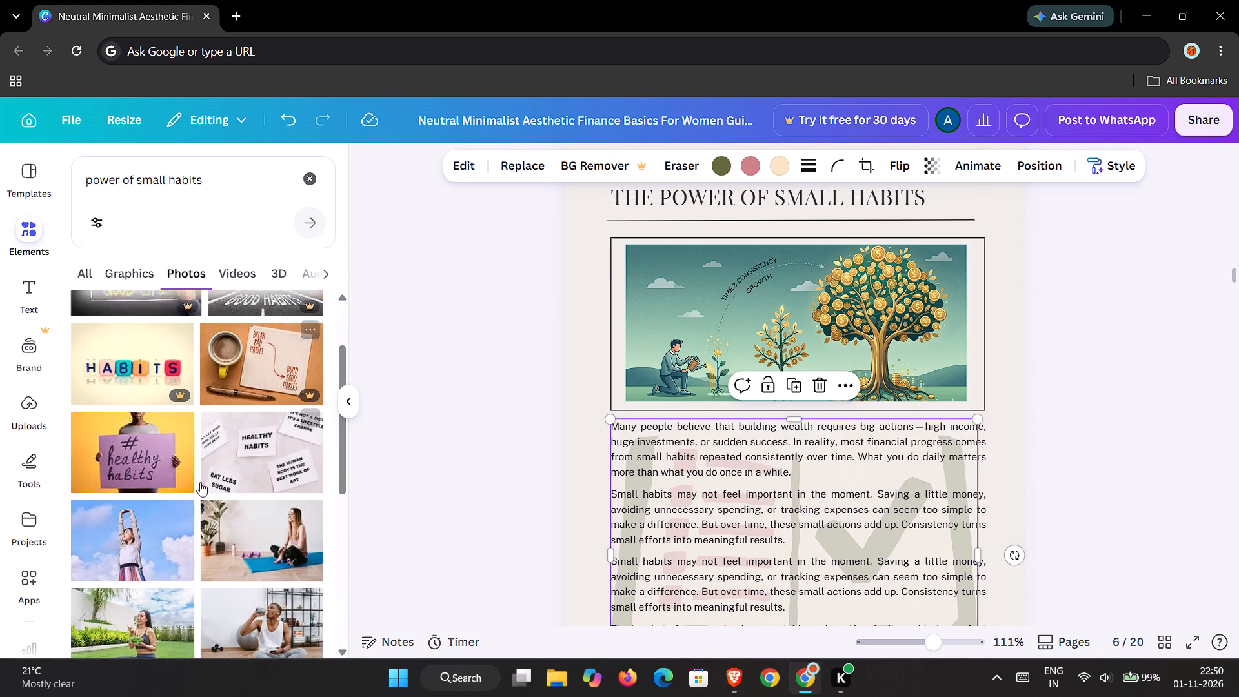
scroll(200, 482, down, 2)
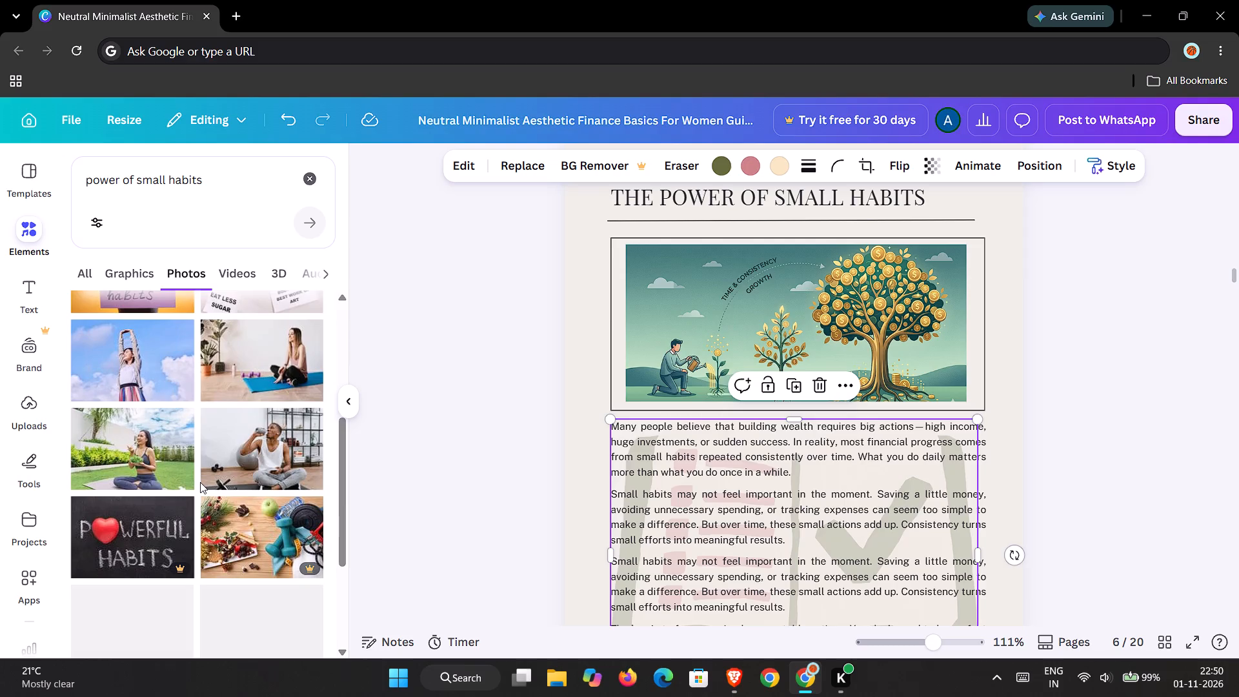
scroll(200, 482, down, 3)
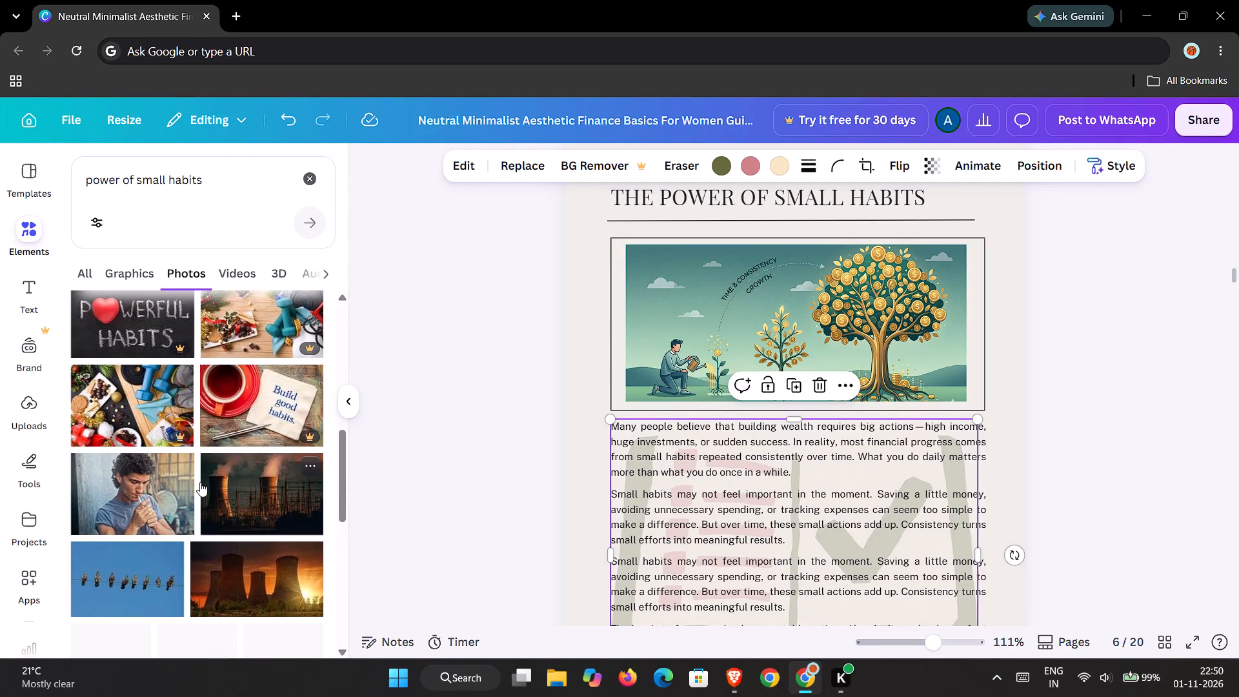
scroll(200, 482, down, 3)
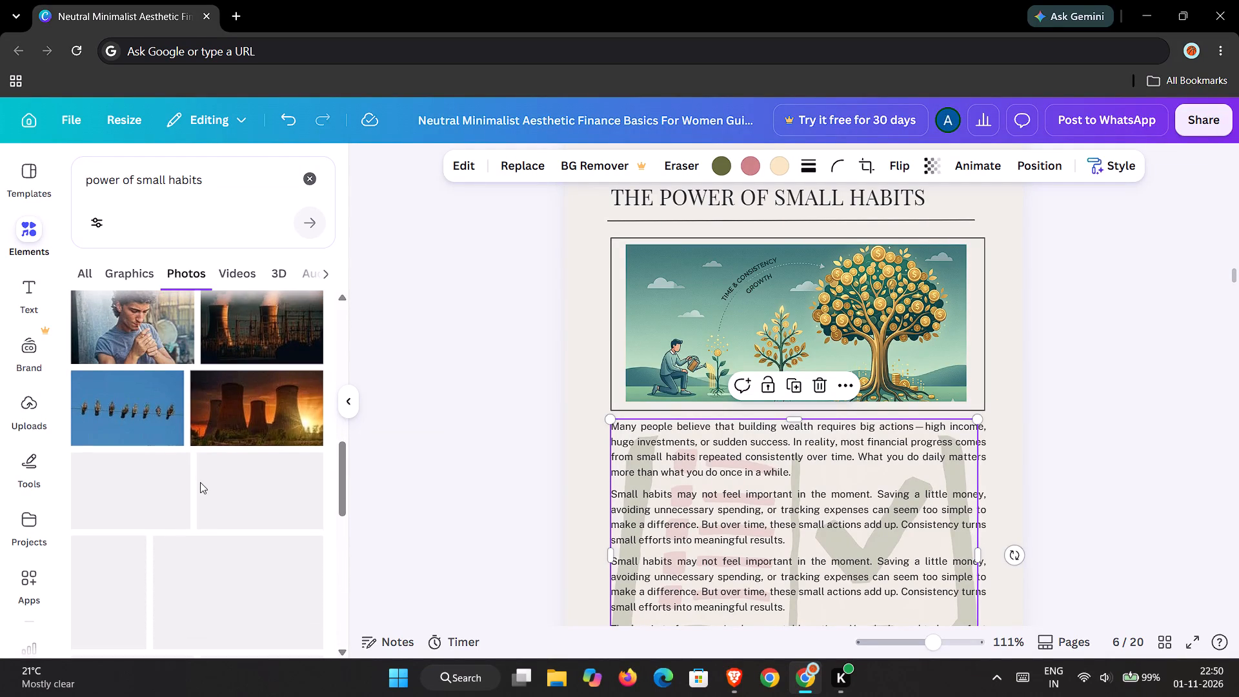
scroll(200, 482, down, 1)
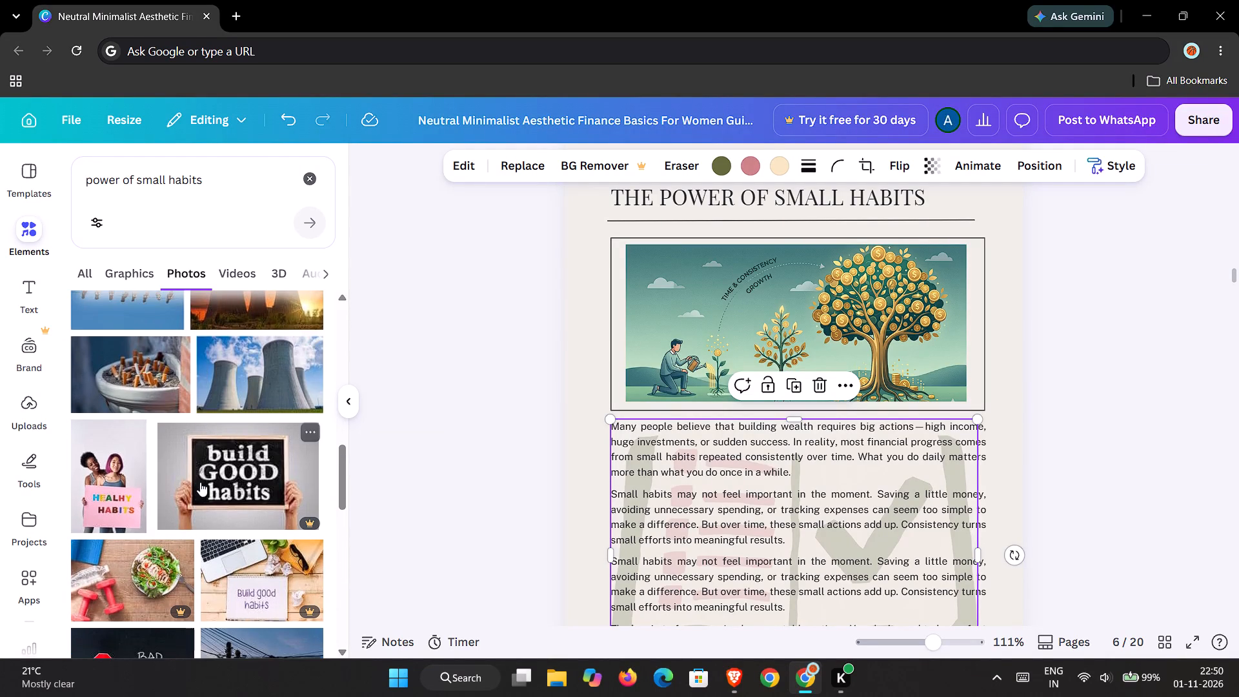
scroll(200, 482, down, 2)
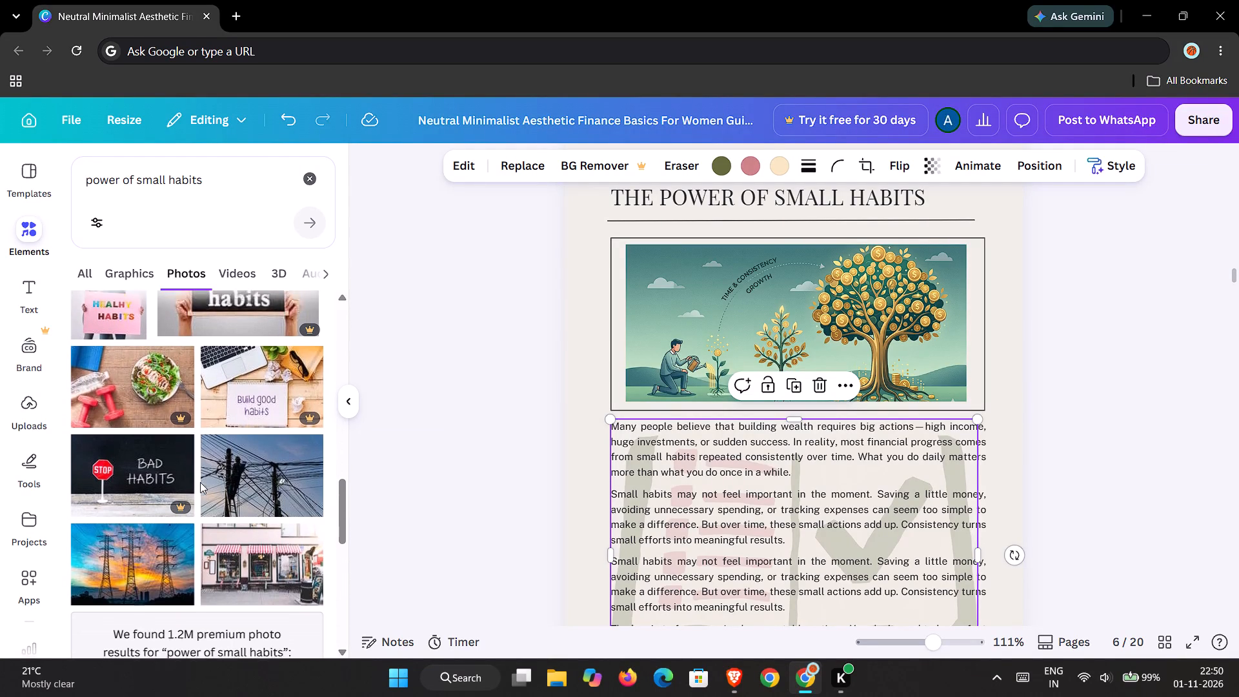
scroll(200, 482, down, 5)
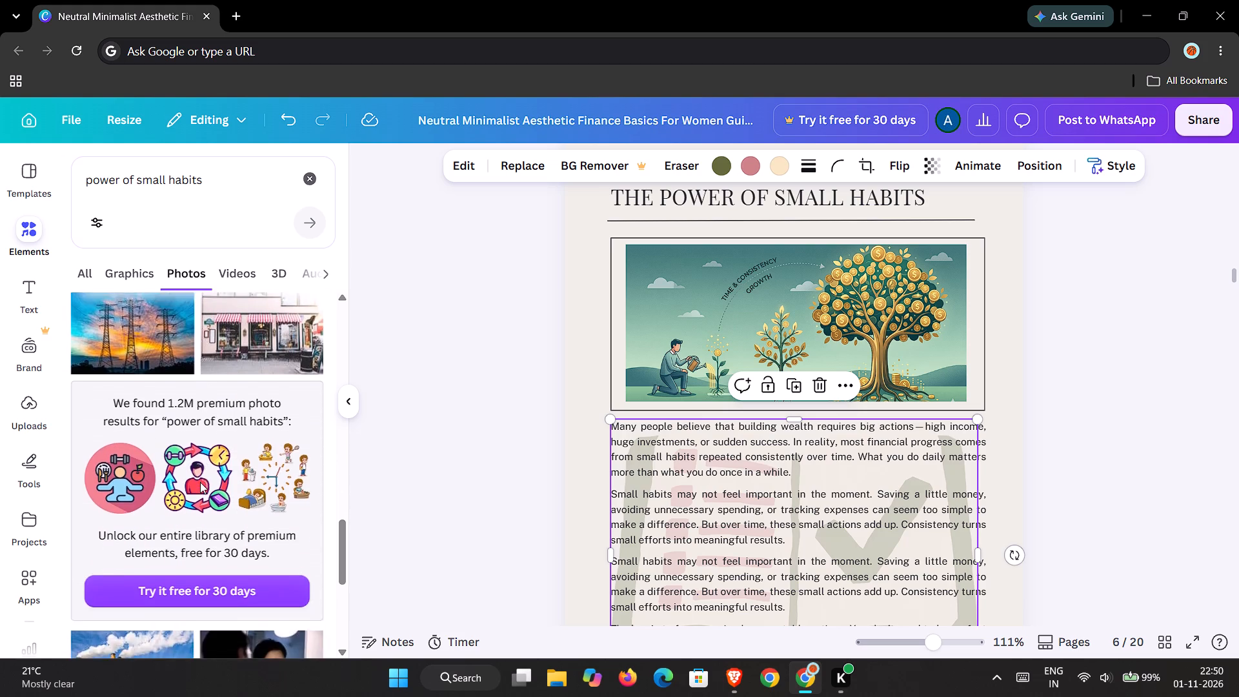
scroll(200, 482, down, 3)
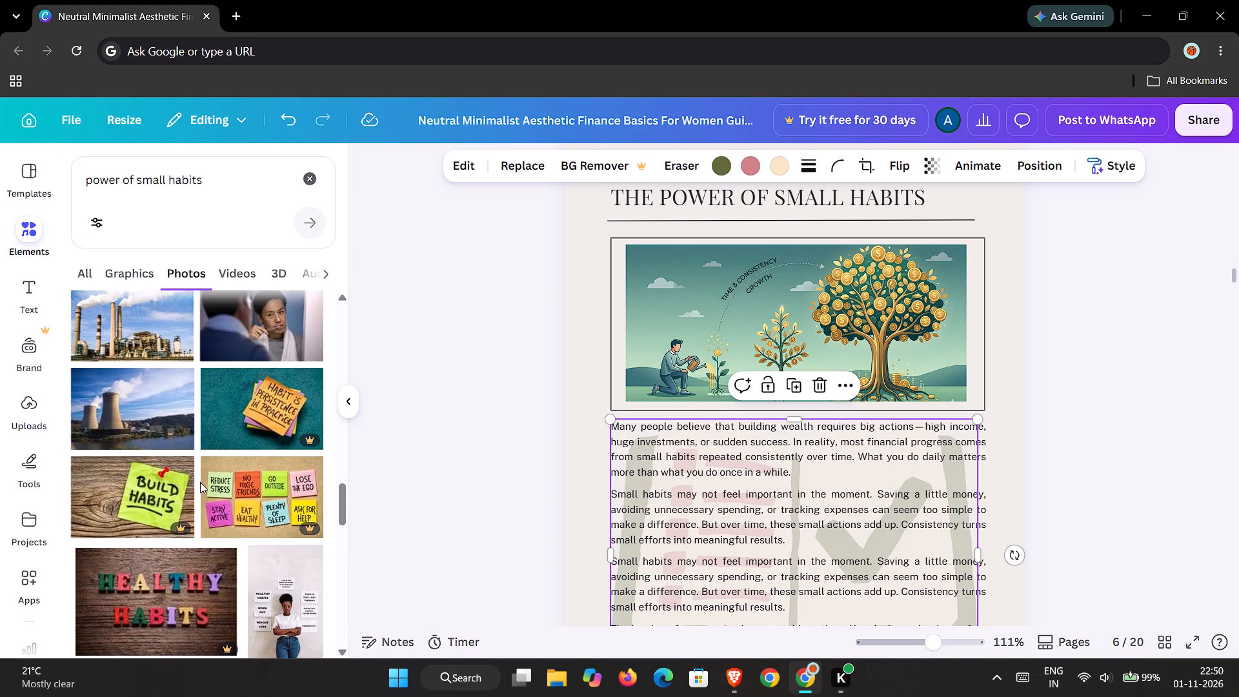
scroll(200, 482, down, 1)
scroll(200, 482, up, 10)
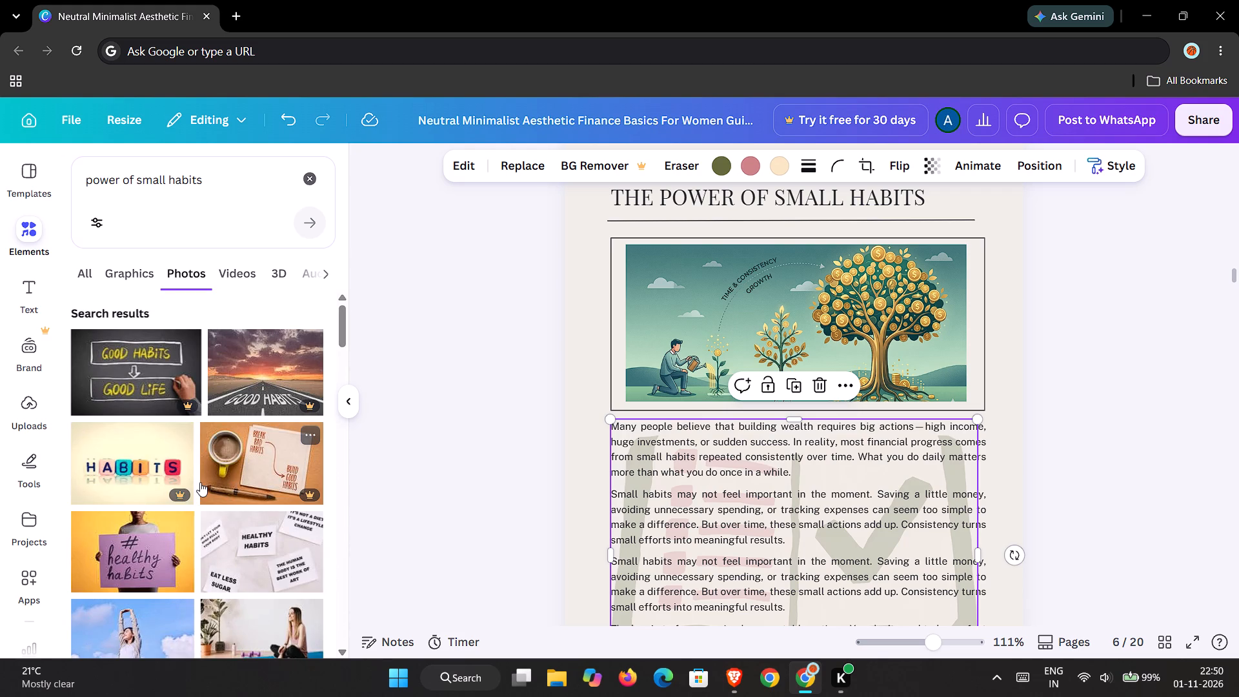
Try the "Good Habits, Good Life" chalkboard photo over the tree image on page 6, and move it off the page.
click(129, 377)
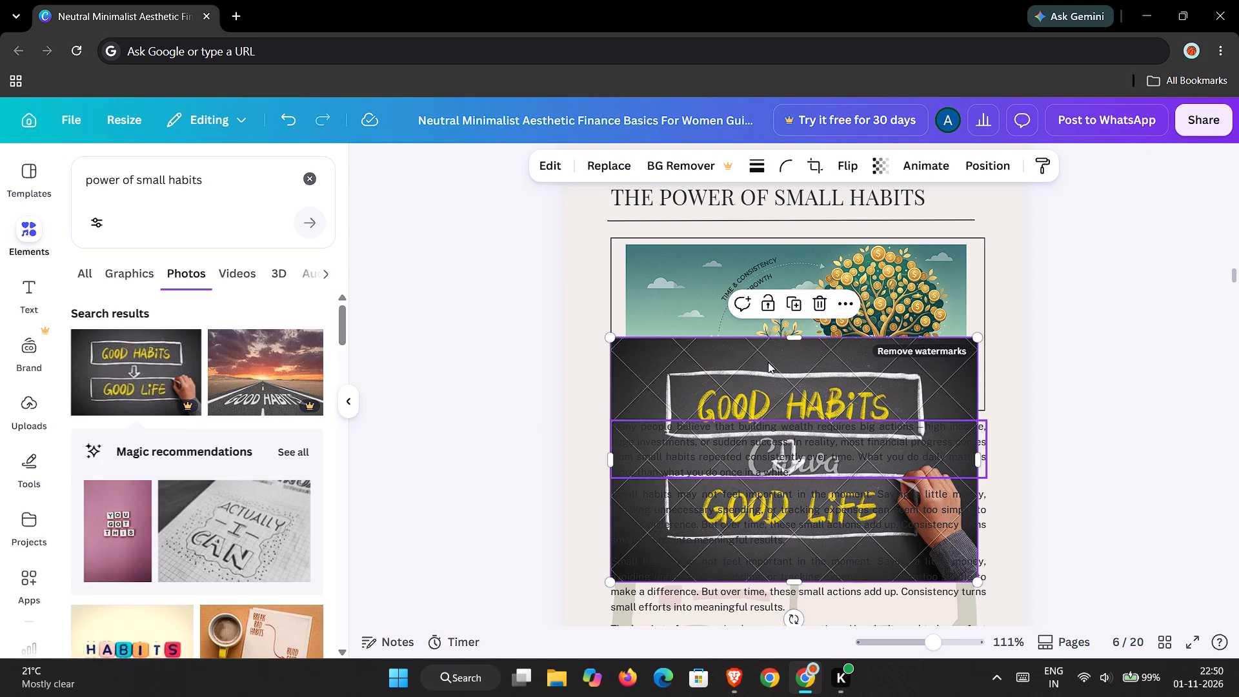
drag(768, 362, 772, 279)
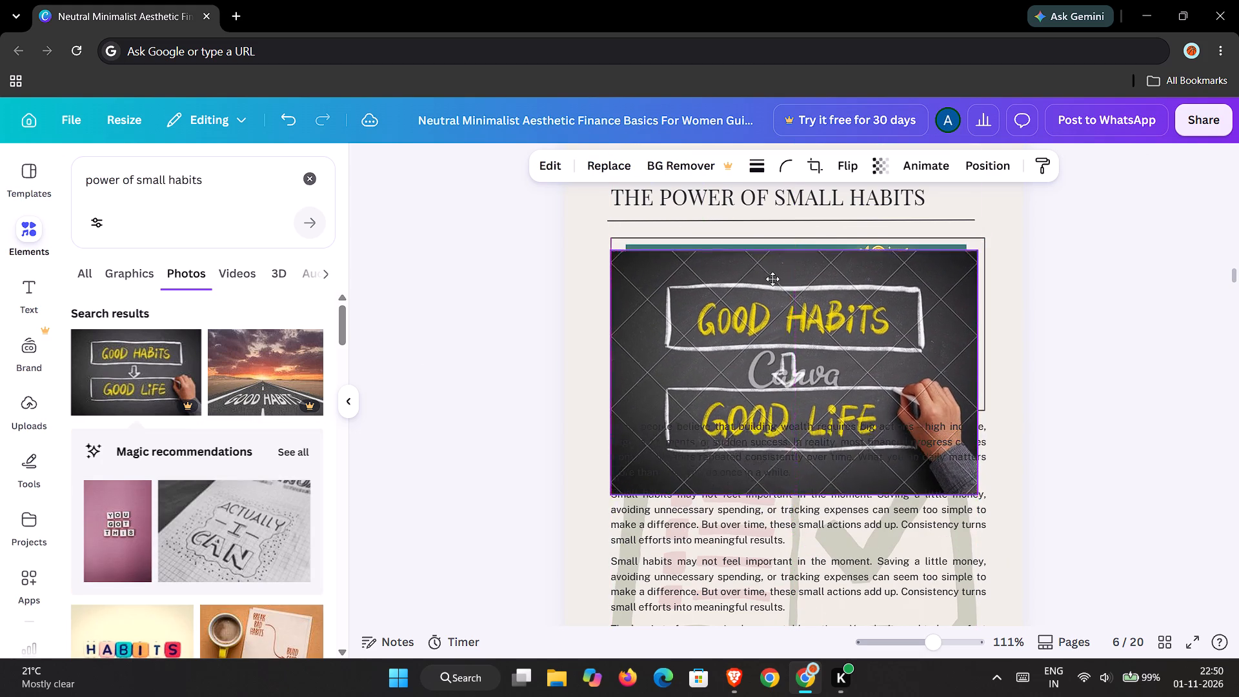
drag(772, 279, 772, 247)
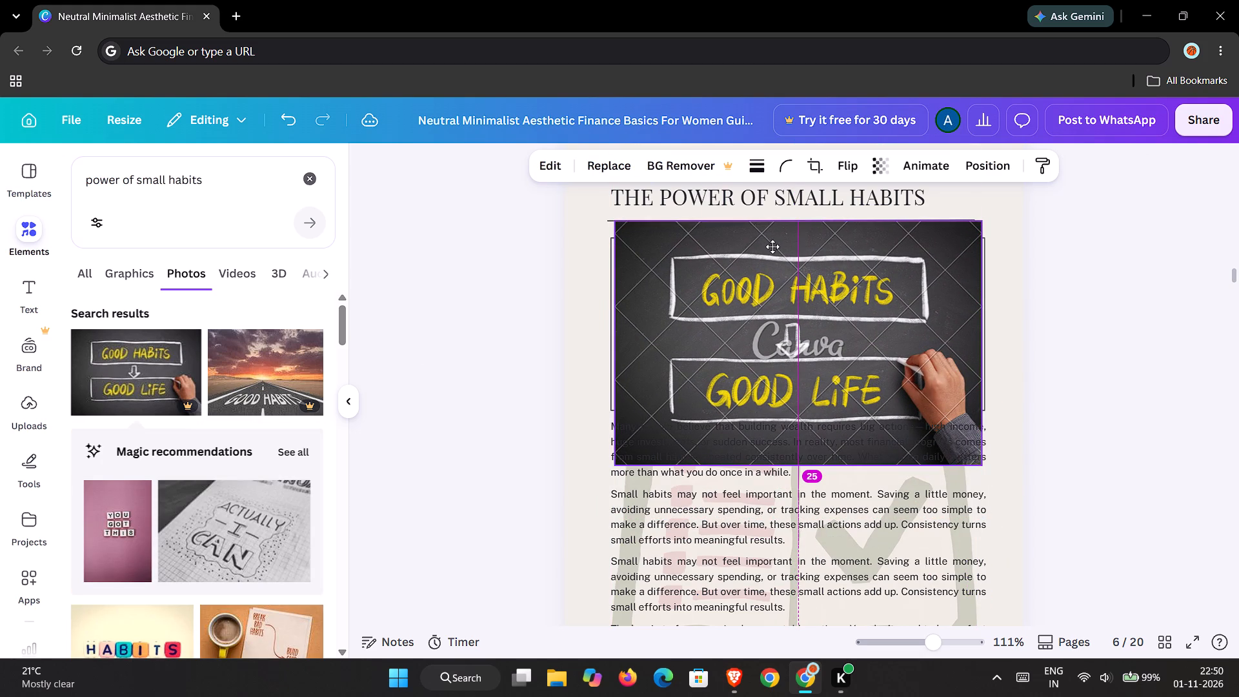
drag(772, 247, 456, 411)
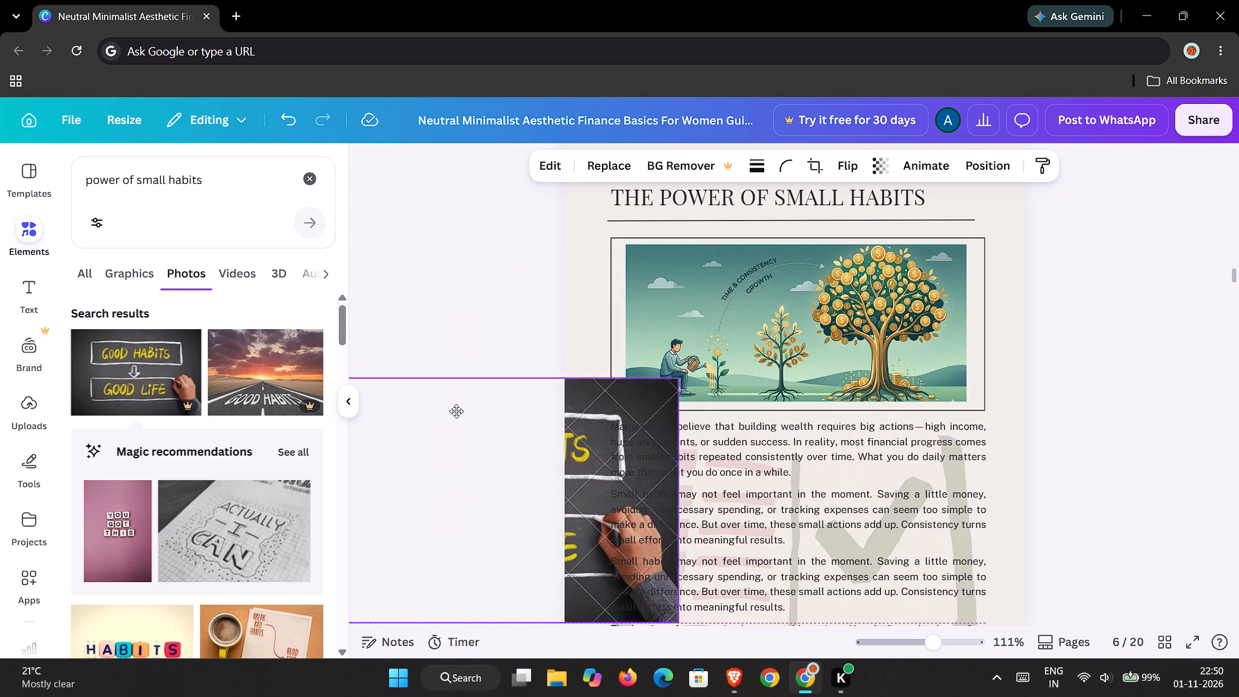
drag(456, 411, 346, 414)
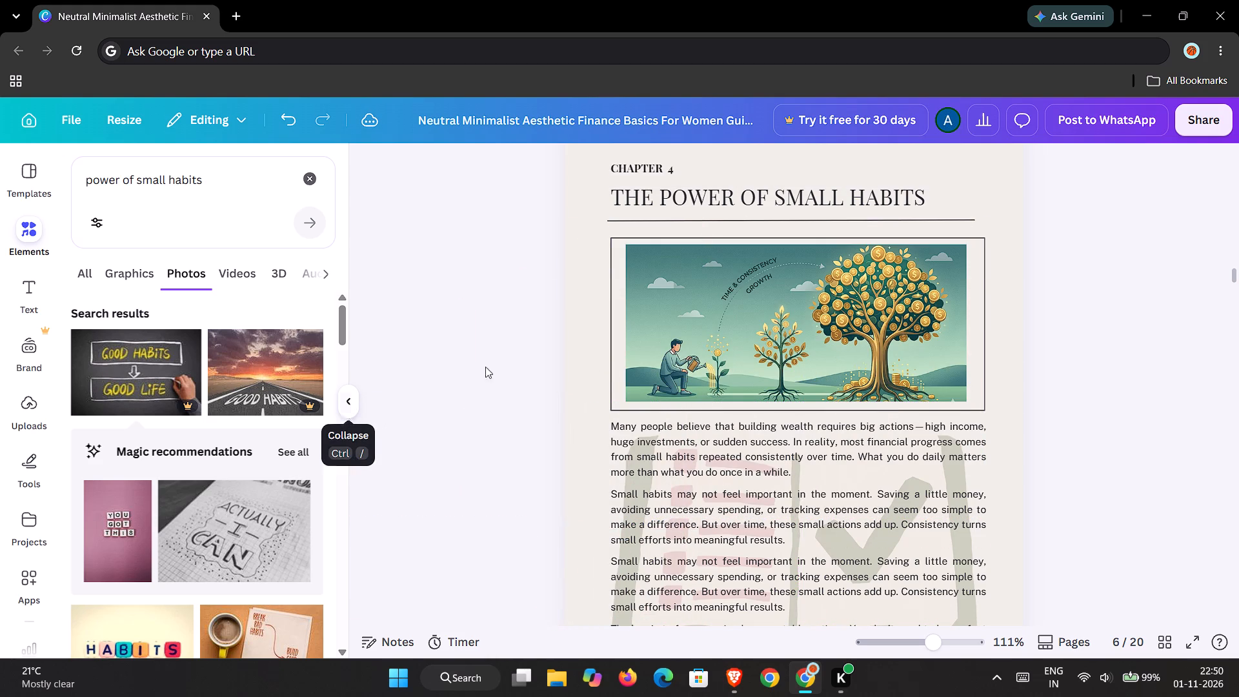
Change the second footer line on page 6 to "BY THE STEFAN VAULT".
scroll(744, 434, down, 1)
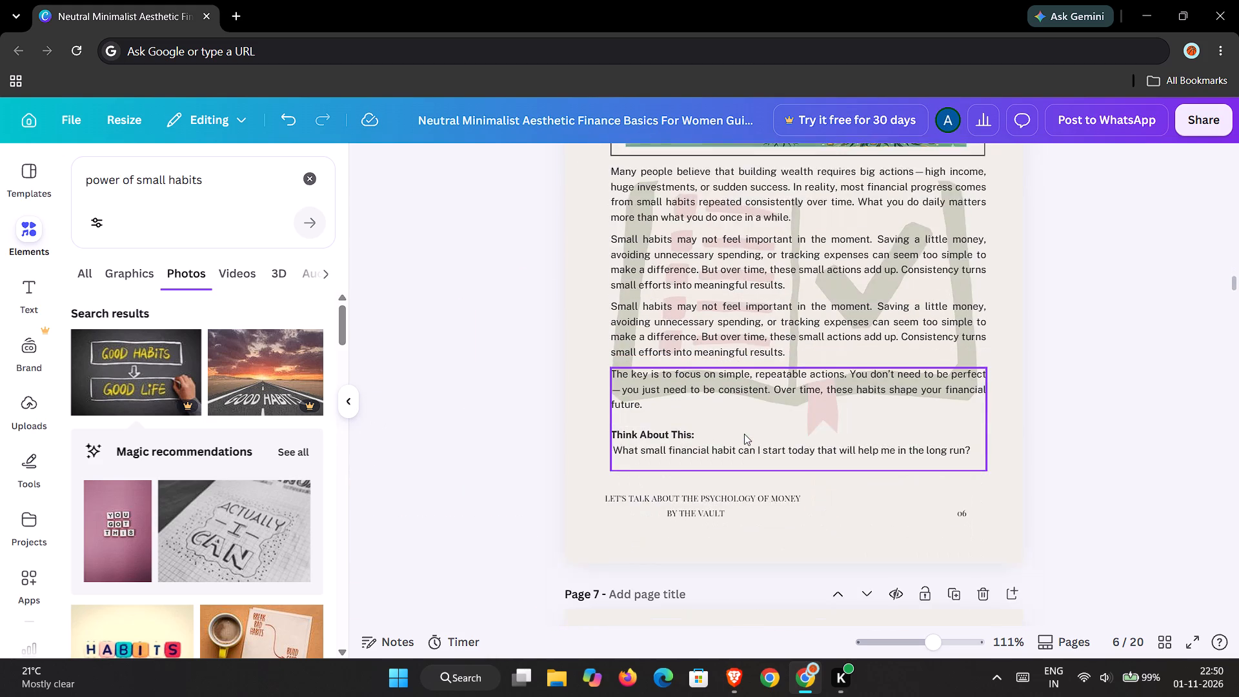
scroll(744, 434, down, 2)
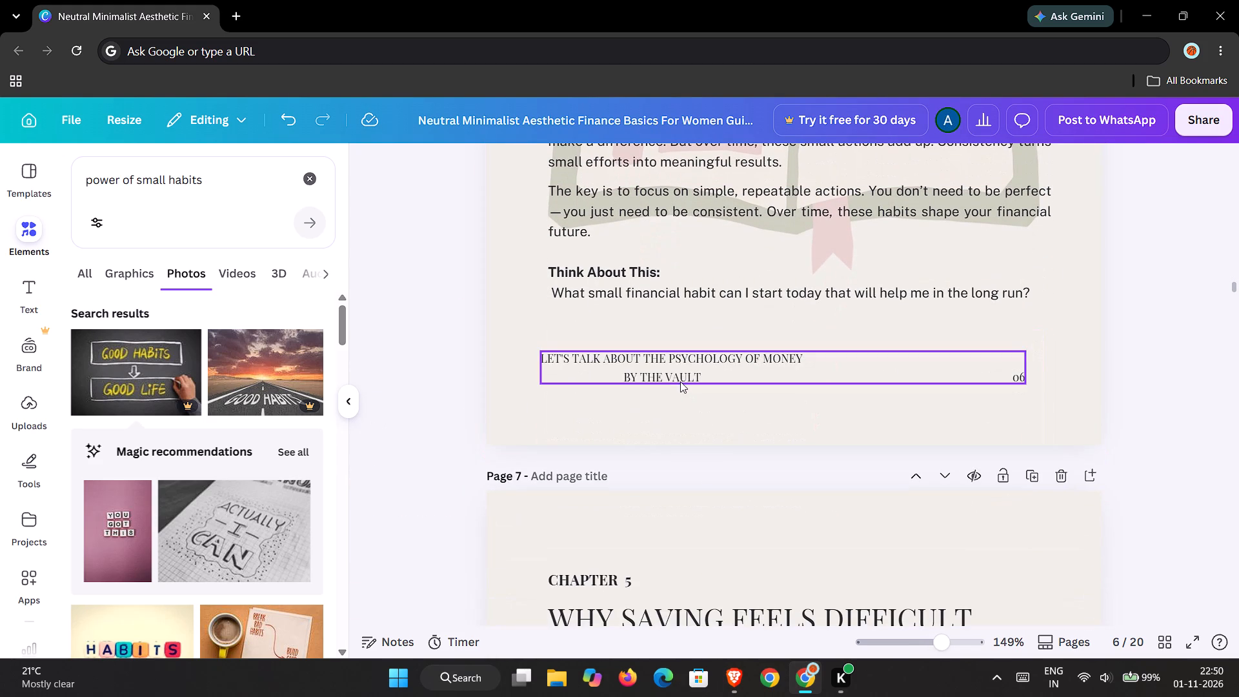
click(680, 381)
click(674, 376)
click(674, 376)
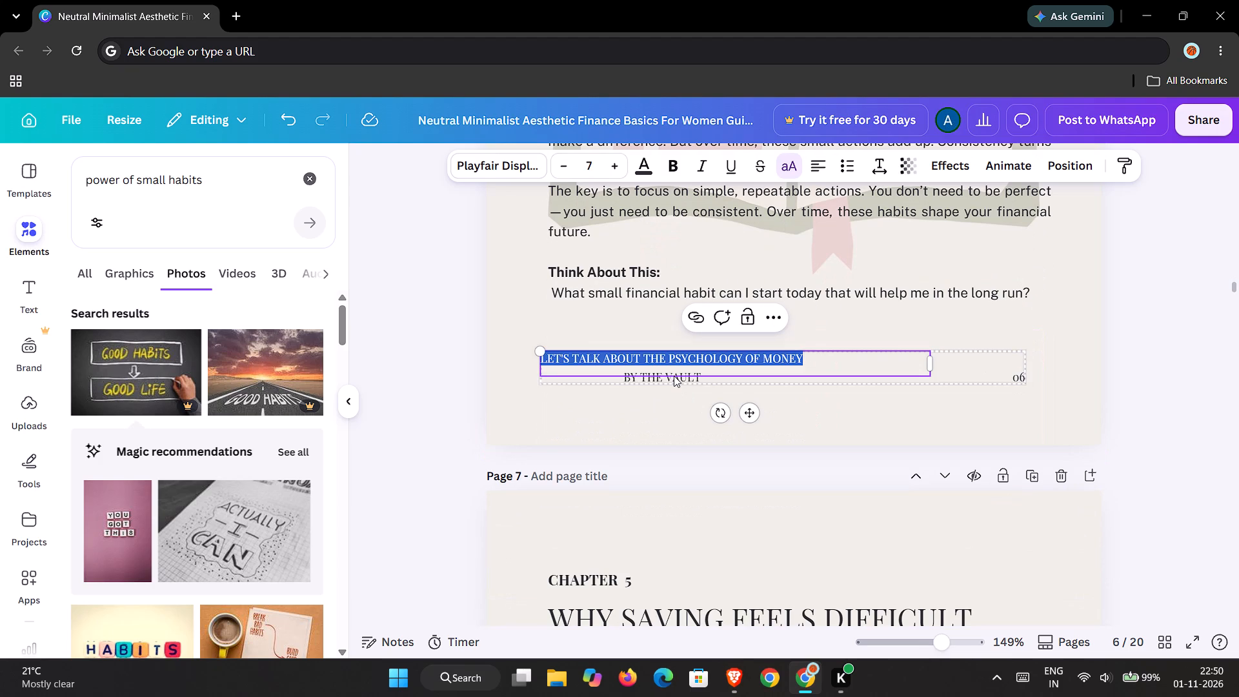
click(674, 378)
click(674, 378)
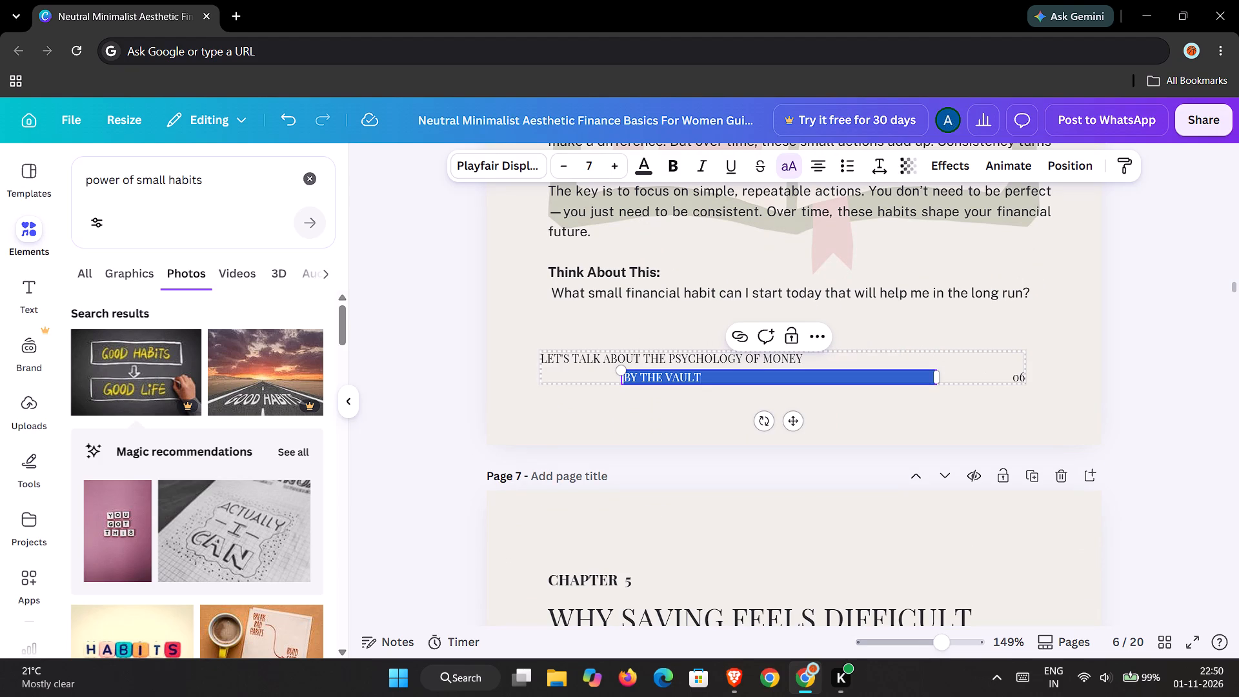
click(666, 378)
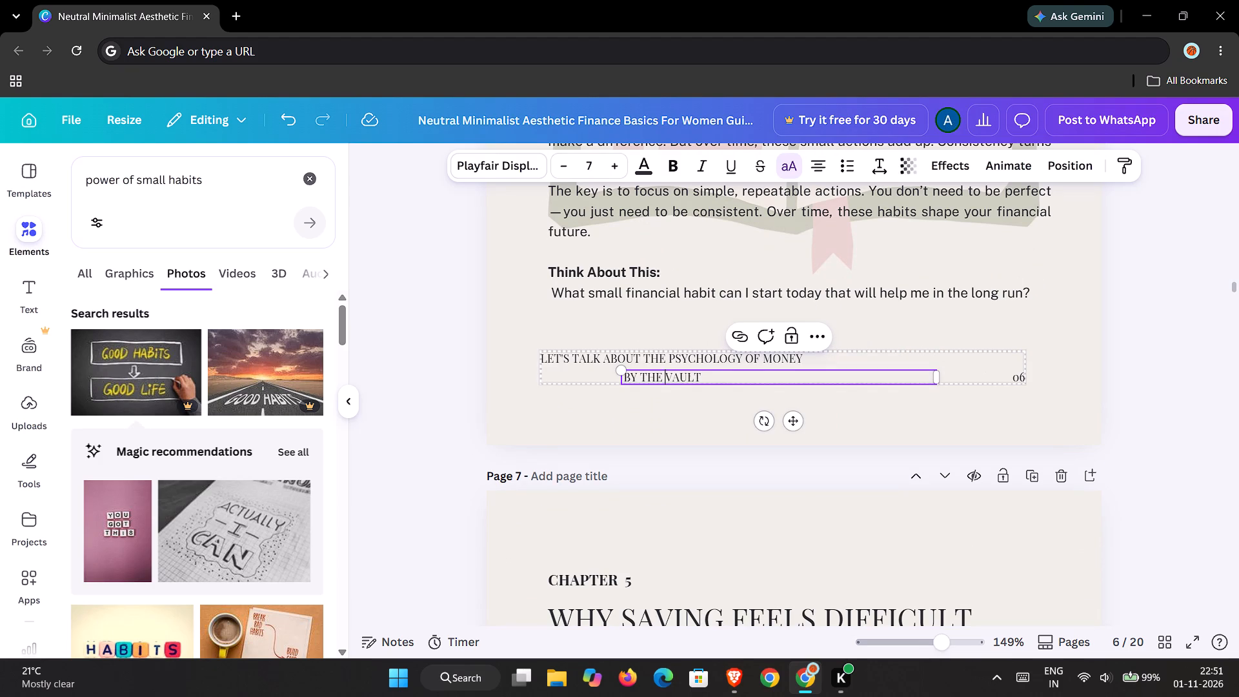
text(stefan)
key(space)
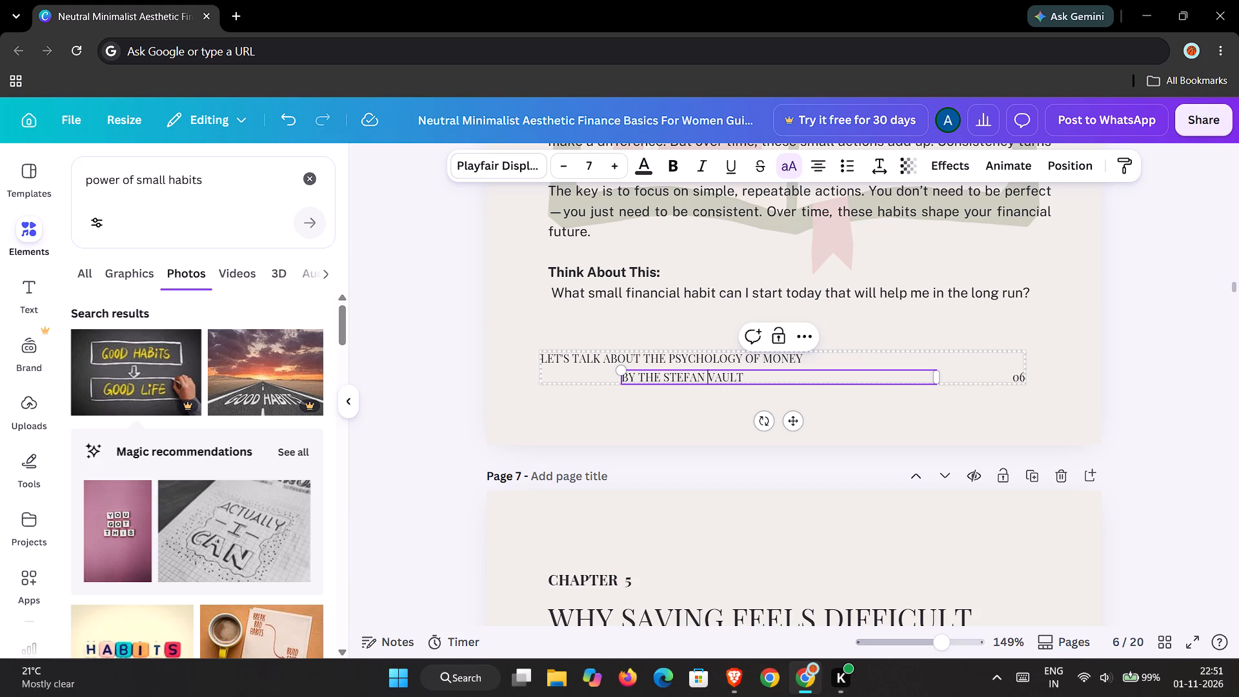
scroll(666, 378, down, 1)
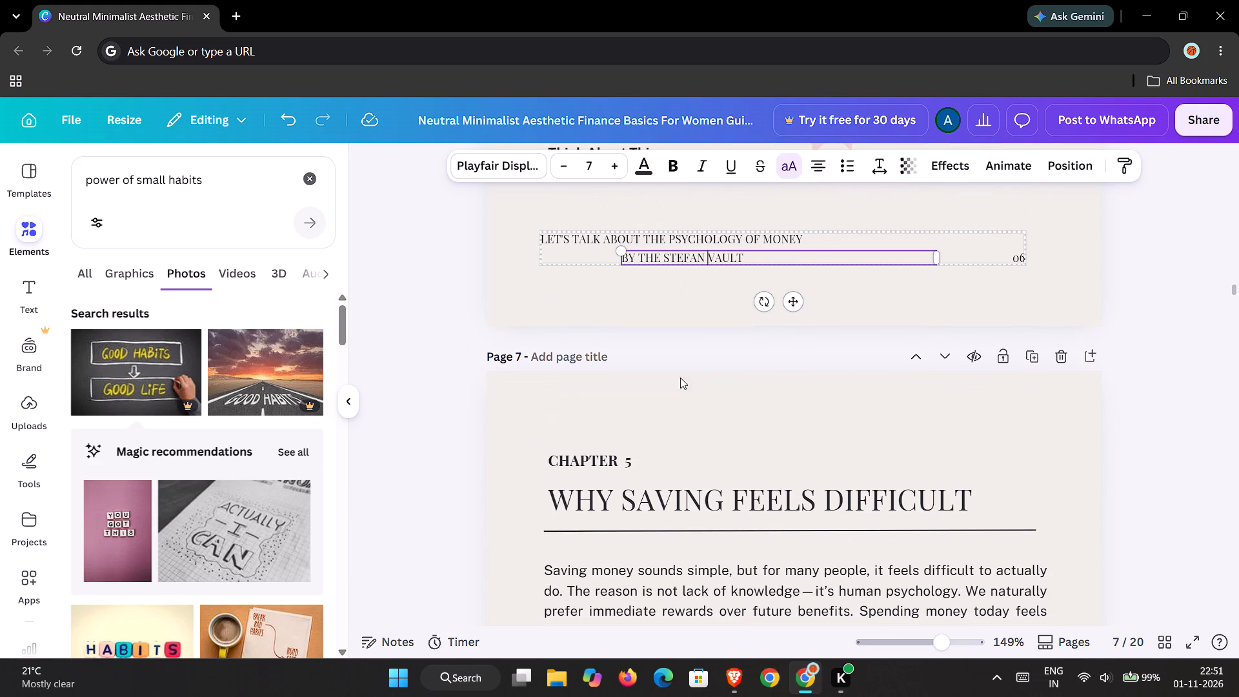
click(687, 434)
Search the elements library for "difficult saving" for the Chapter 5 page and limit the results to graphics.
scroll(687, 434, down, 1)
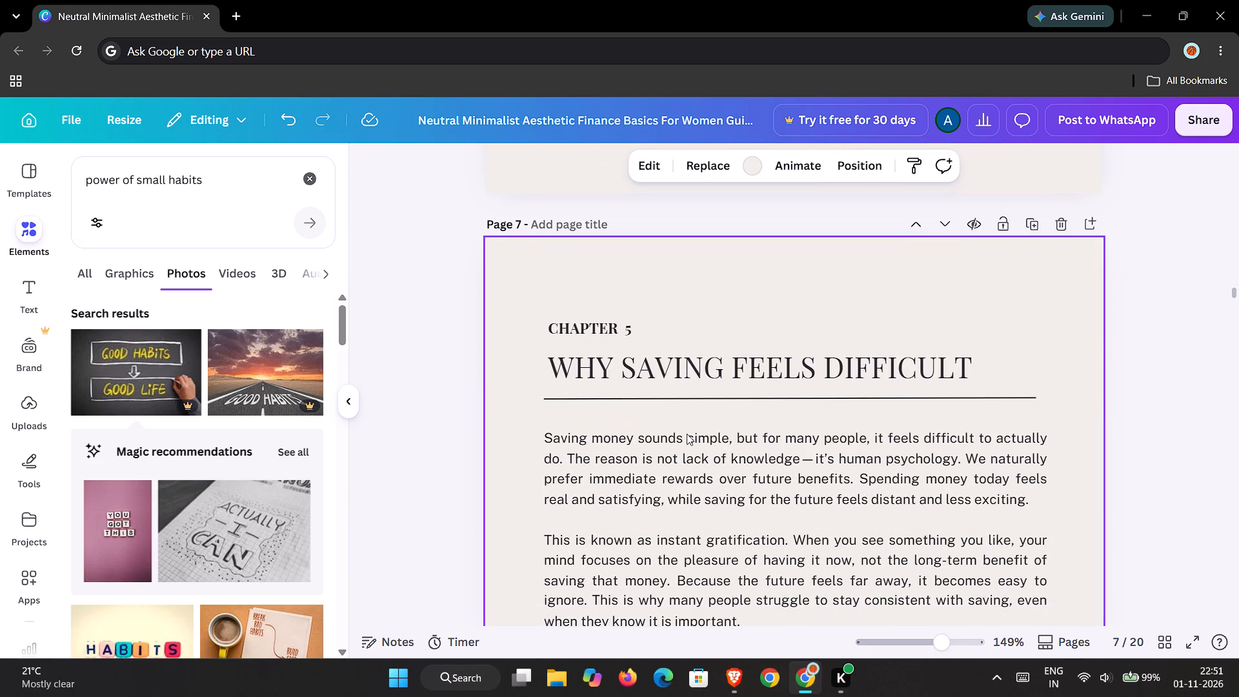
scroll(687, 434, down, 1)
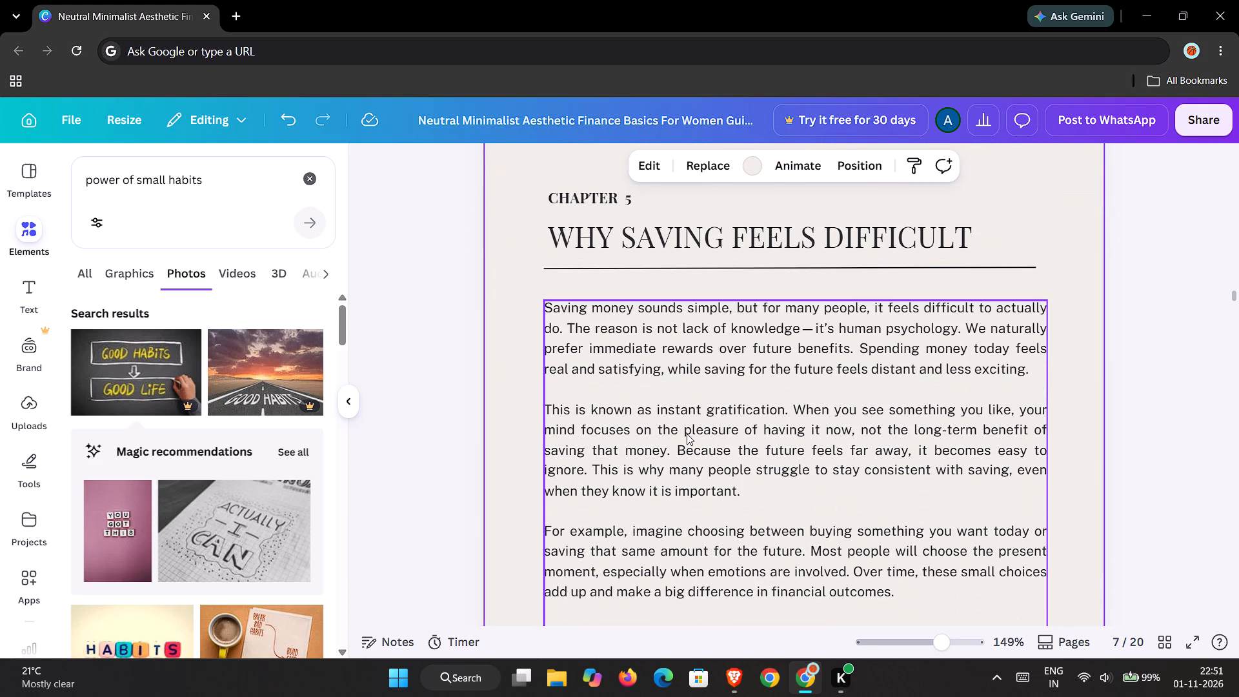
scroll(687, 434, down, 1)
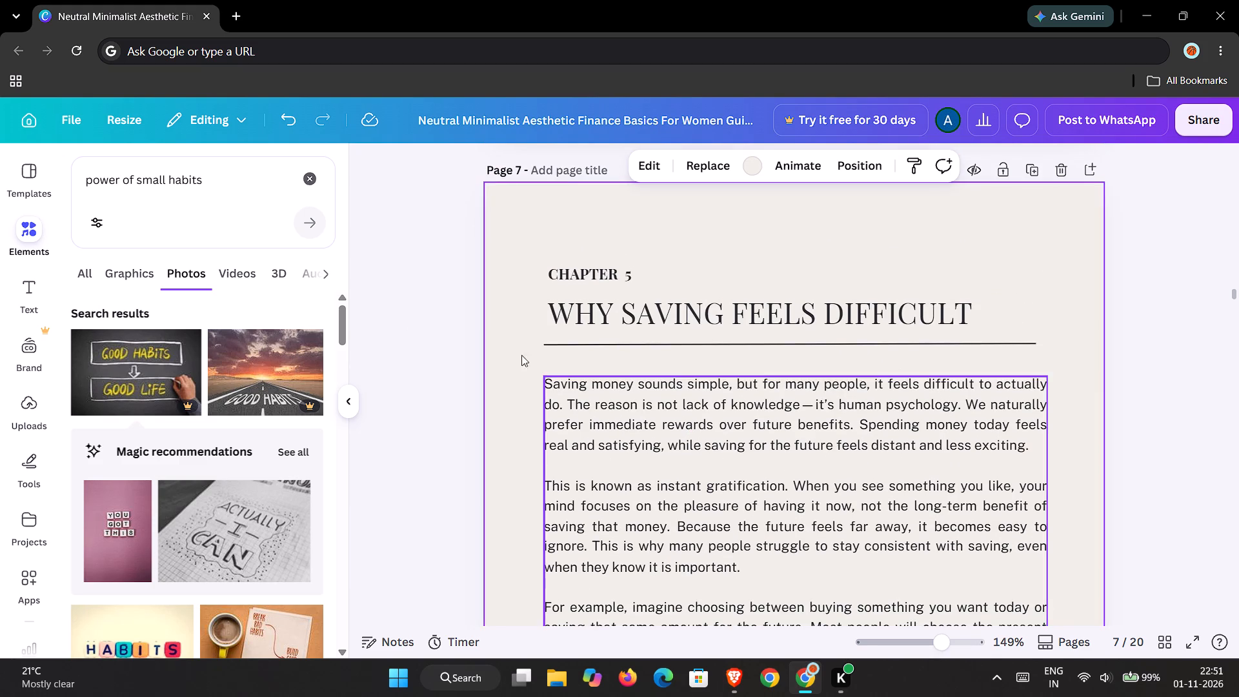
click(308, 179)
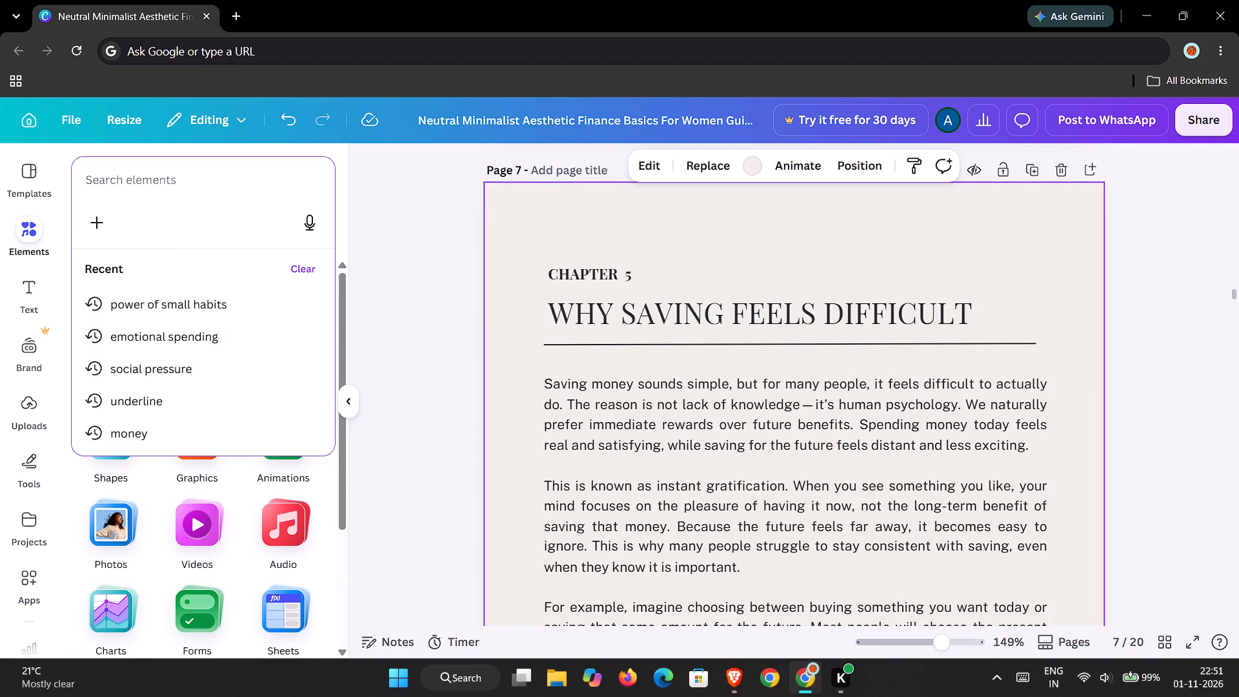
text(diffu)
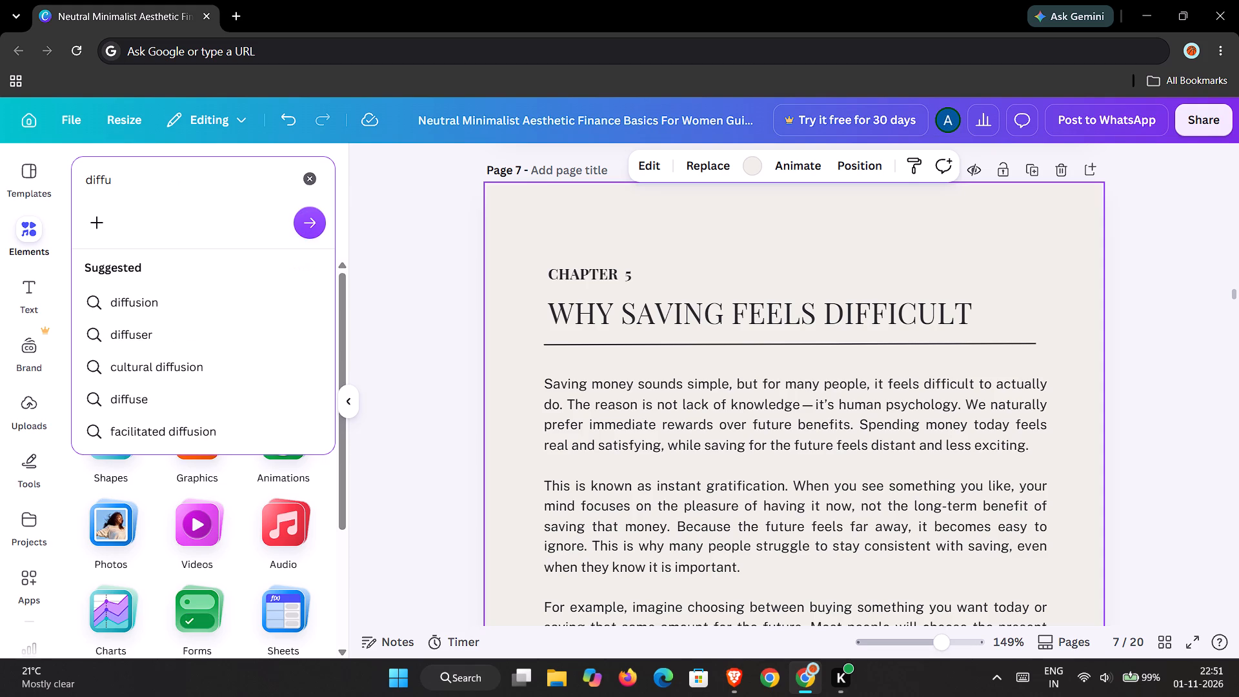
key(BackSpace)
key(u)
key(BackSpace)
text(icule)
key(BackSpace)
text(t)
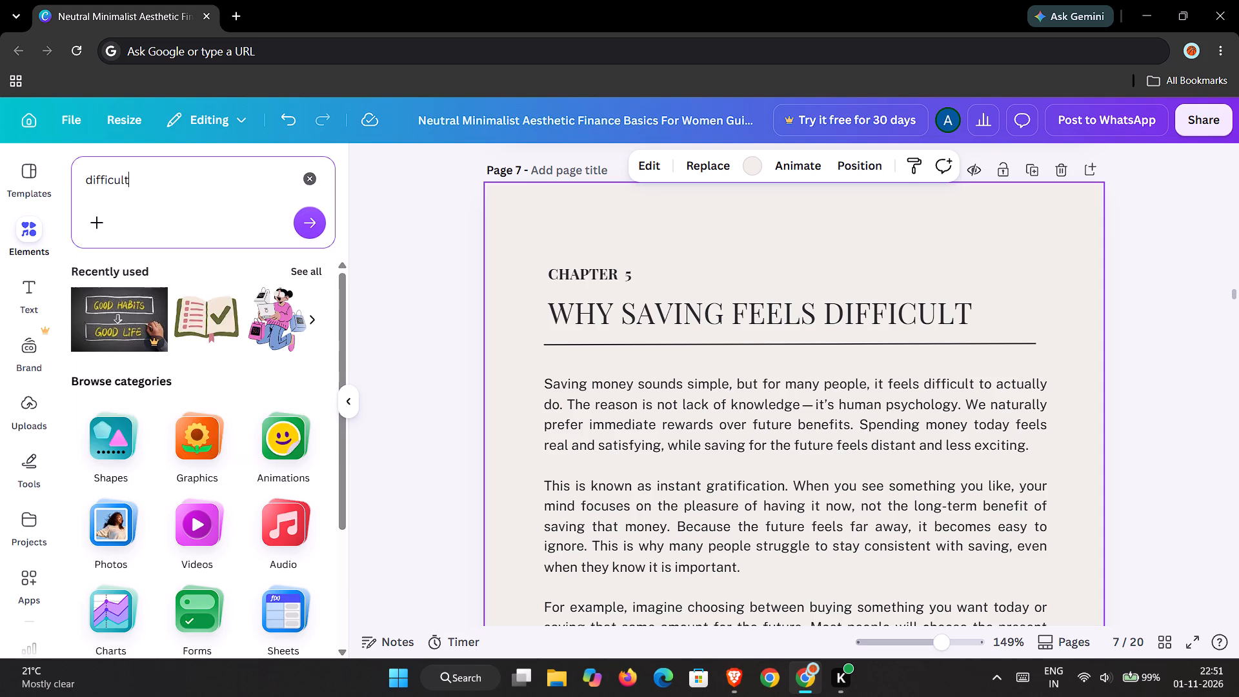
key(space)
key(s)
key(a)
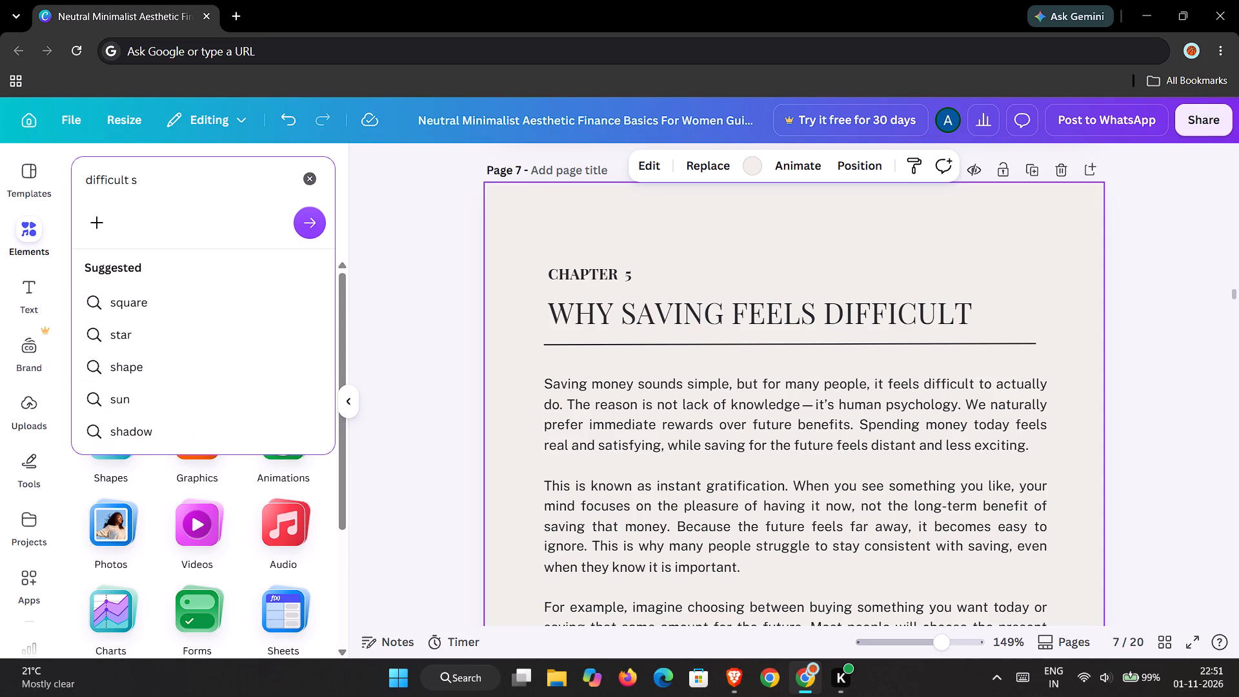
text(vint)
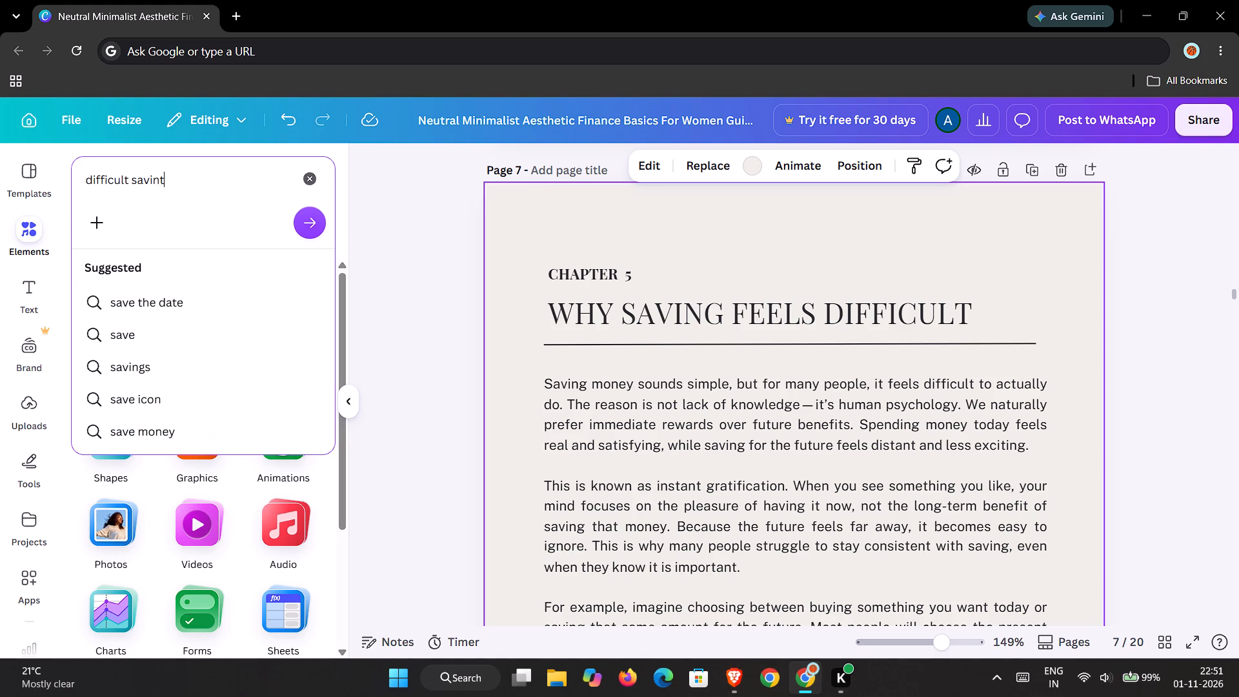
key(BackSpace)
key(g)
key(Return)
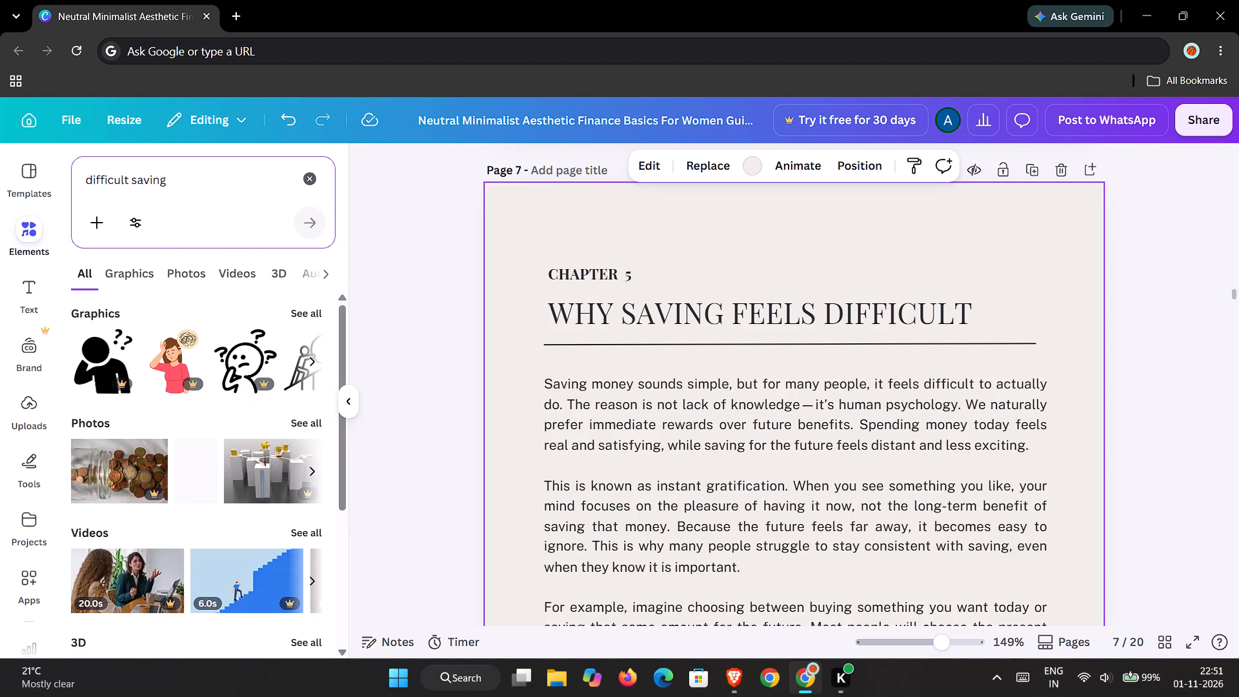
click(136, 277)
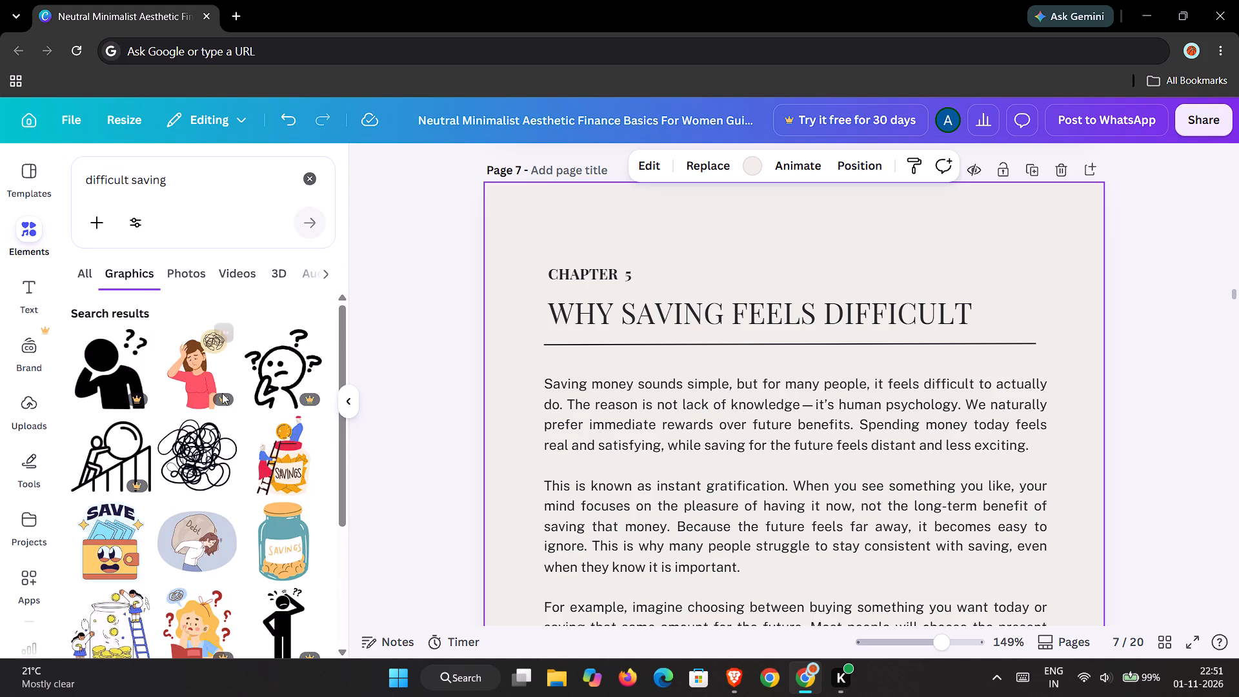
Add the teal "Savings" jar graphic from the "difficult saving" results to page 7.
scroll(223, 395, down, 2)
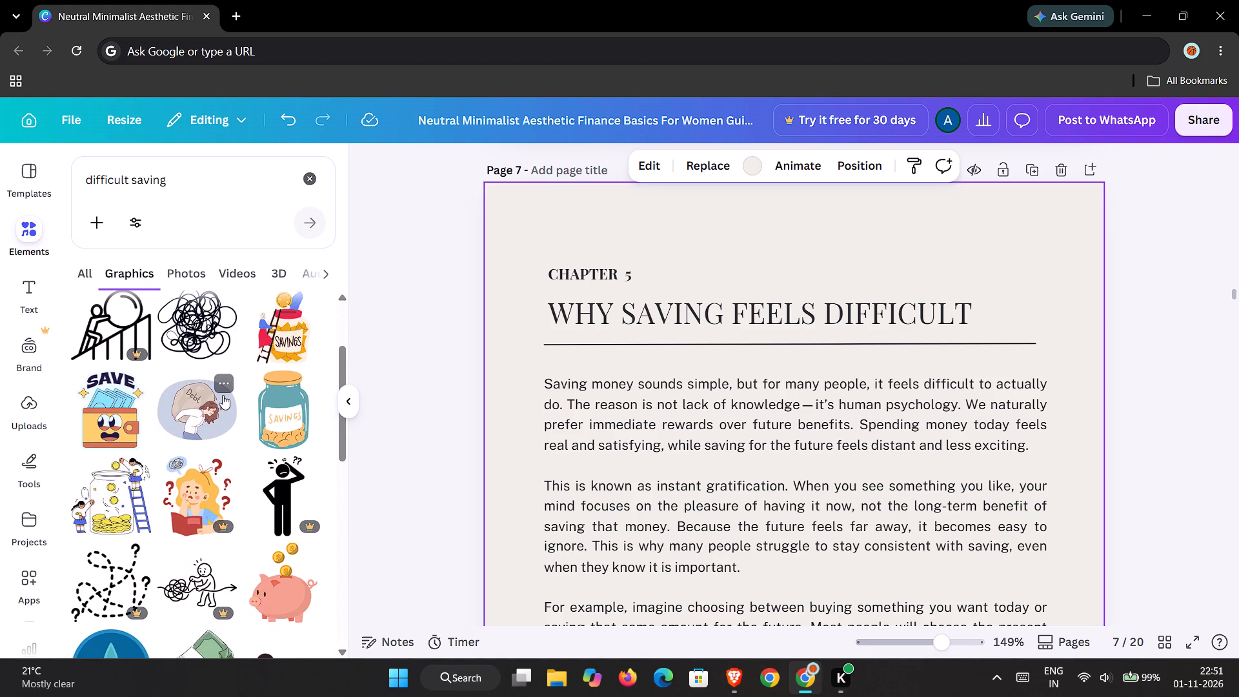
scroll(223, 395, down, 2)
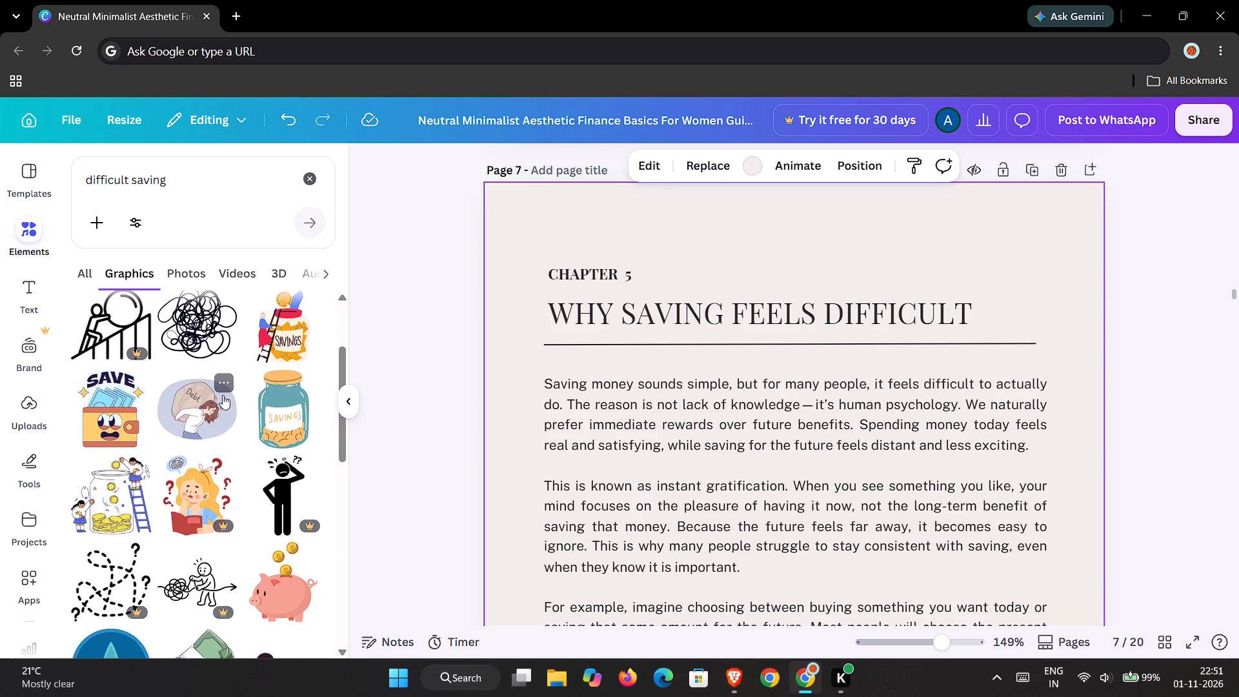
scroll(223, 395, down, 1)
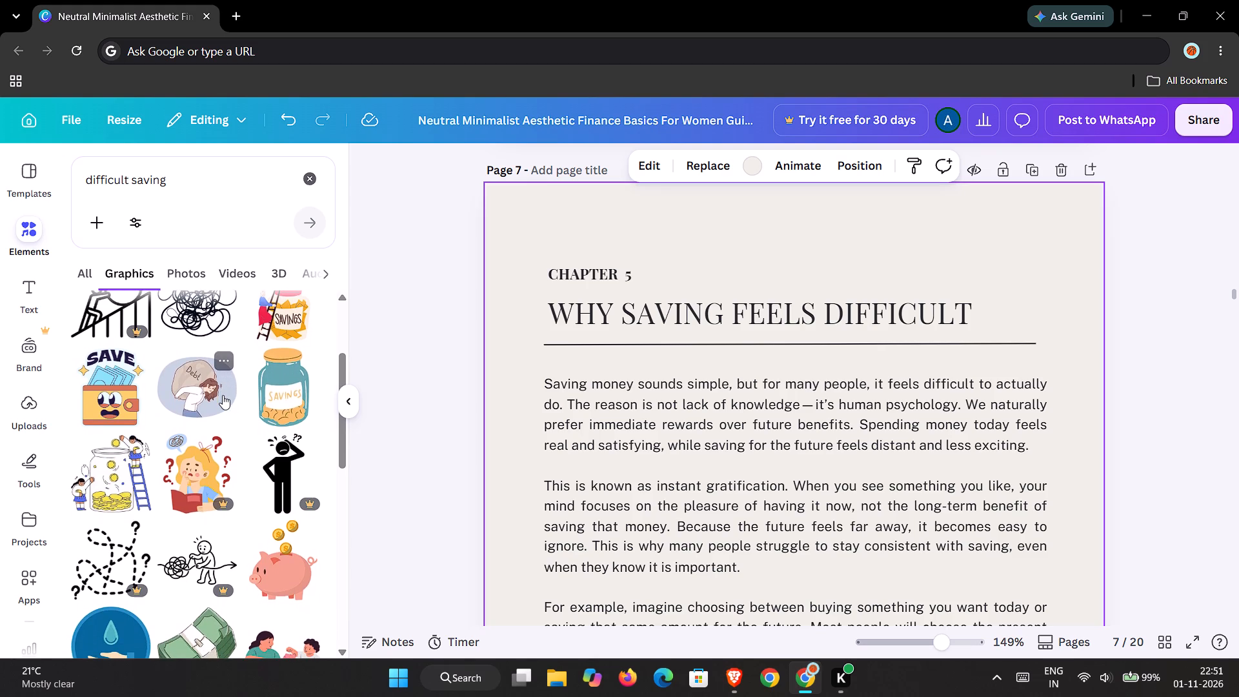
scroll(223, 395, down, 1)
drag(275, 391, 743, 358)
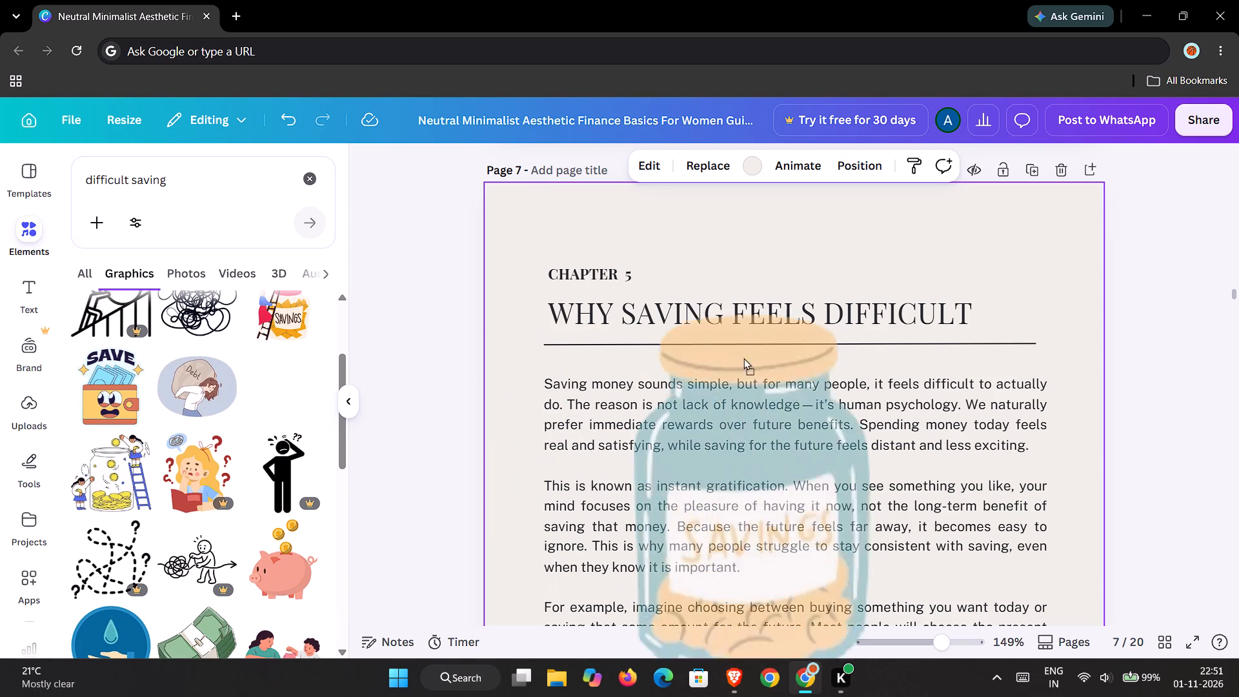
drag(743, 358, 881, 358)
Shrink the savings jar to about 60 wide and place it just after the "Why Saving Feels Difficult" heading, above the body text.
click(990, 414)
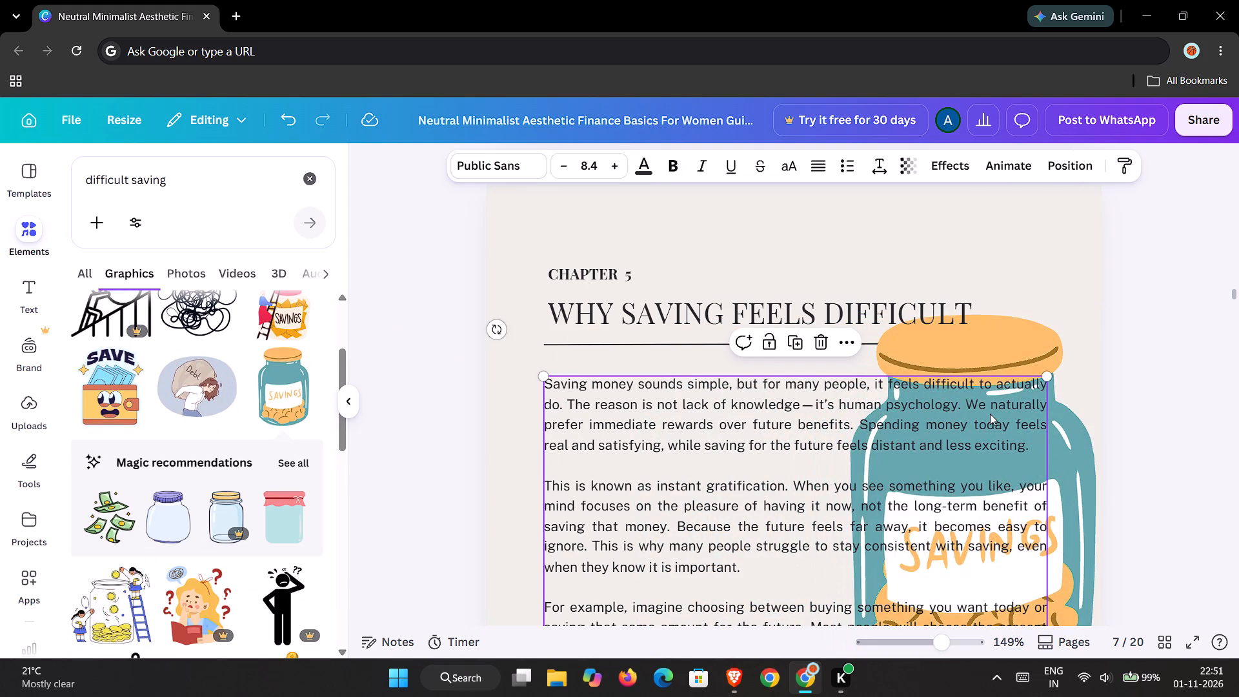
click(1007, 345)
drag(1007, 345, 973, 266)
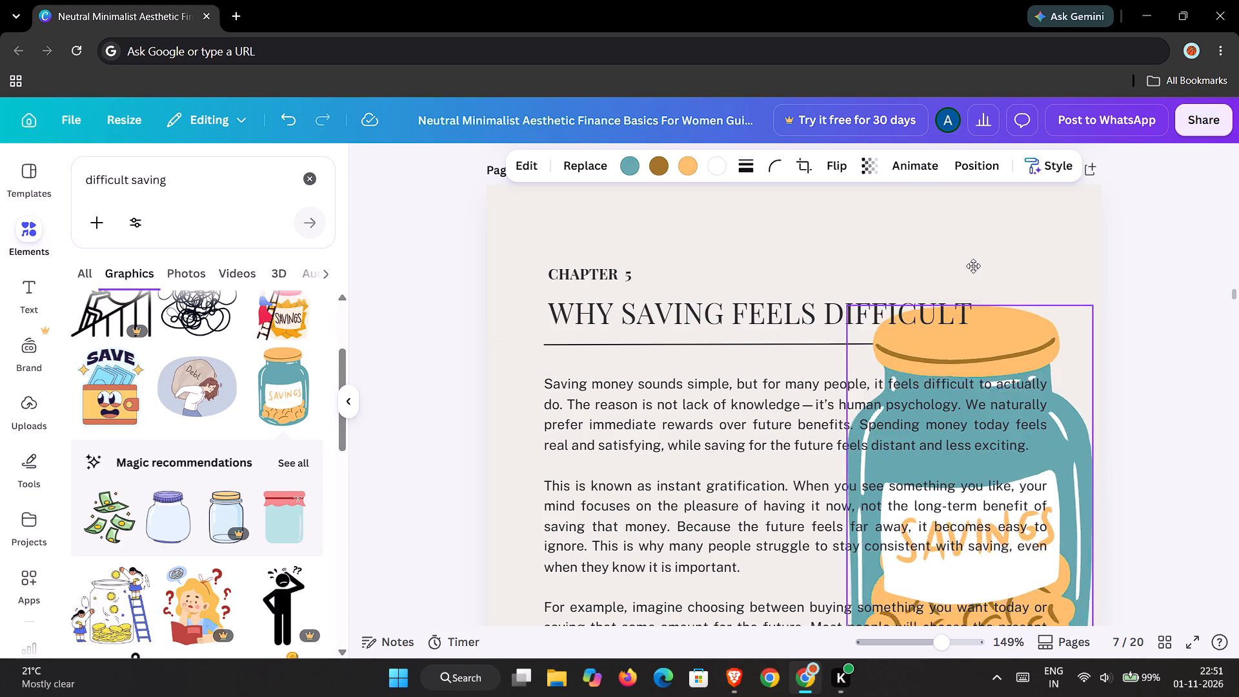
drag(973, 266, 958, 236)
drag(1050, 208, 984, 307)
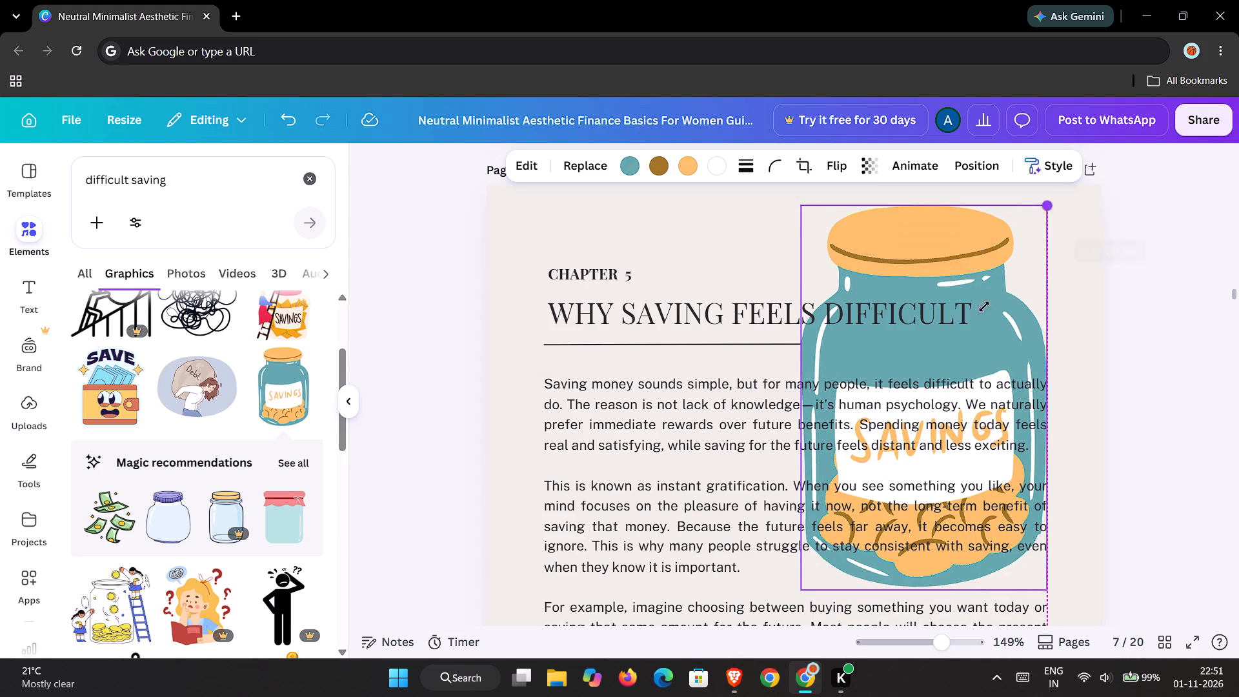
drag(984, 307, 949, 389)
drag(884, 474, 913, 425)
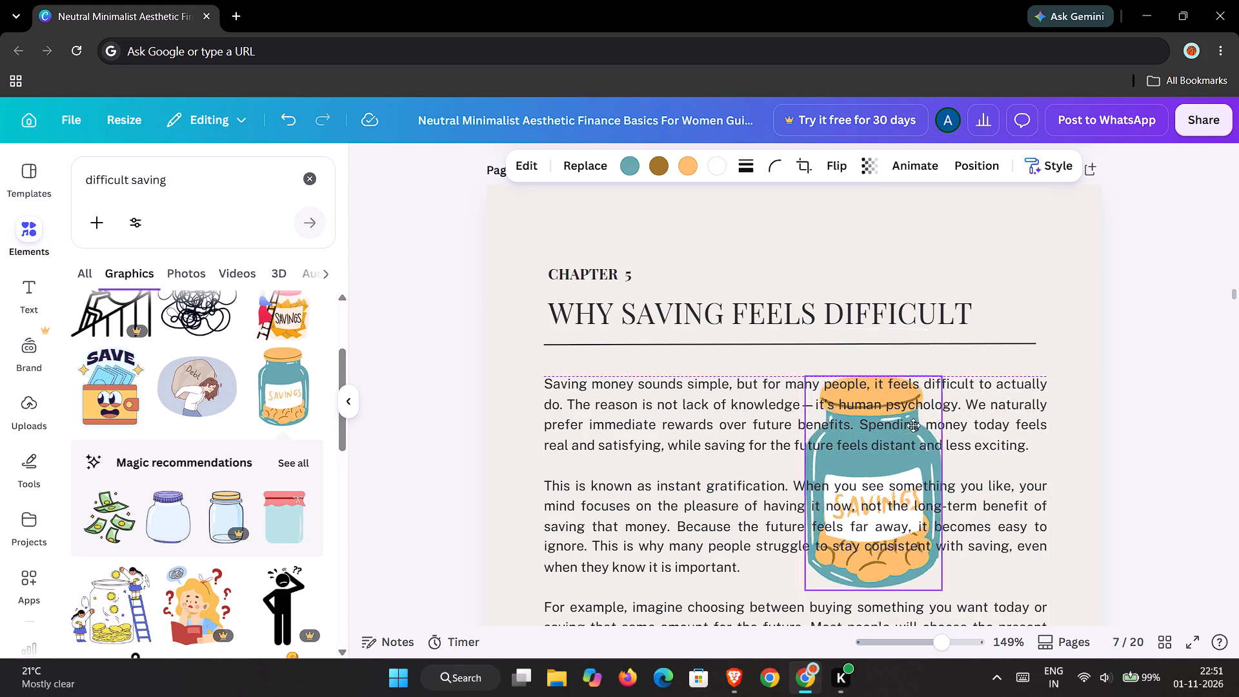
drag(913, 425, 983, 311)
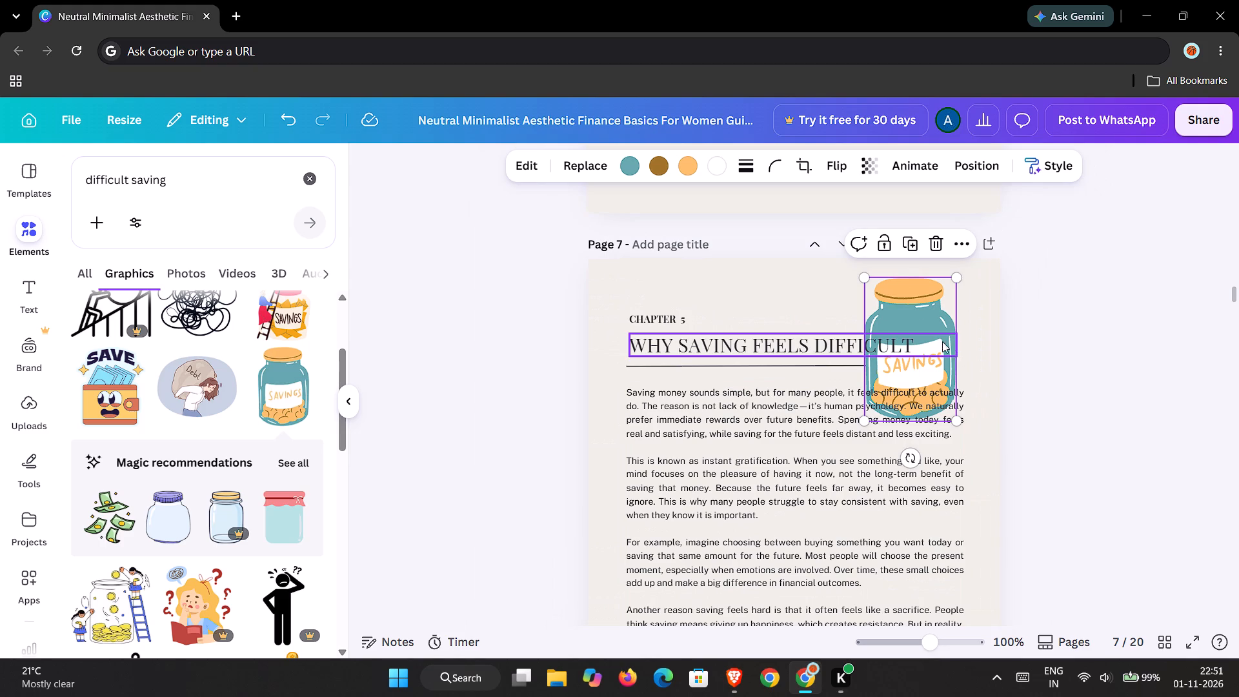
drag(910, 308, 925, 316)
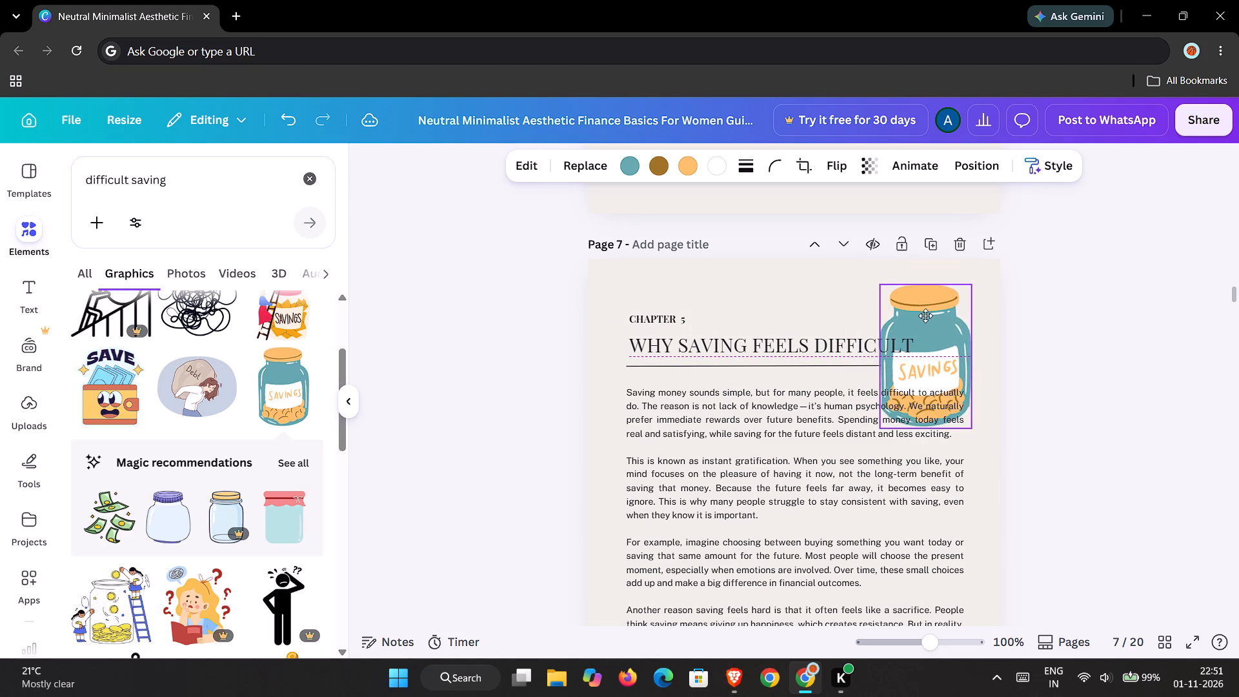
drag(925, 316, 904, 315)
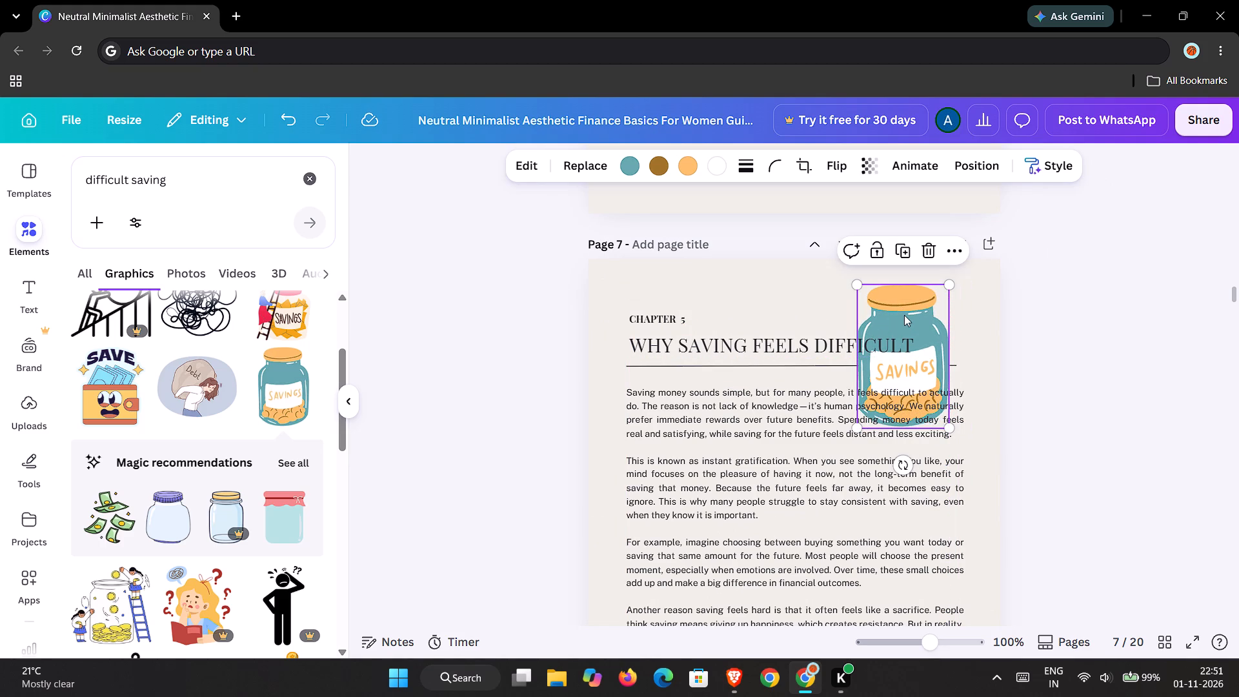
drag(948, 288, 927, 320)
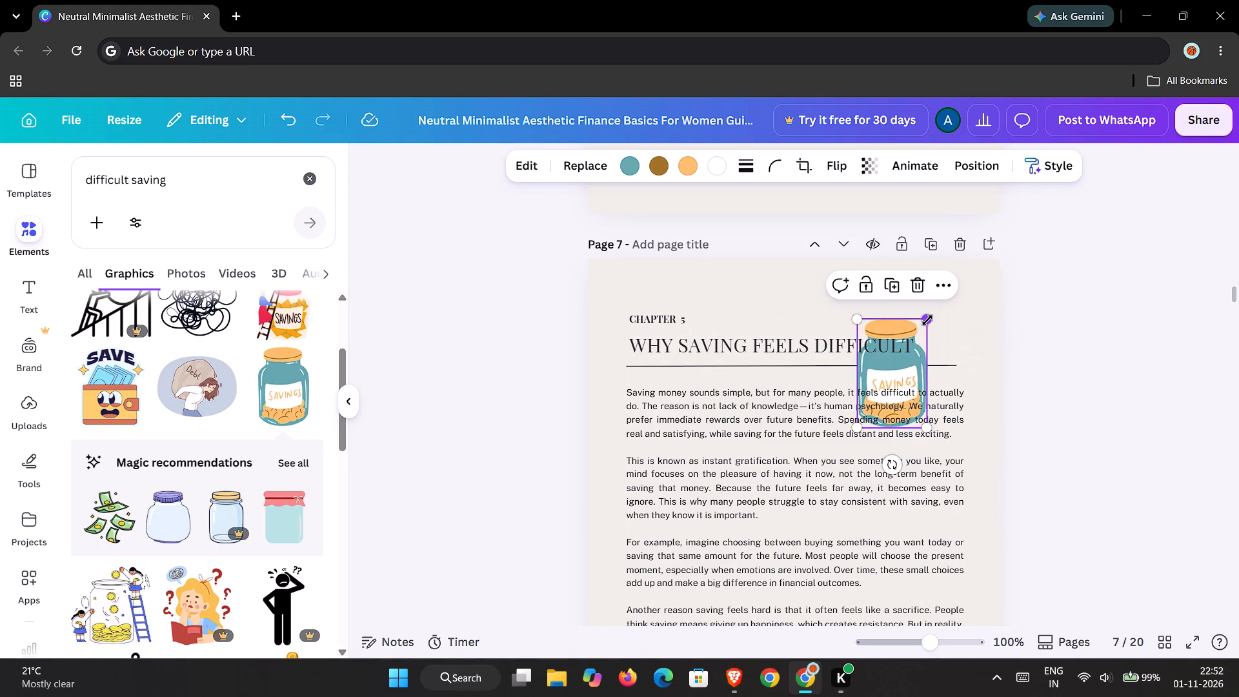
drag(905, 374, 954, 308)
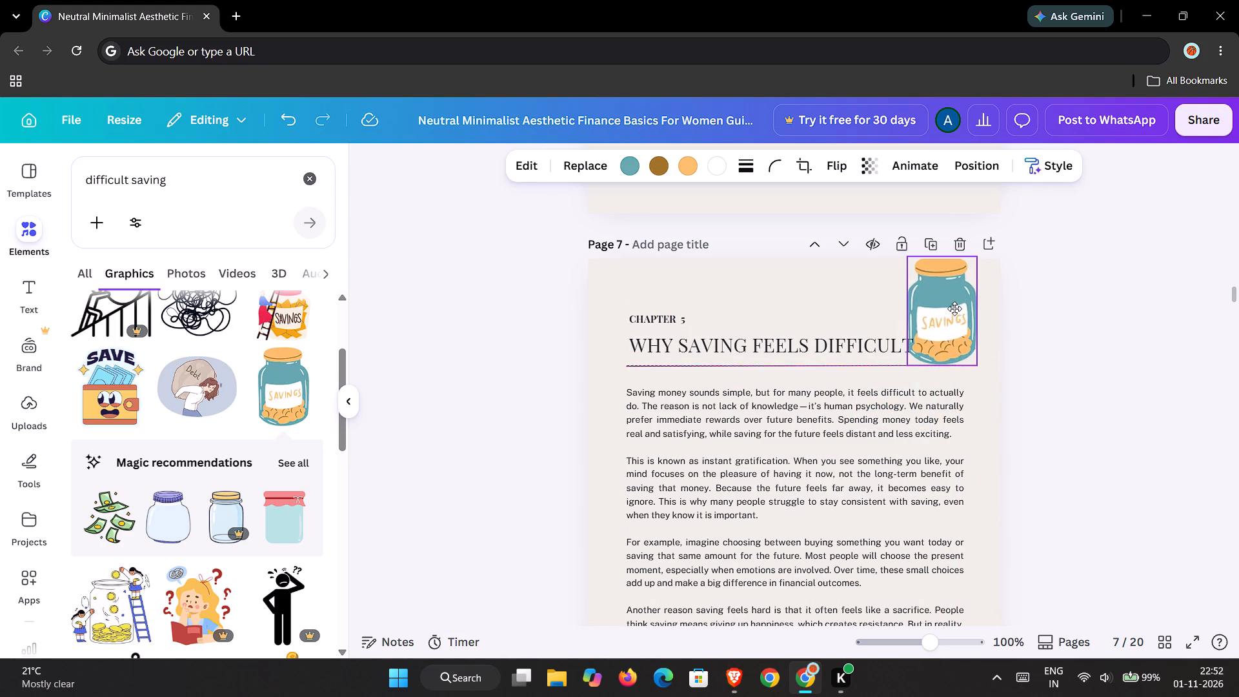
drag(954, 308, 968, 313)
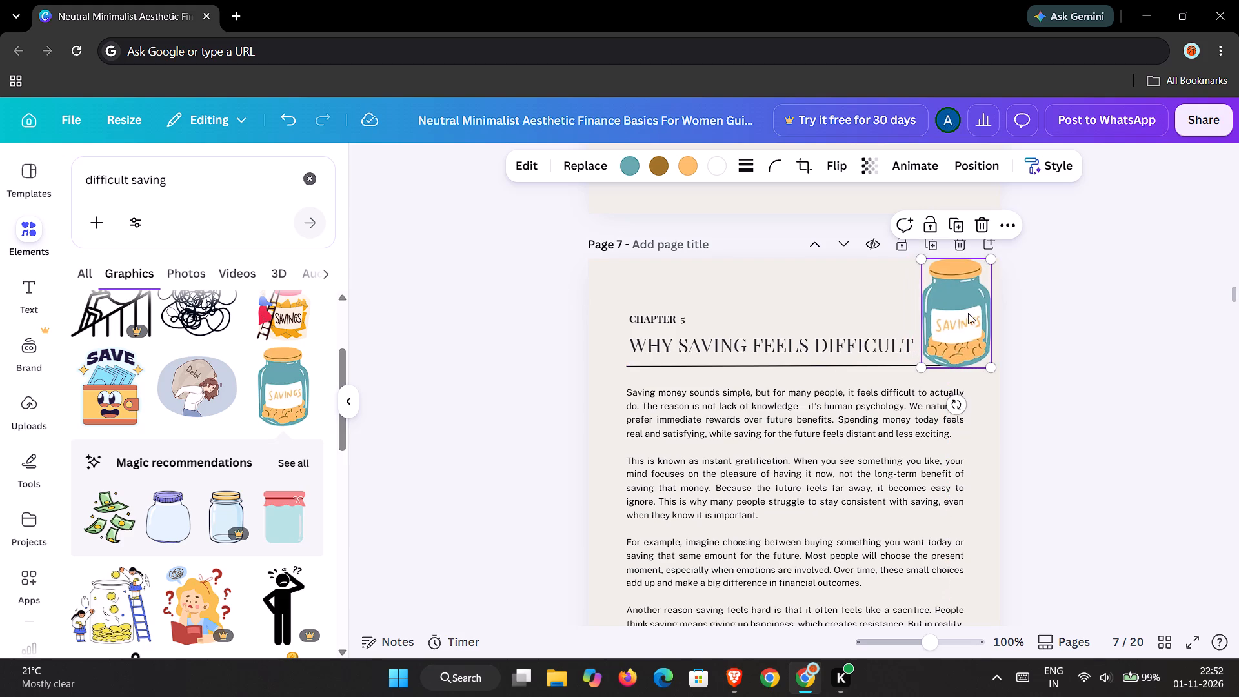
drag(994, 256, 977, 290)
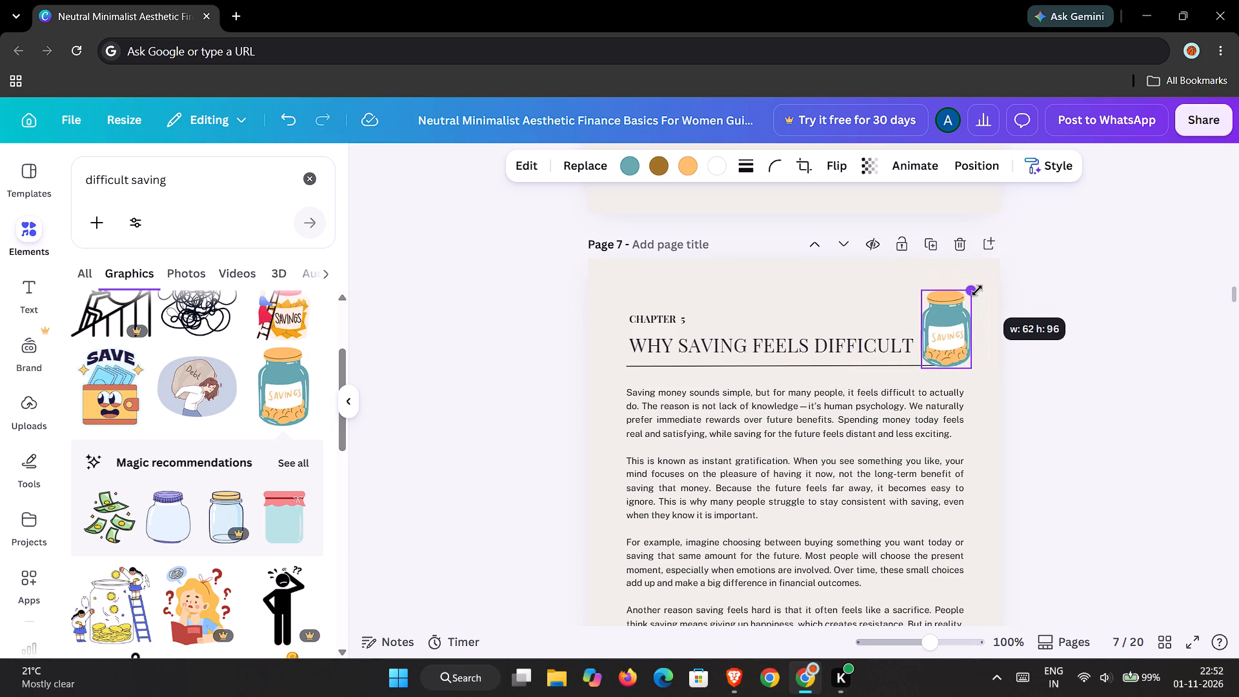
drag(977, 290, 977, 292)
Set the savings jar's transparency to 38 and nudge it slightly up and away from the heading.
click(865, 163)
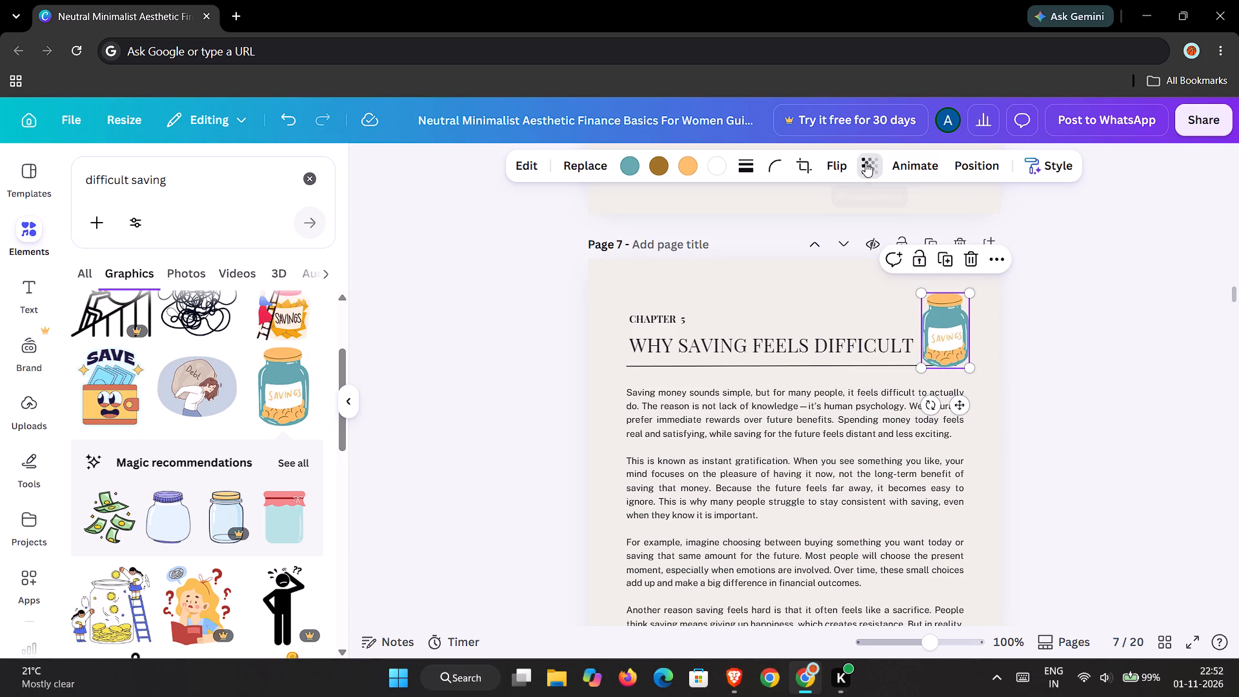
click(851, 237)
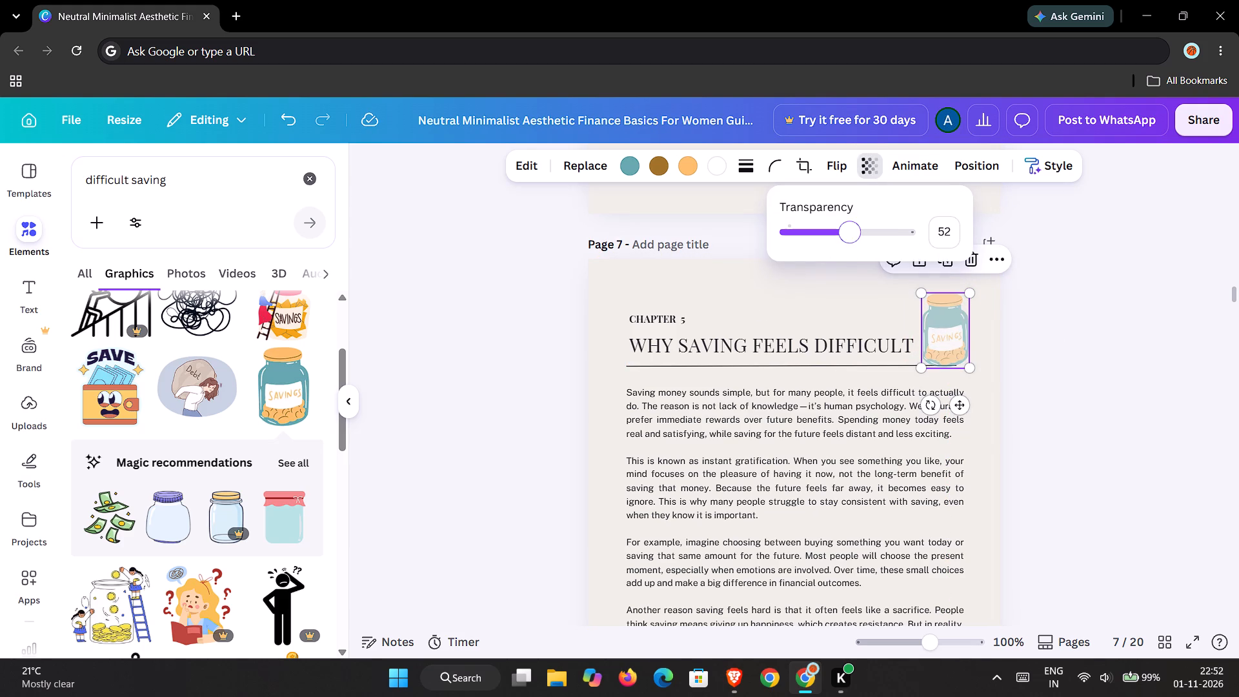
drag(851, 237, 832, 239)
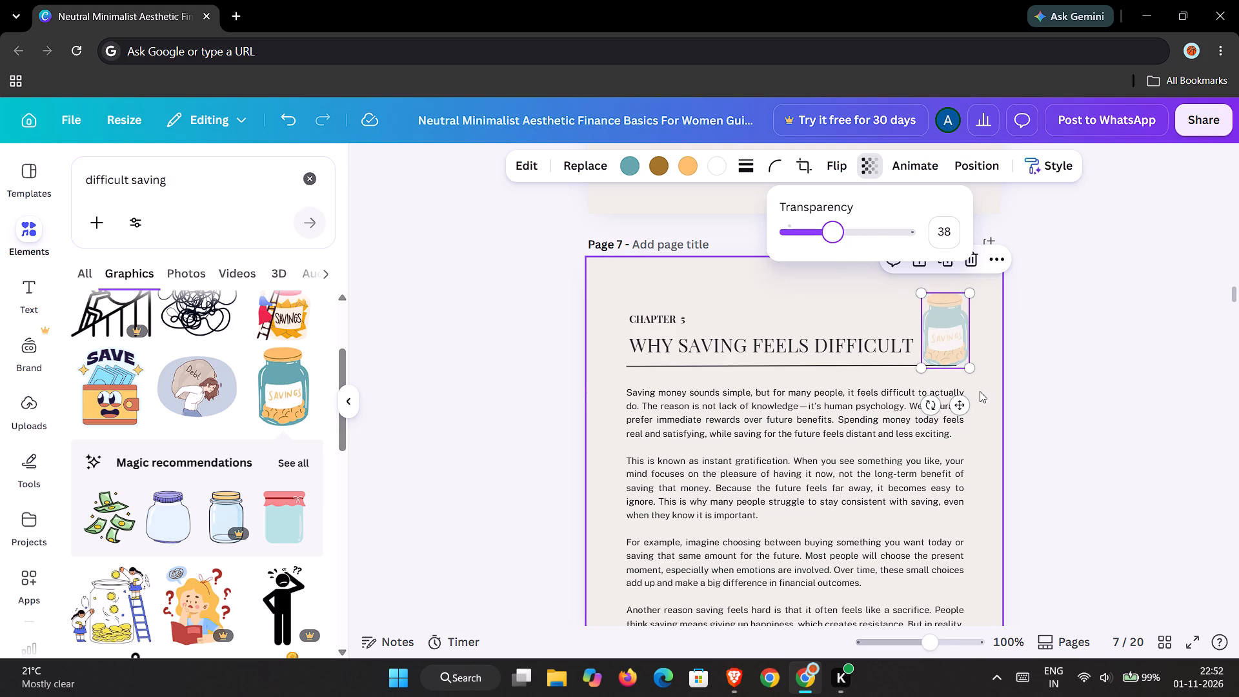
click(940, 328)
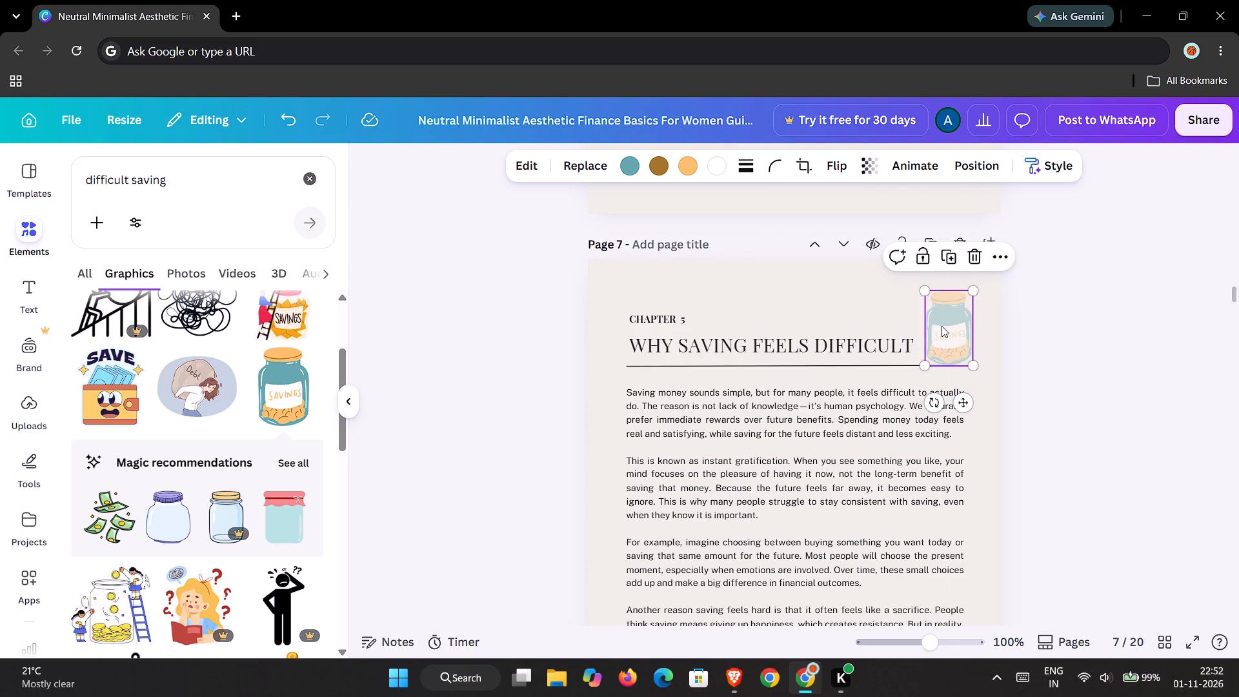
Add the graphic of a woman carrying a "Debt" boulder to page 7 and centre it over the body text.
scroll(894, 461, down, 2)
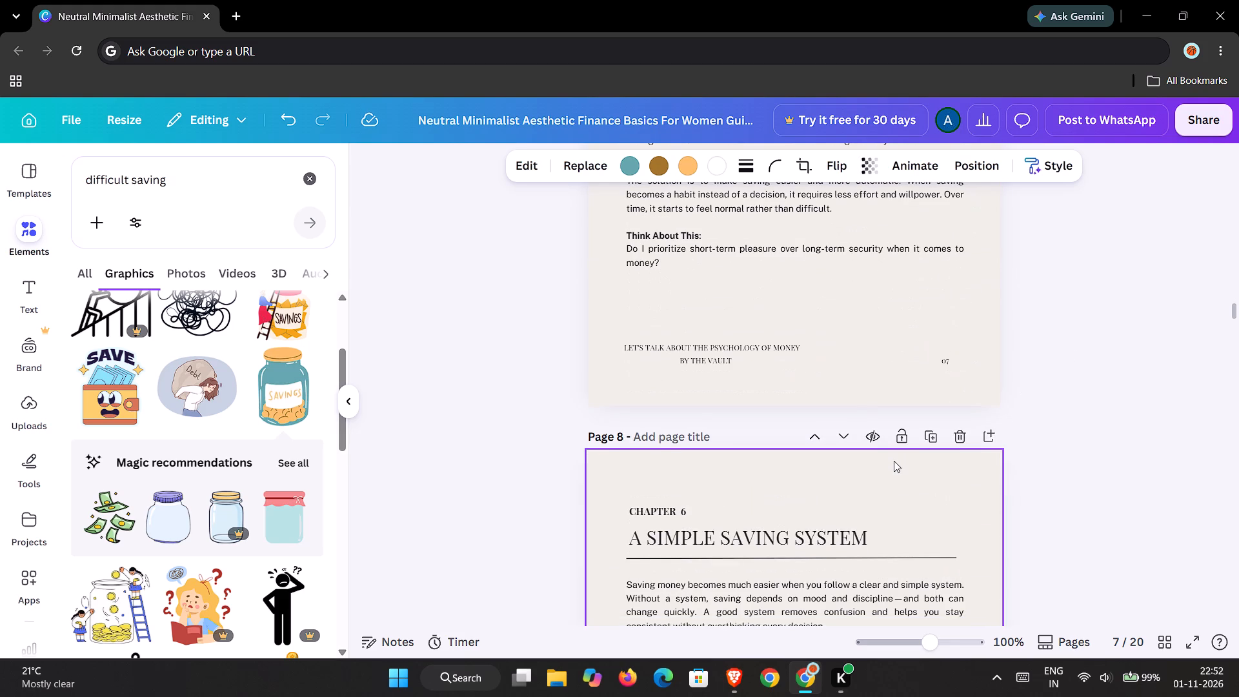
scroll(258, 501, down, 2)
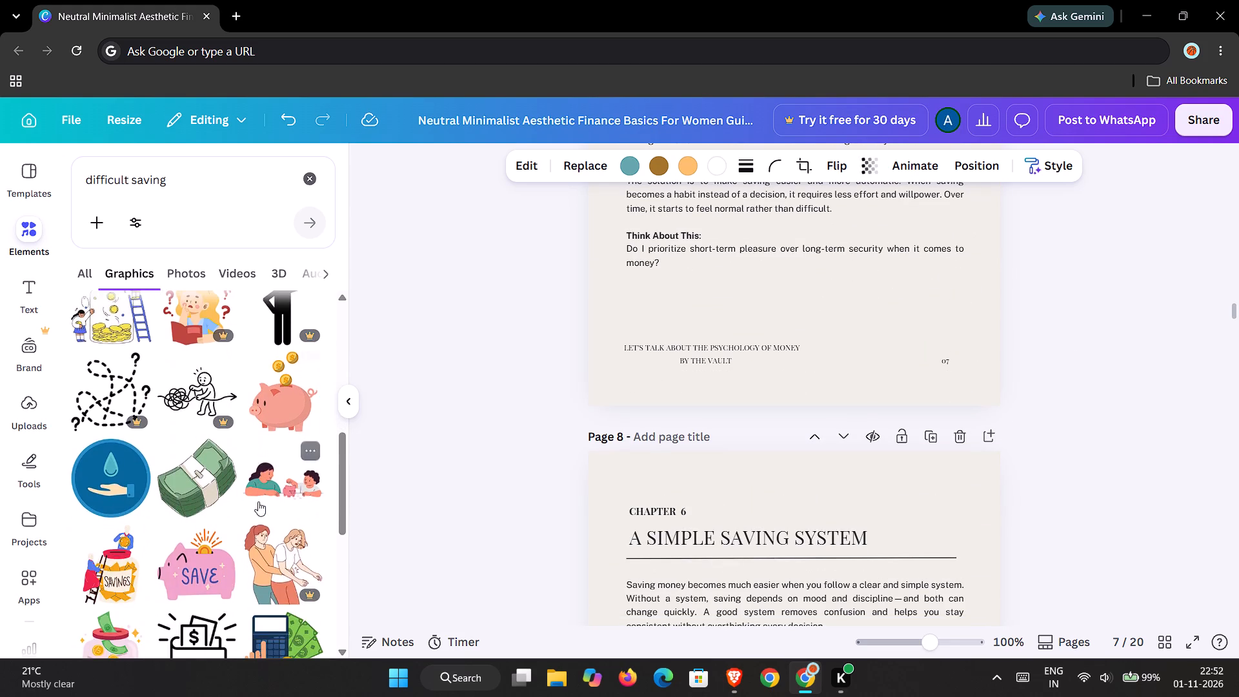
scroll(258, 501, up, 1)
scroll(258, 501, down, 1)
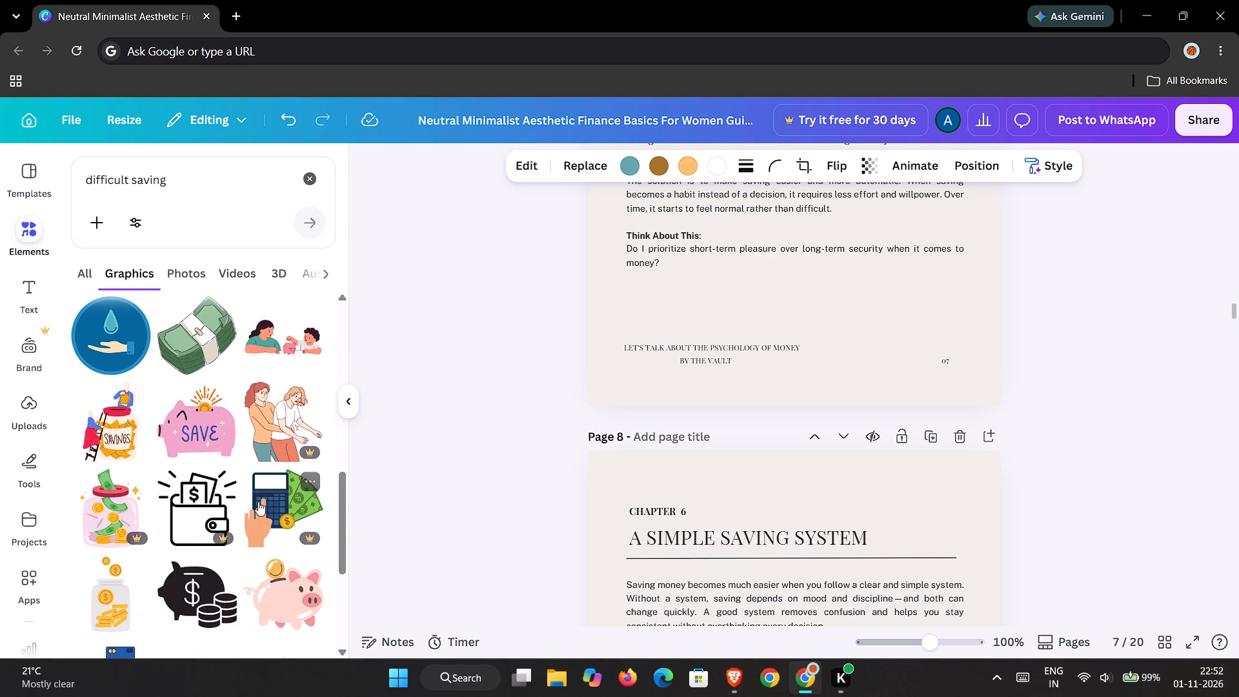
scroll(258, 501, down, 3)
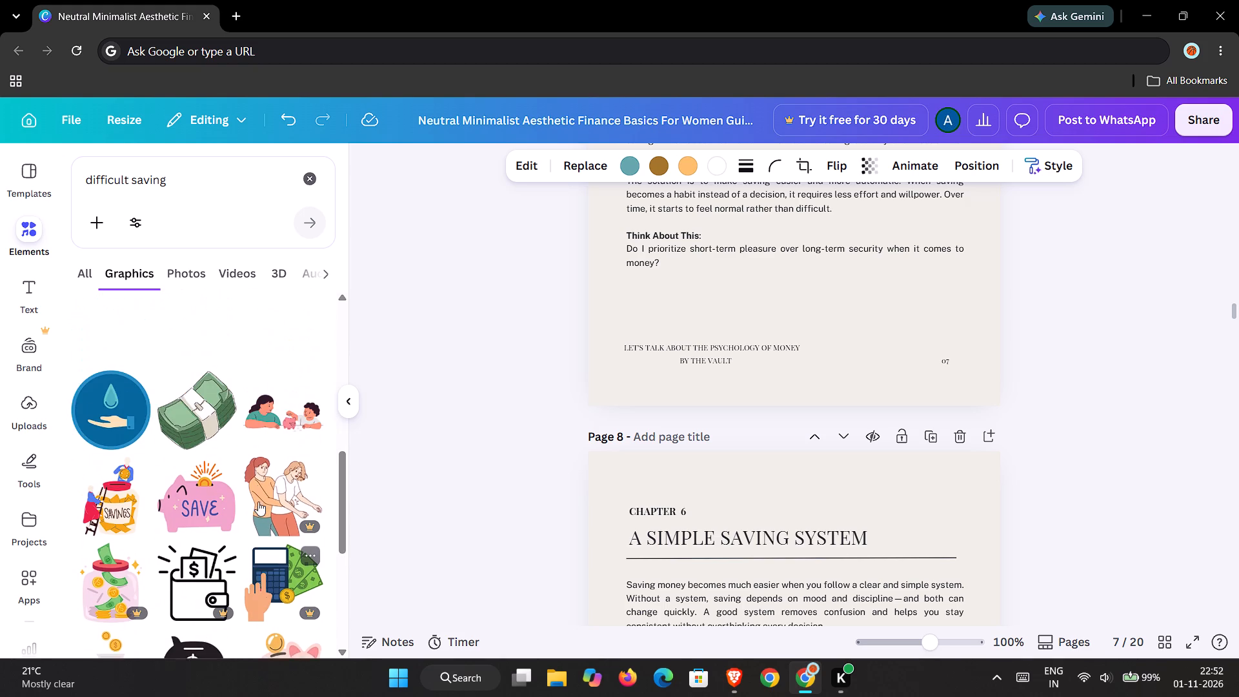
scroll(258, 501, down, 1)
scroll(258, 501, up, 5)
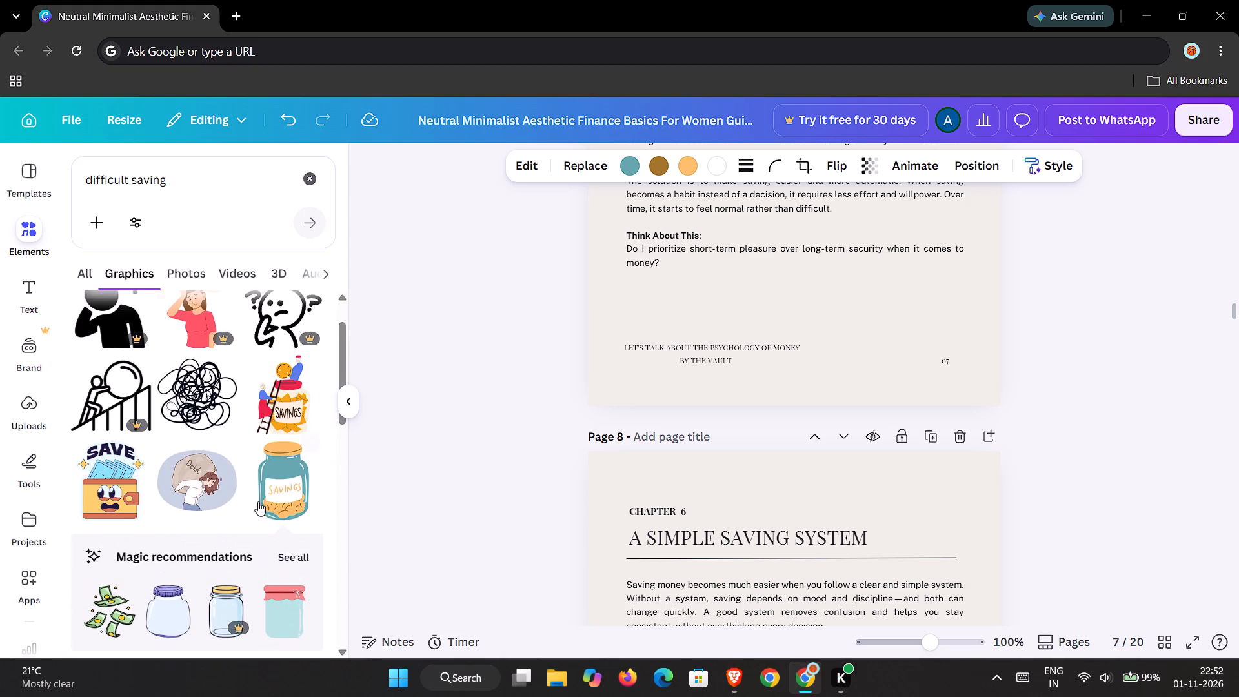
scroll(258, 501, up, 1)
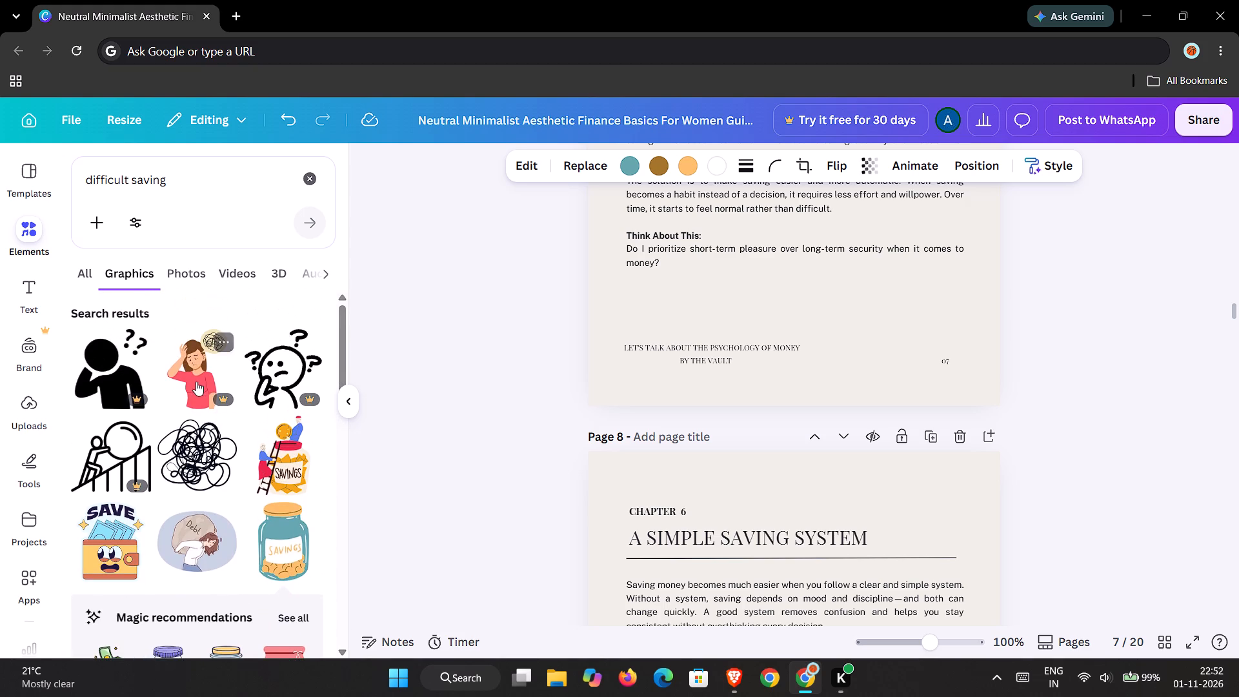
scroll(197, 383, down, 1)
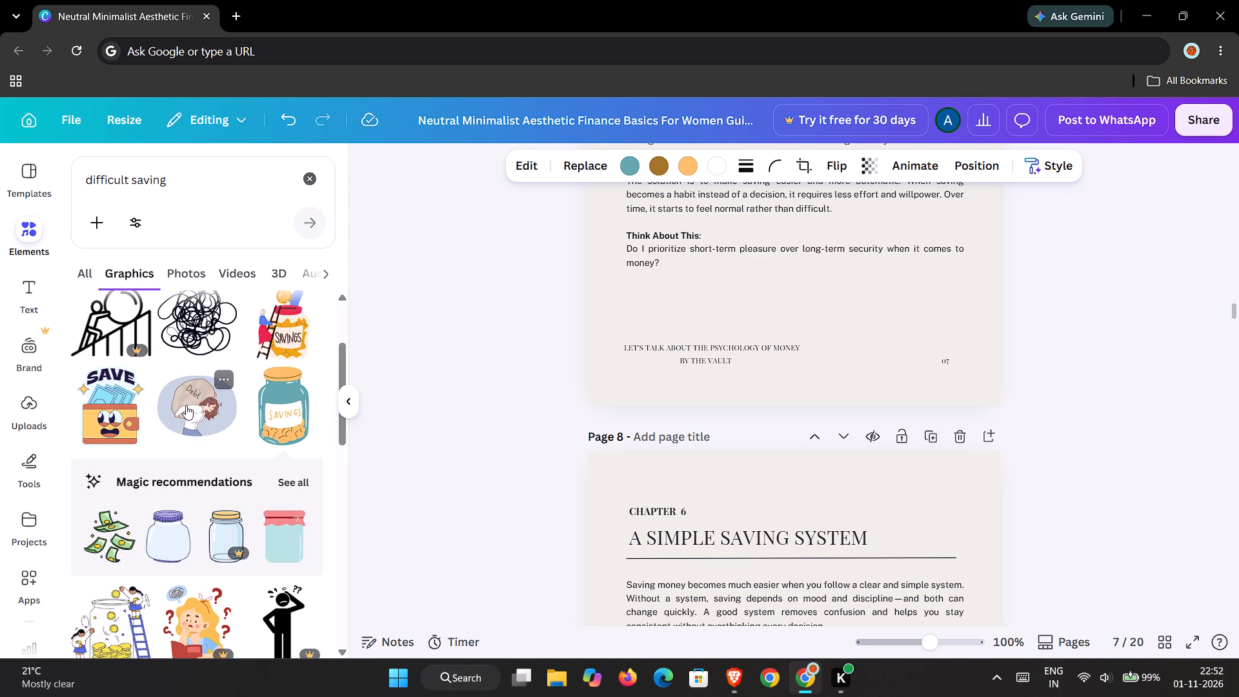
click(186, 405)
scroll(668, 358, up, 2)
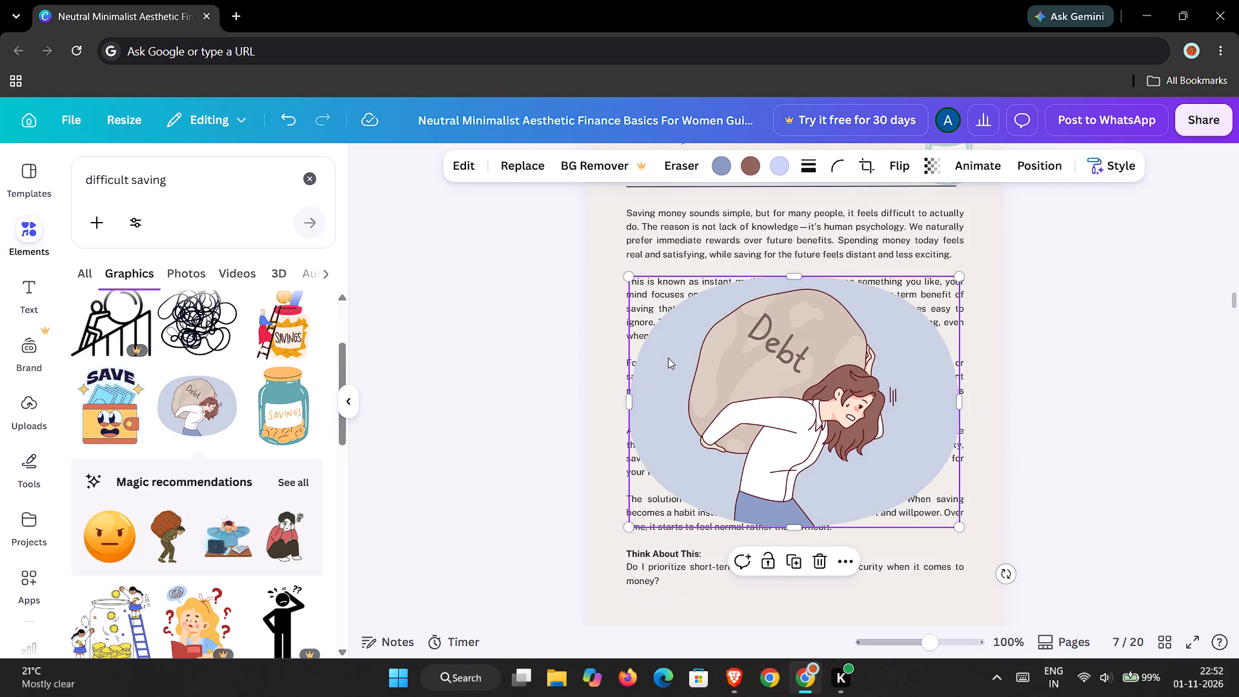
drag(750, 326, 748, 262)
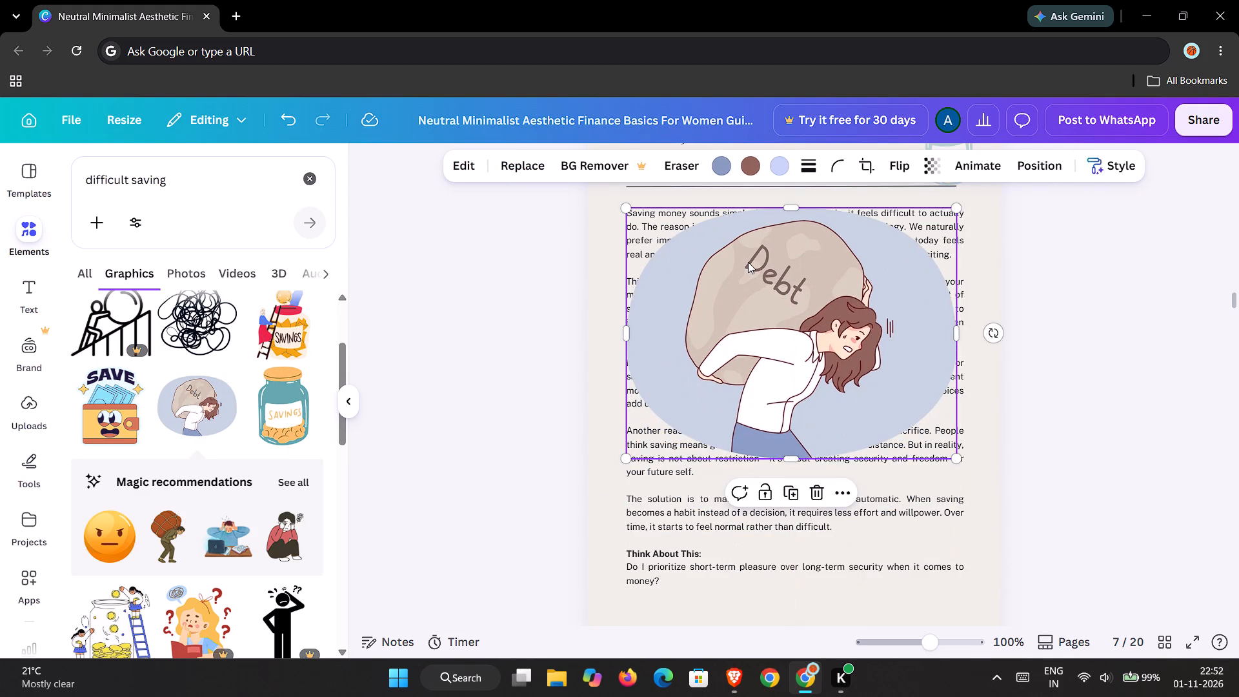
drag(748, 262, 747, 303)
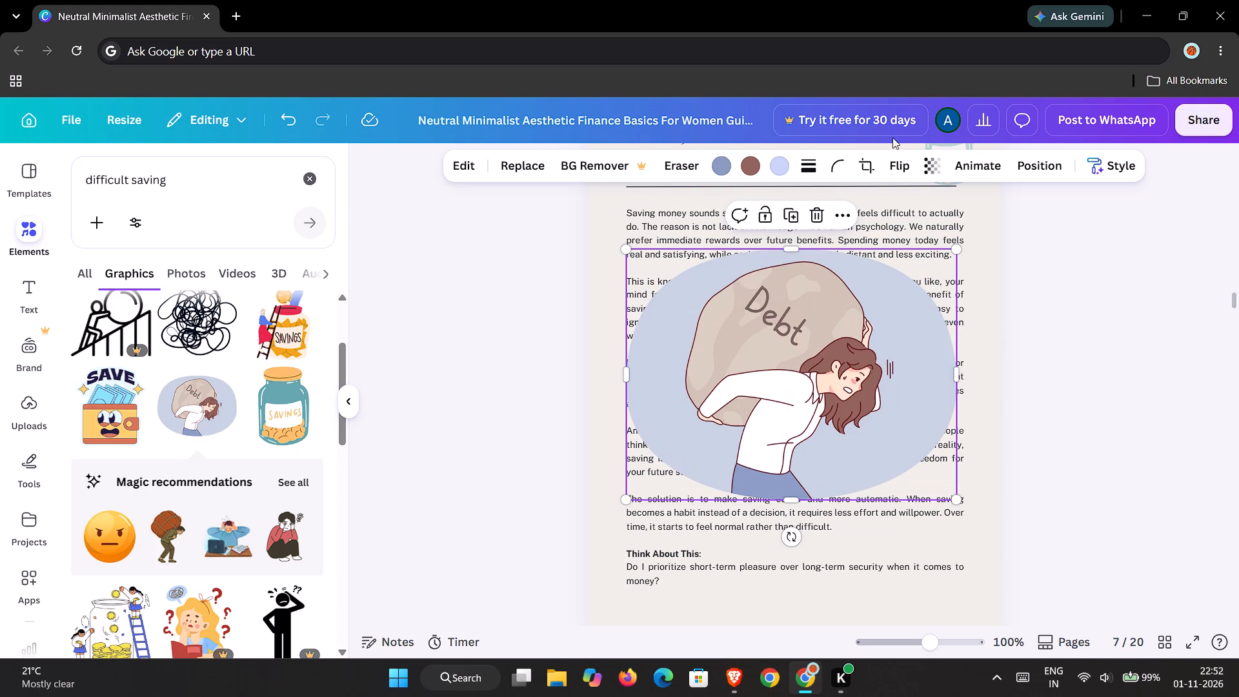
Fade the "Debt" boulder illustration with transparency so the page 7 body text reads clearly through it.
click(932, 167)
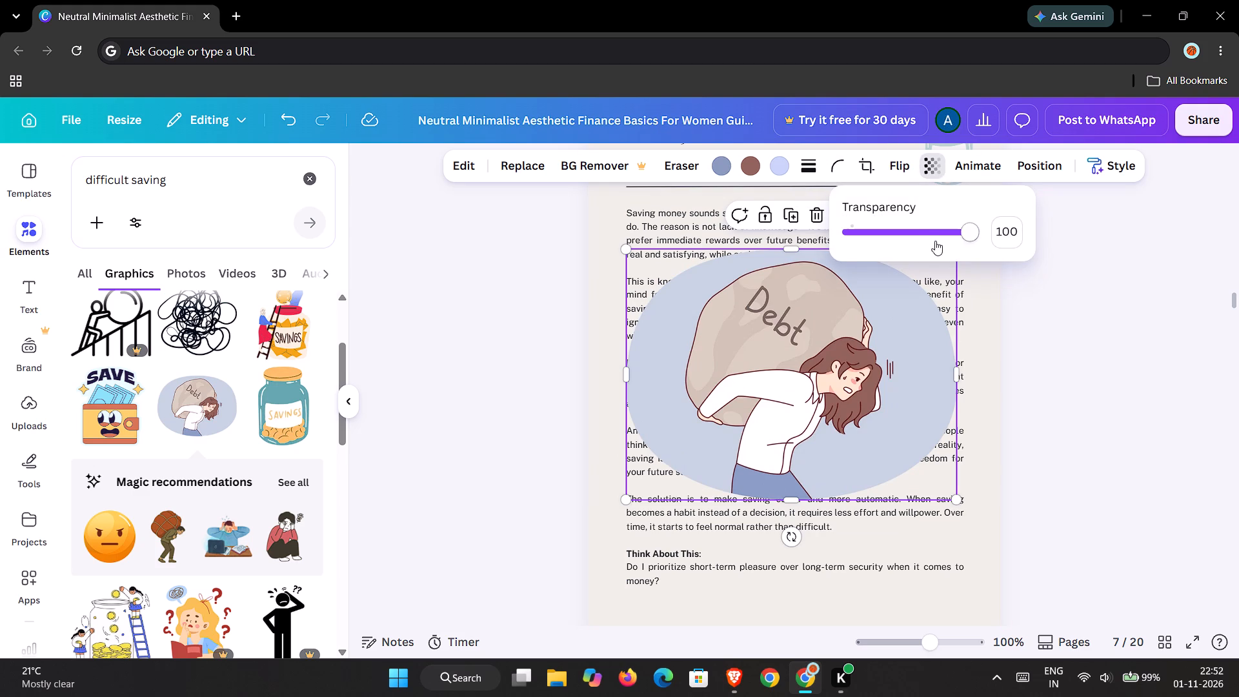
drag(963, 233, 891, 242)
click(1063, 452)
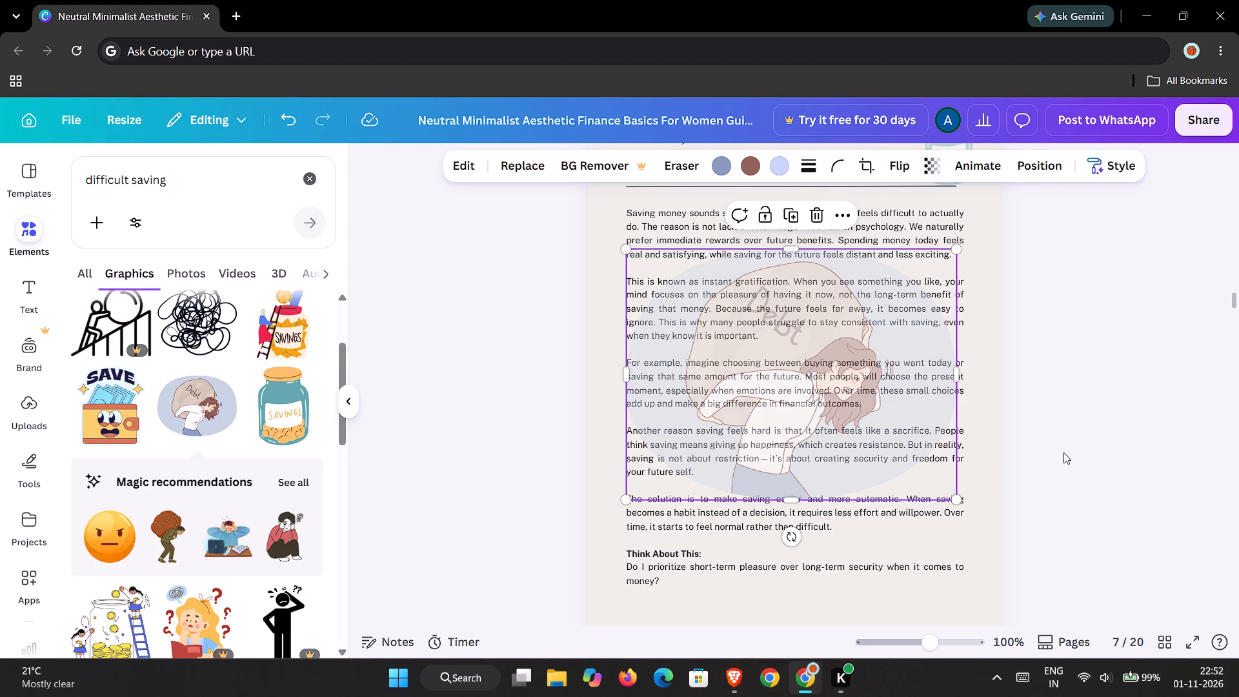
click(882, 411)
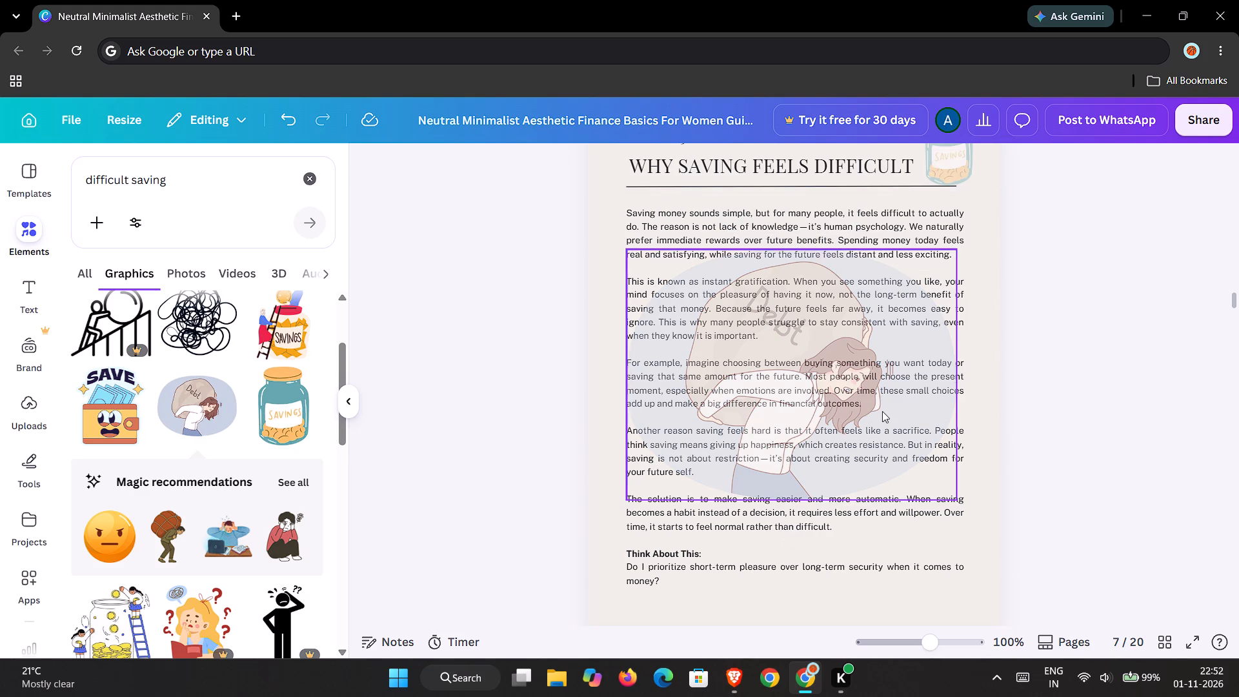
click(1003, 410)
Add "The saving is not what you think it's way better than expanses." after "your future self." in the page 7 body text.
scroll(875, 438, down, 2)
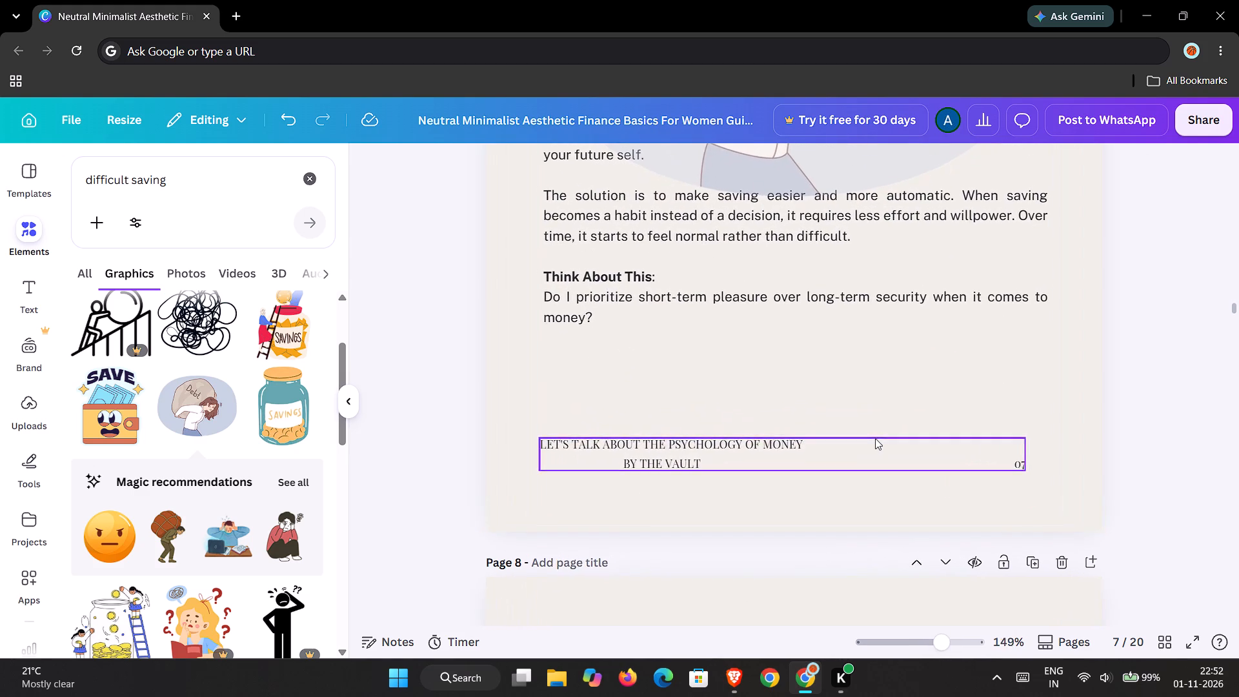
scroll(723, 288, up, 1)
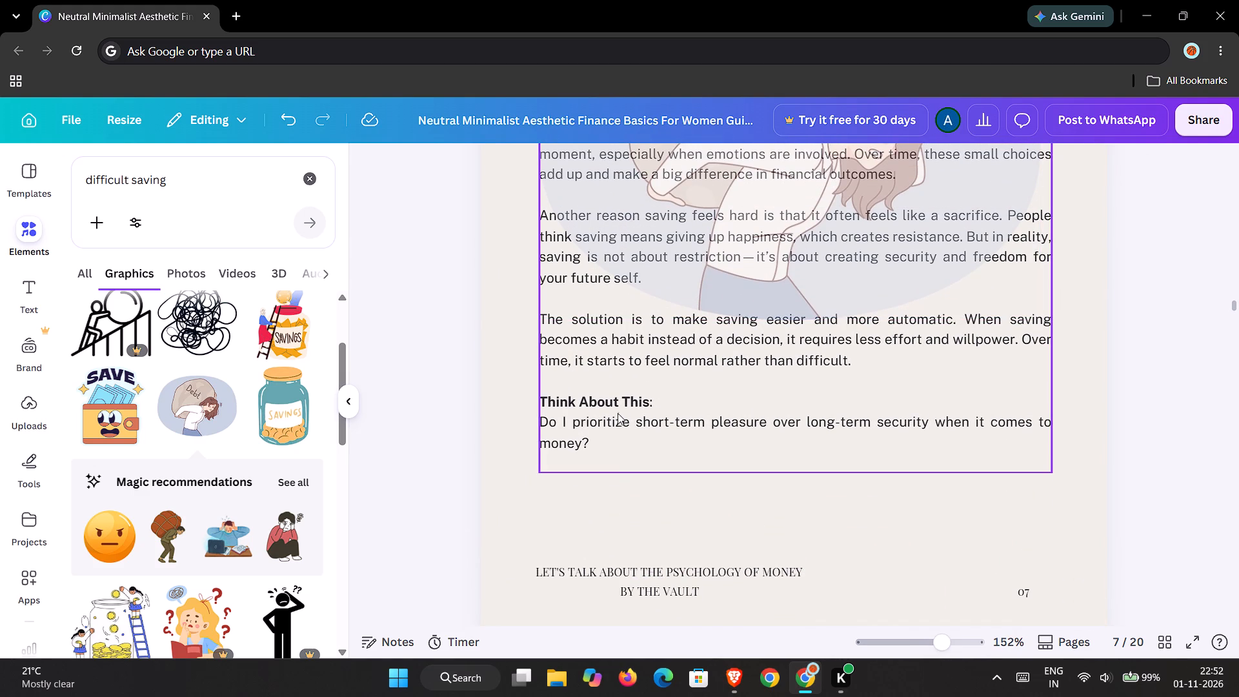
click(620, 432)
click(612, 438)
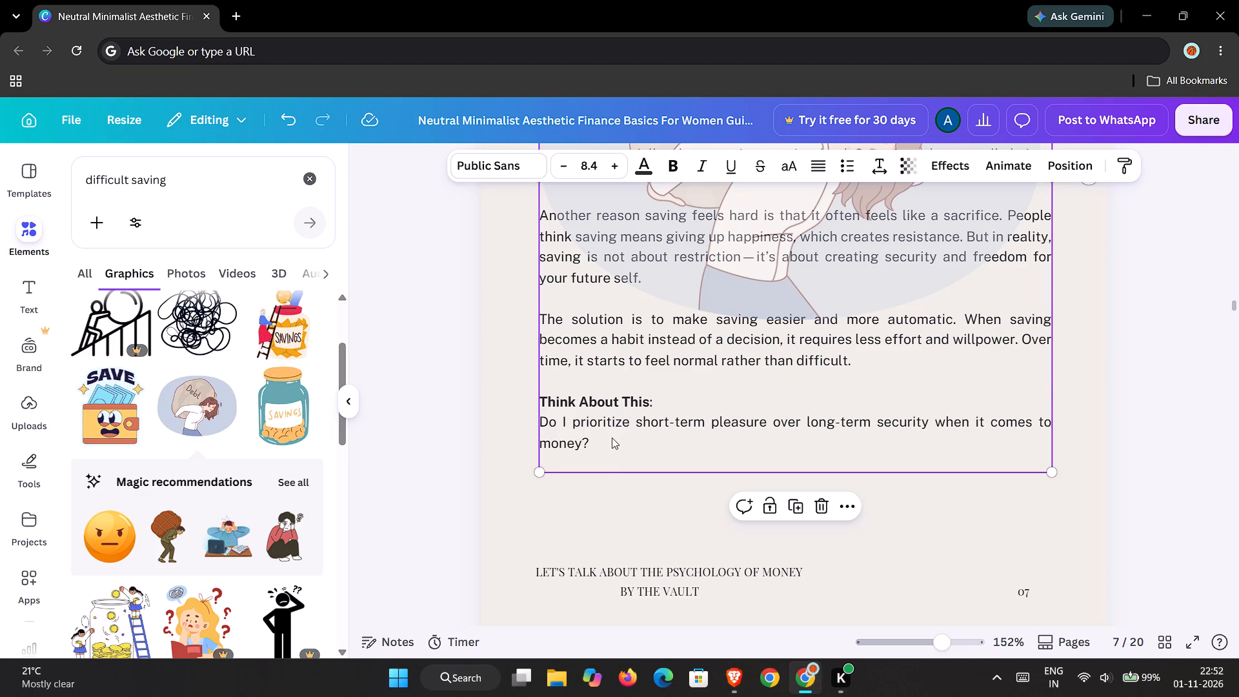
scroll(623, 450, down, 4)
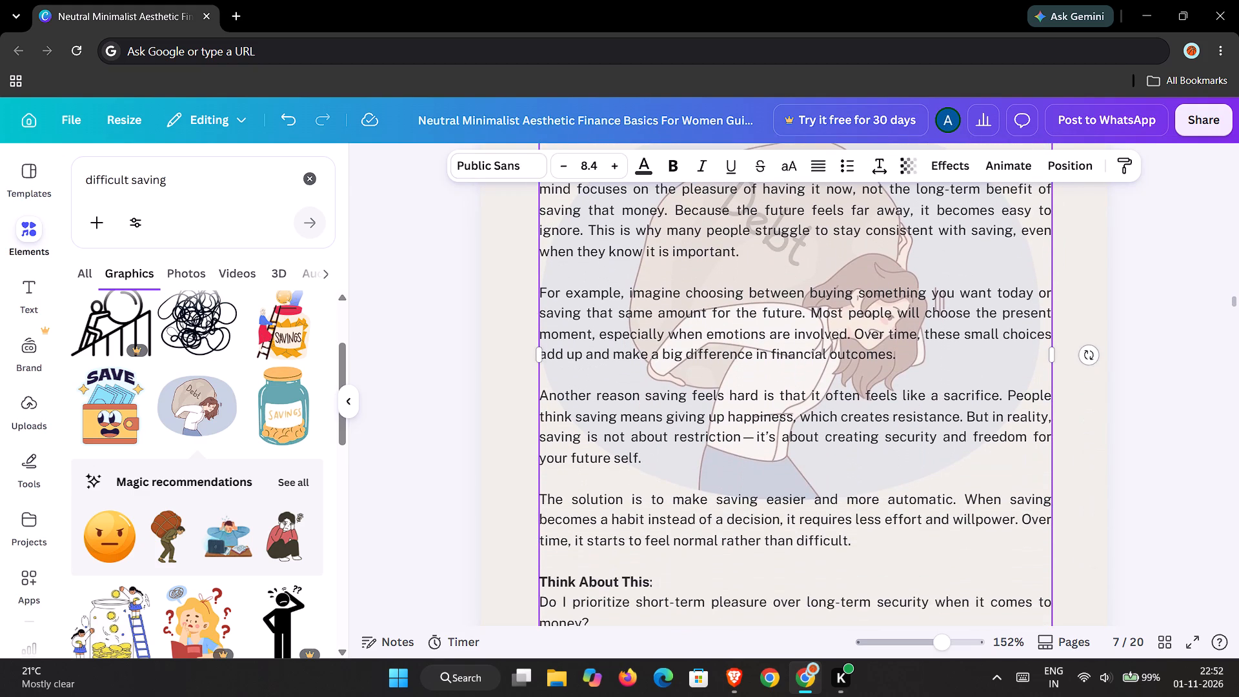
scroll(623, 450, down, 1)
scroll(623, 450, up, 1)
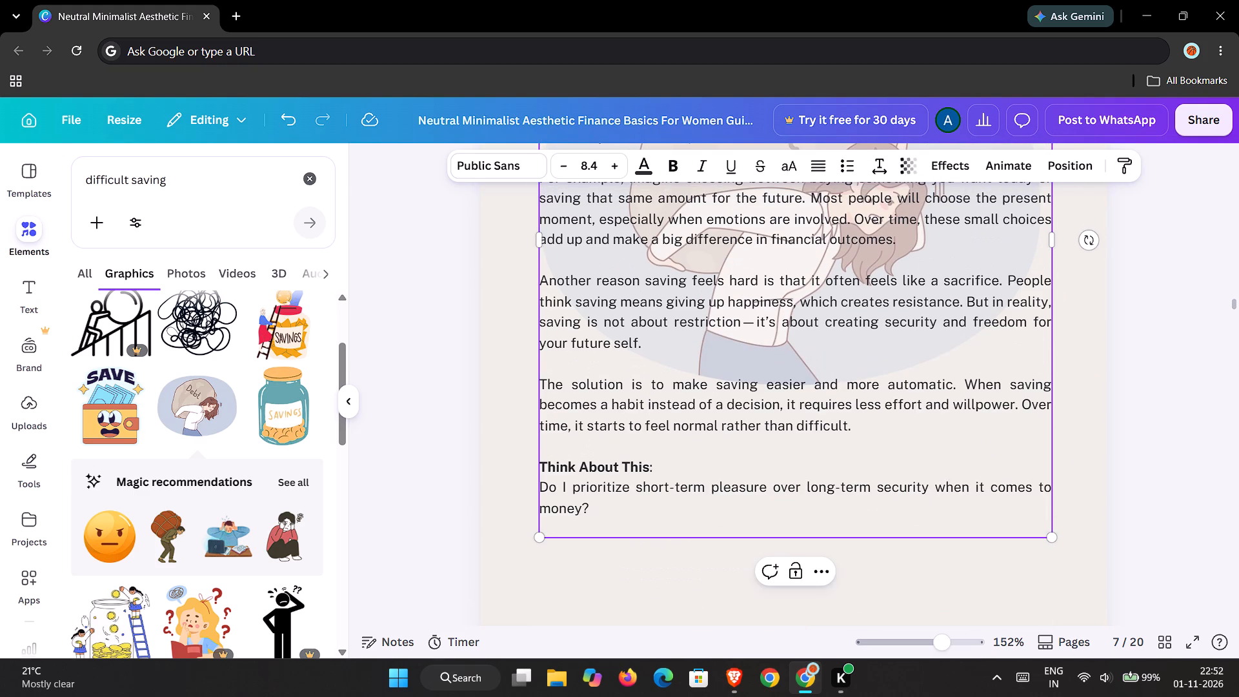
click(660, 348)
text(The)
key(space)
text(def)
key(BackSpace)
key(BackSpace)
key(BackSpace)
text(saving is not)
key(space)
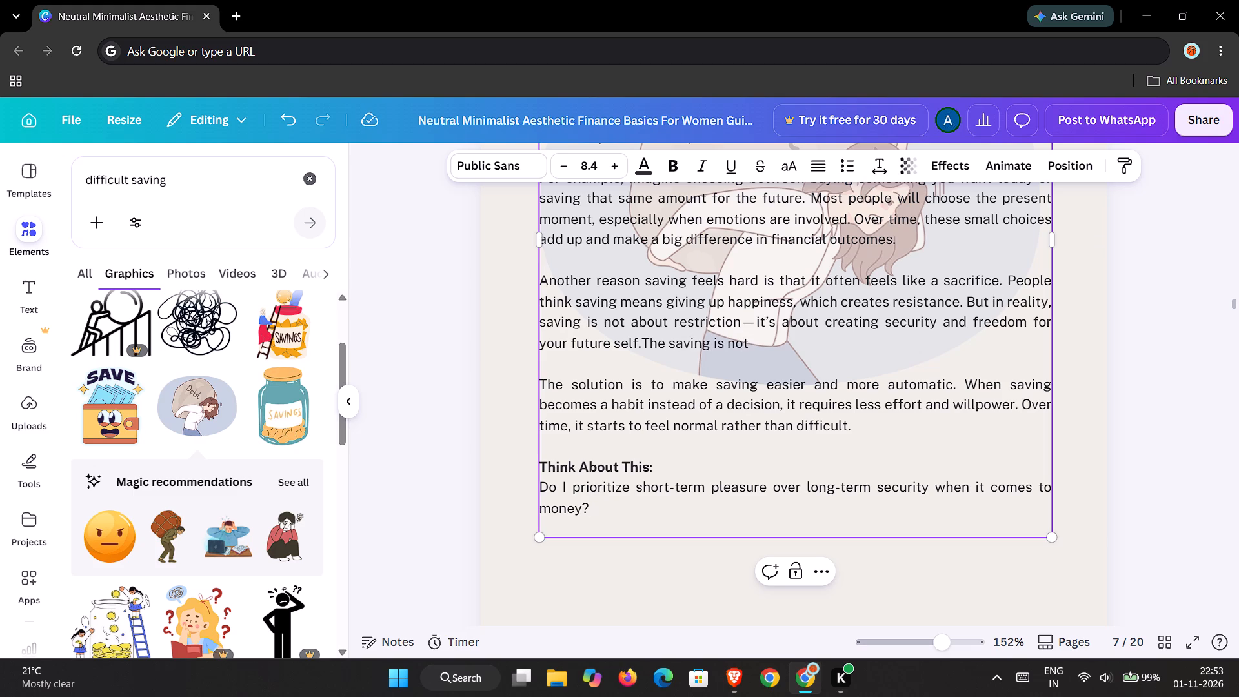
text(what you think)
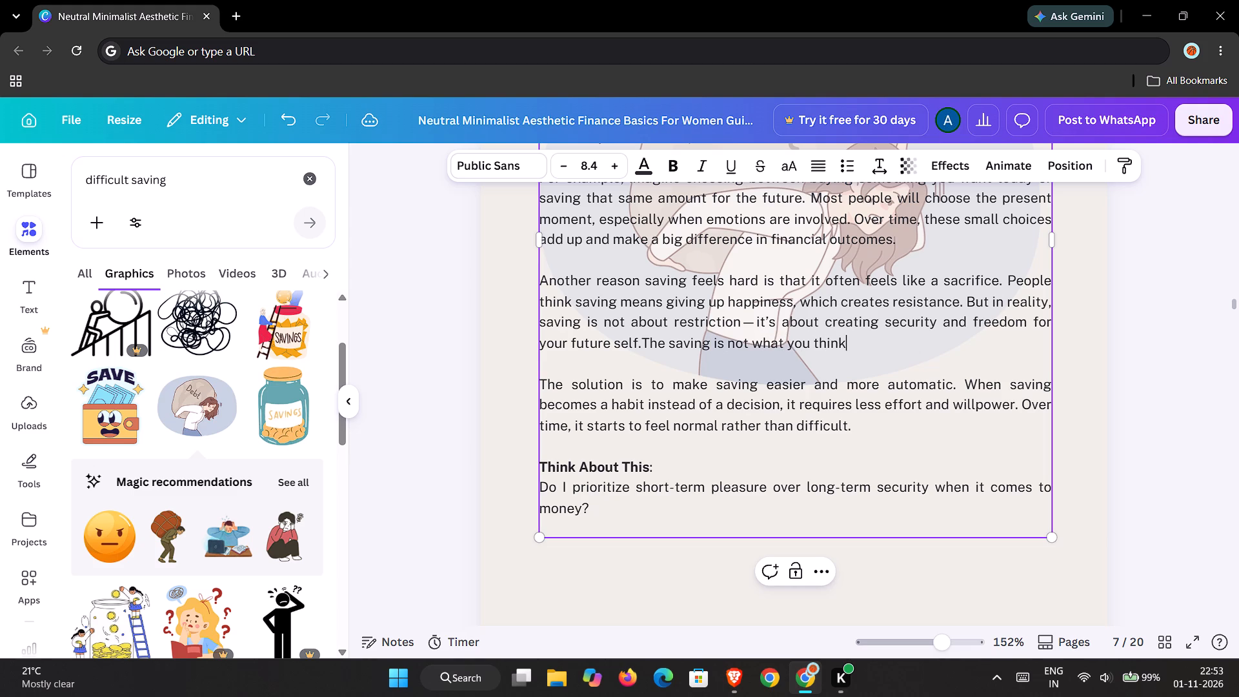
key(space)
key(i)
text(t's)
key(space)
text(wa)
text(y better than)
key(space)
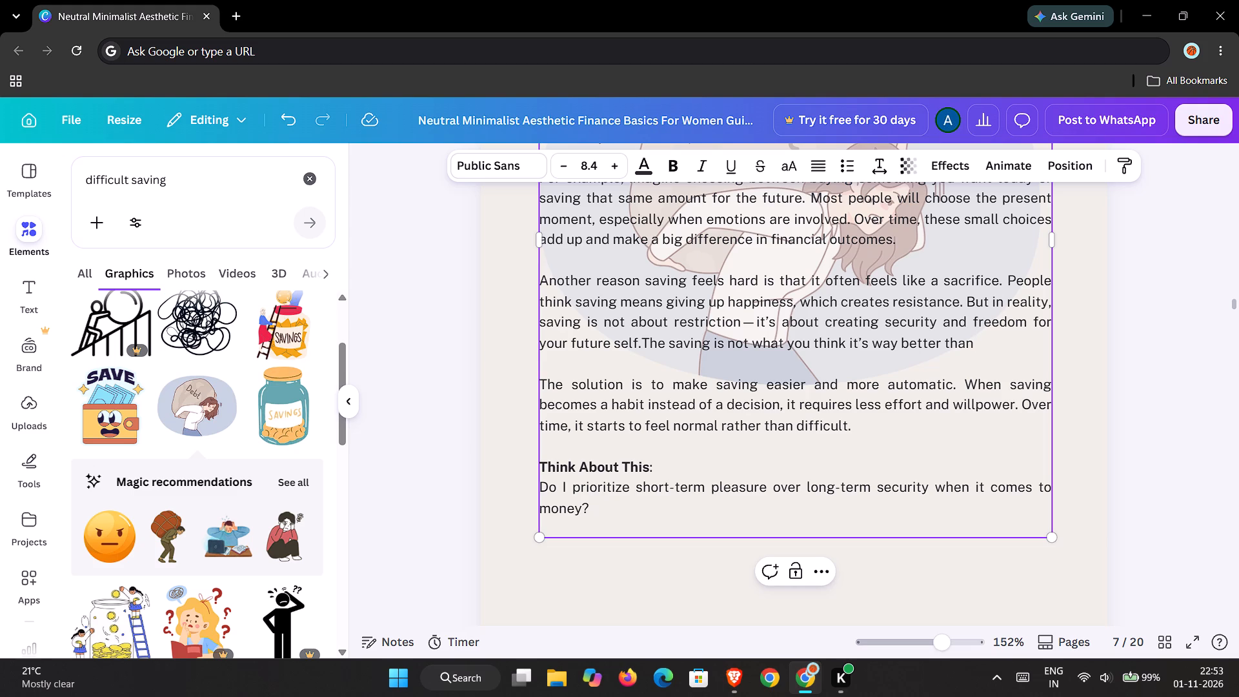
text(ex)
text(panses)
key(period)
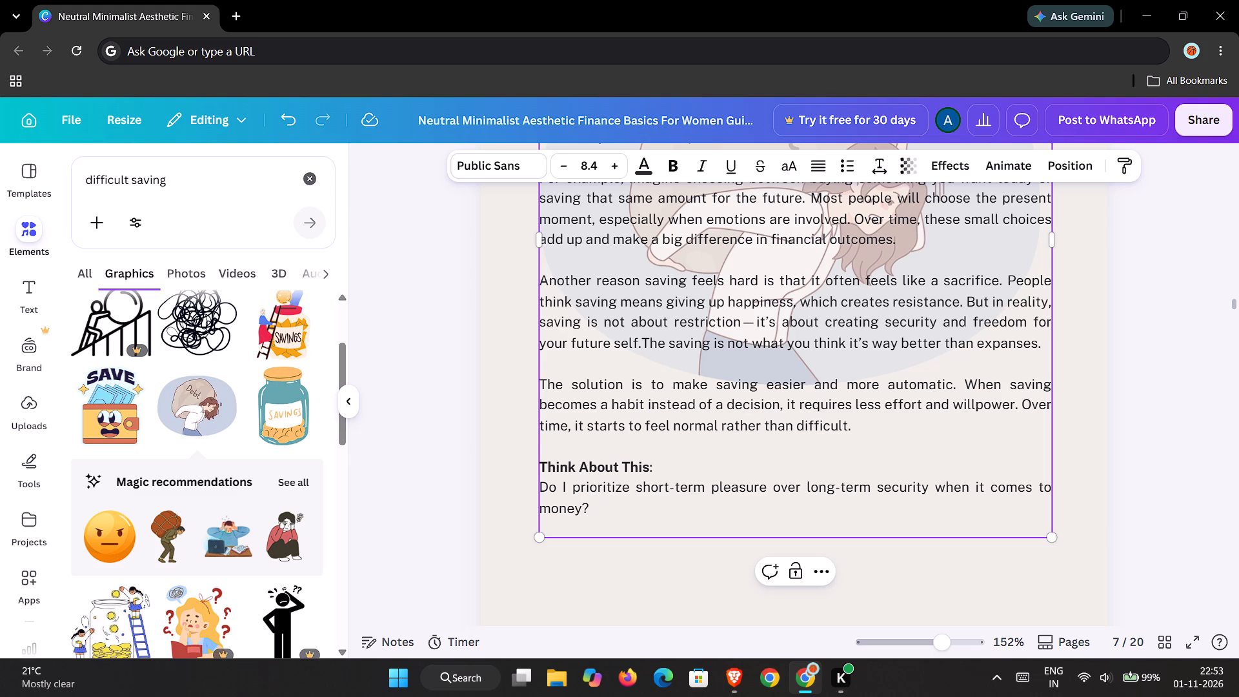
Change the second line of the page 7 footer to "By the Stefan Vault".
scroll(660, 348, down, 1)
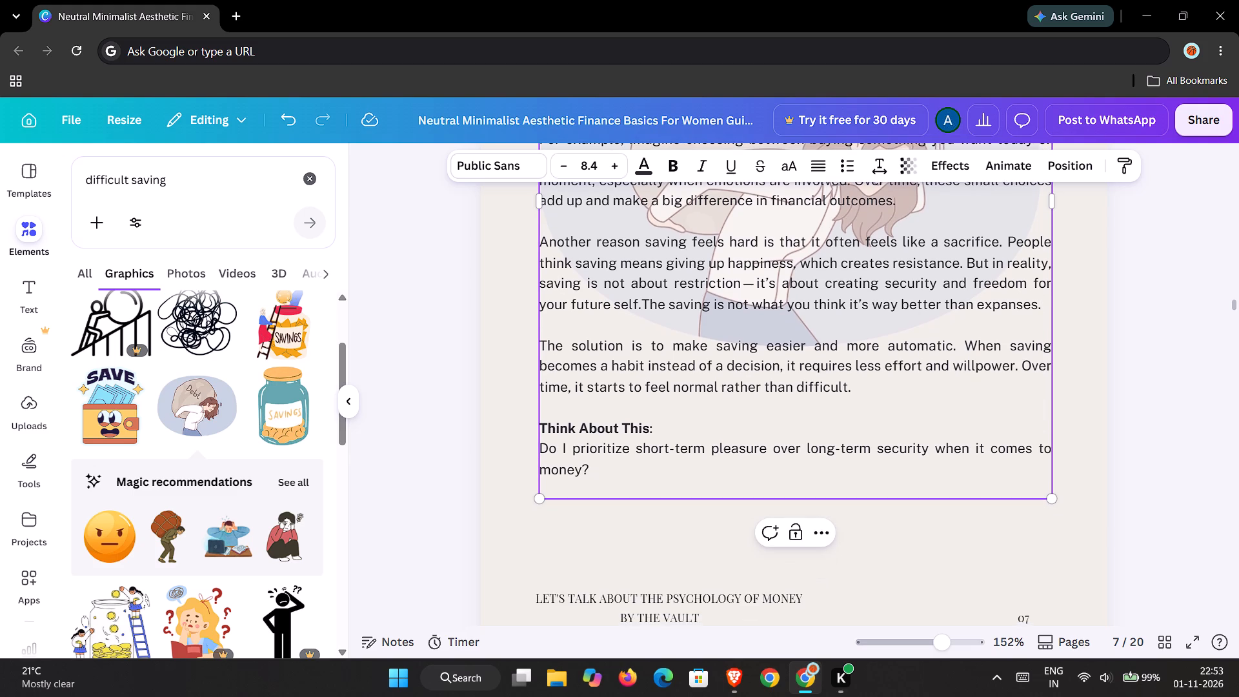
scroll(660, 348, down, 1)
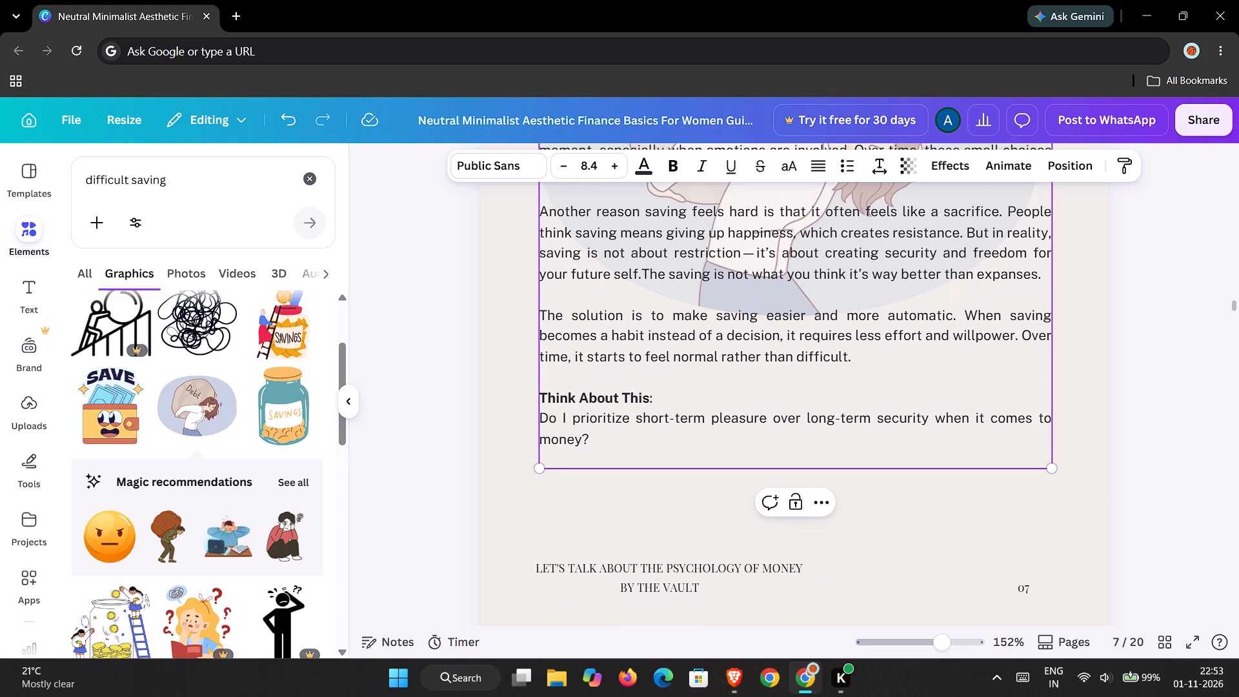
scroll(660, 348, down, 1)
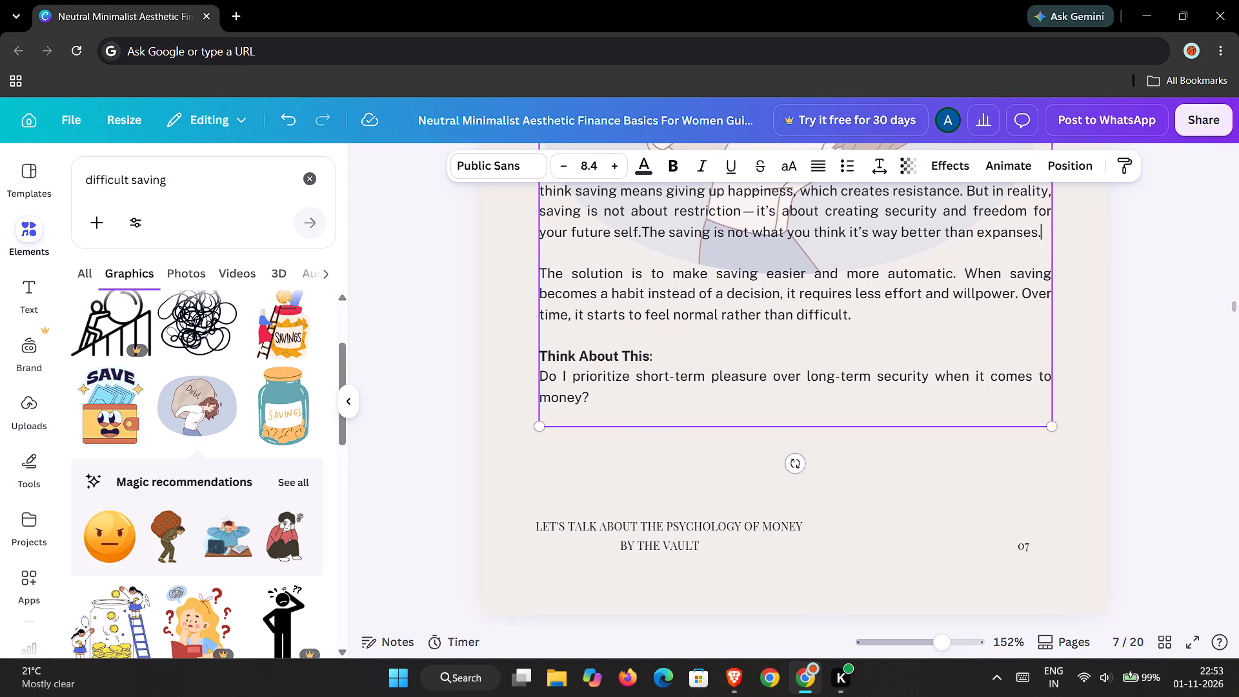
scroll(660, 348, up, 1)
scroll(660, 348, down, 1)
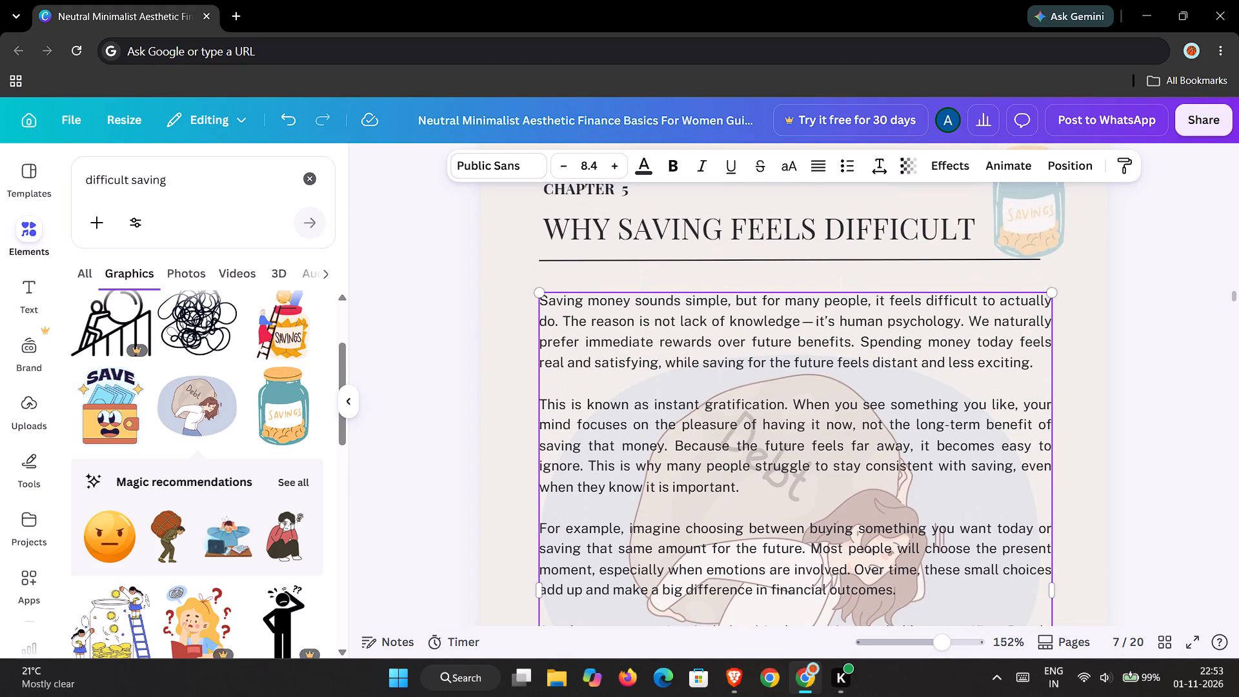
scroll(660, 348, down, 2)
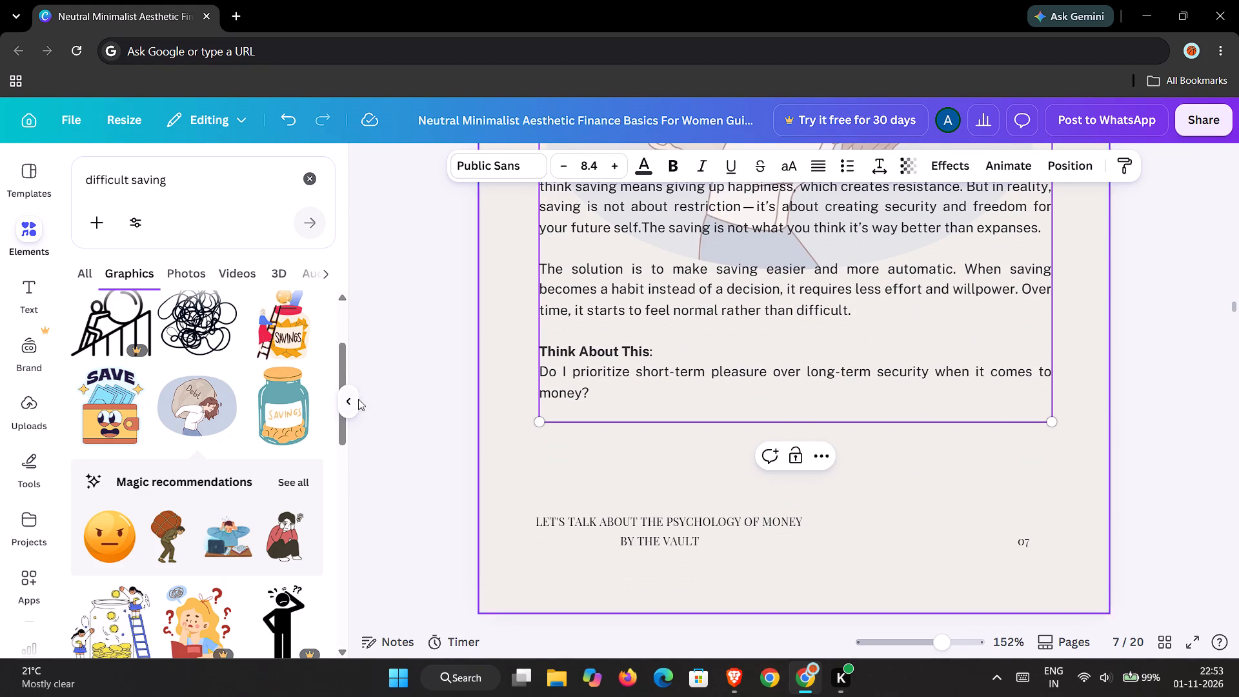
click(654, 550)
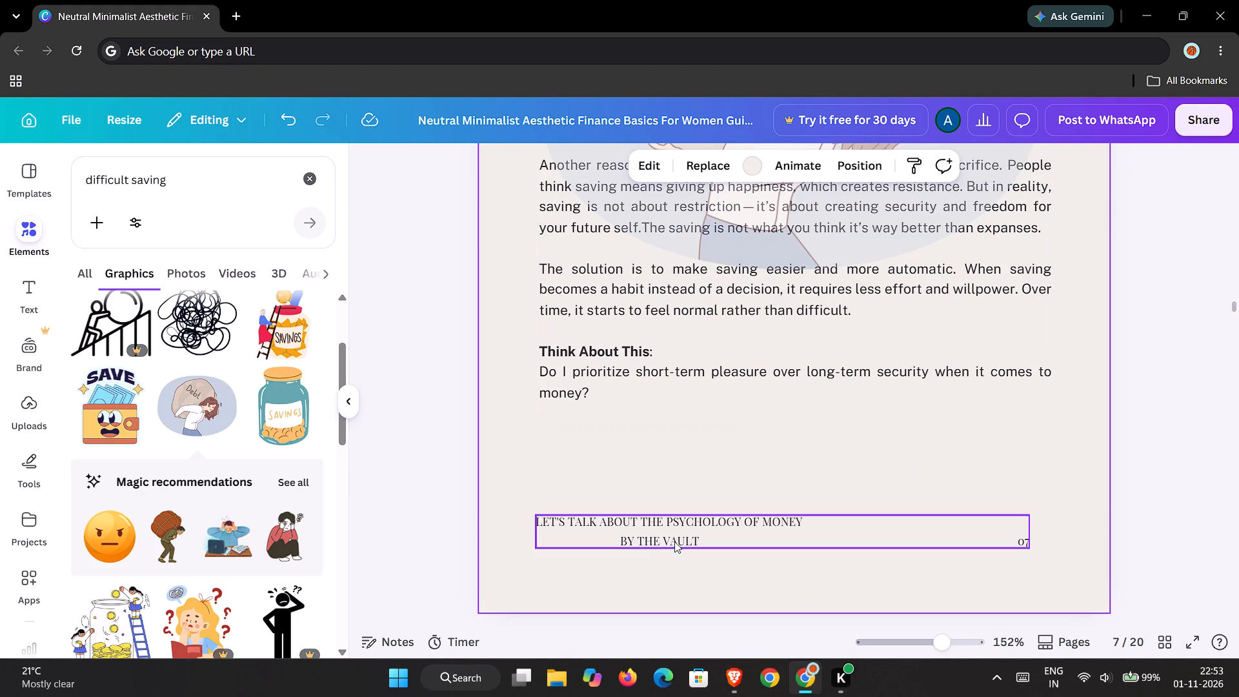
click(667, 538)
click(667, 538)
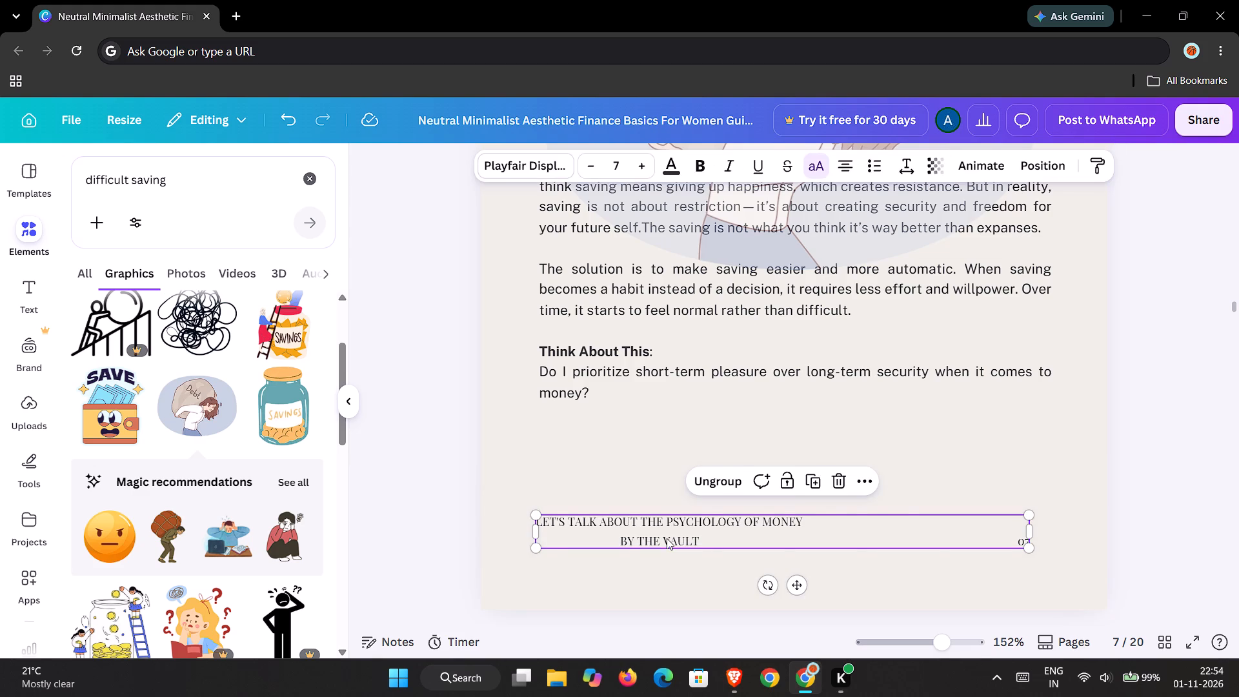
click(664, 543)
click(664, 543)
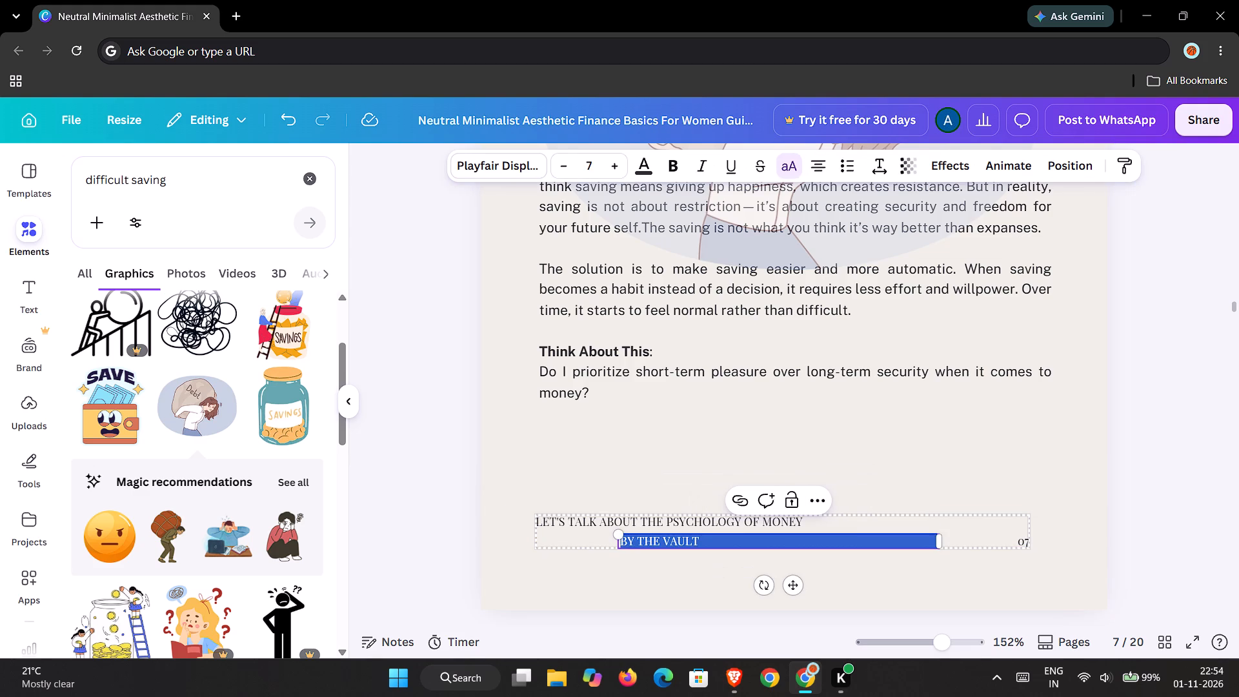
click(664, 543)
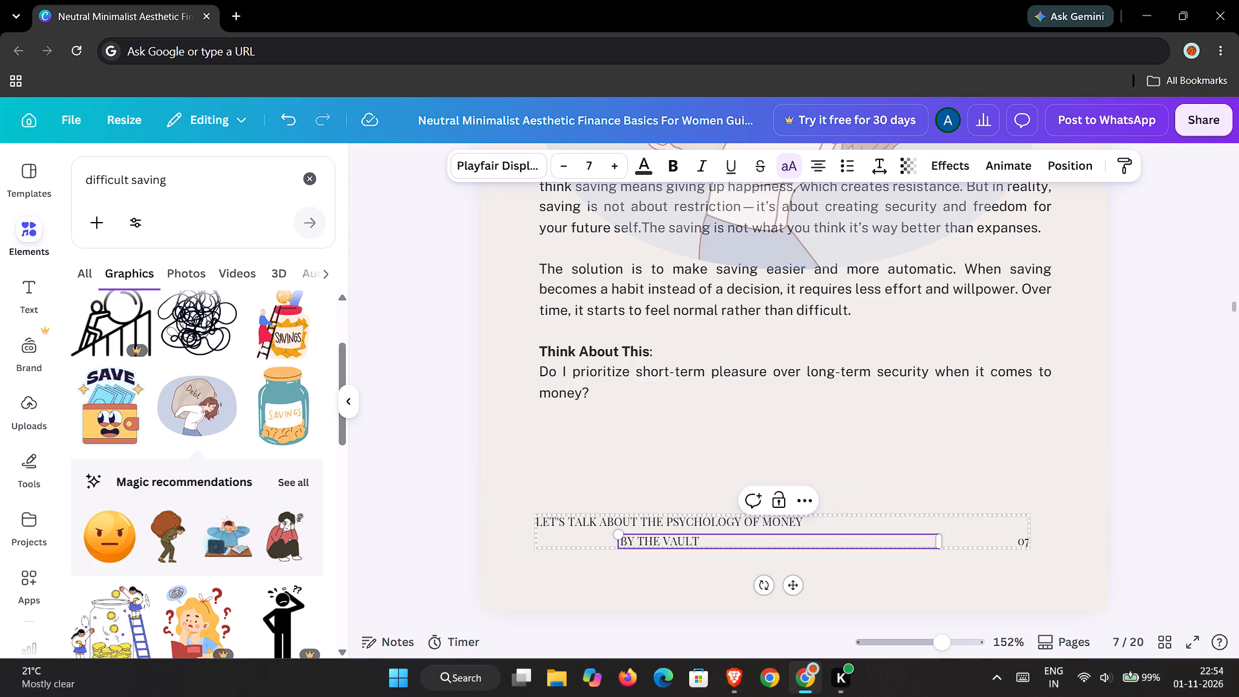
text(ste)
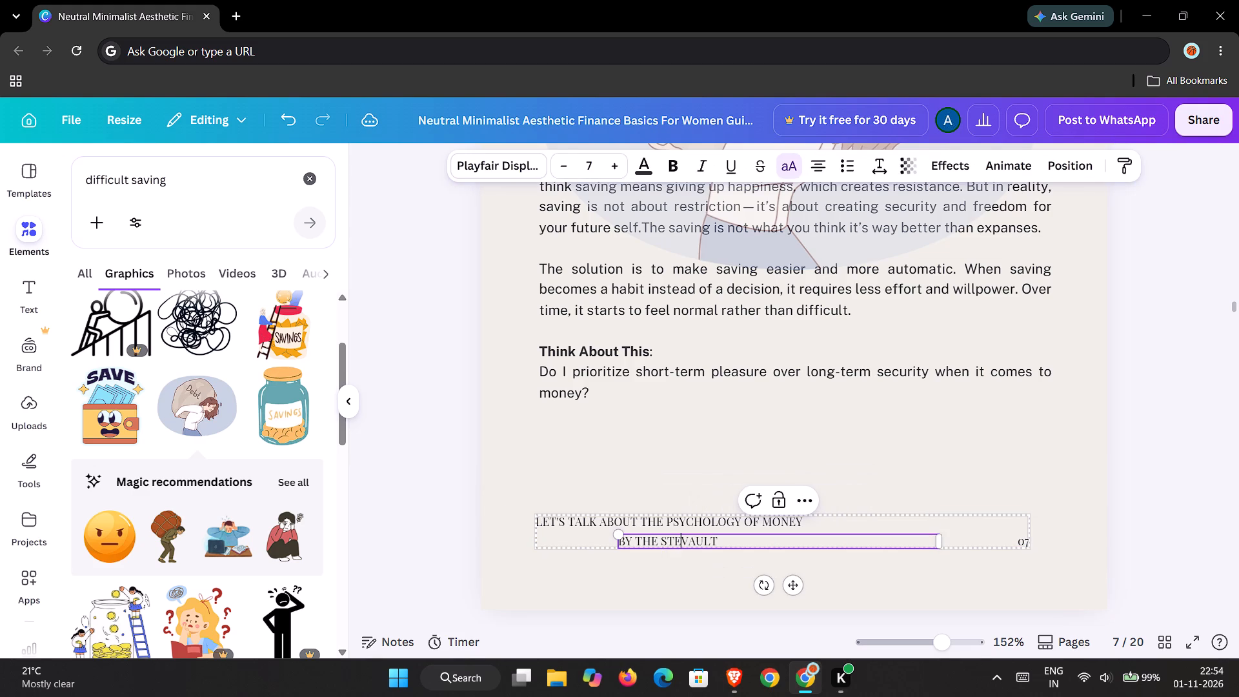
text(fan)
key(space)
scroll(665, 428, down, 3)
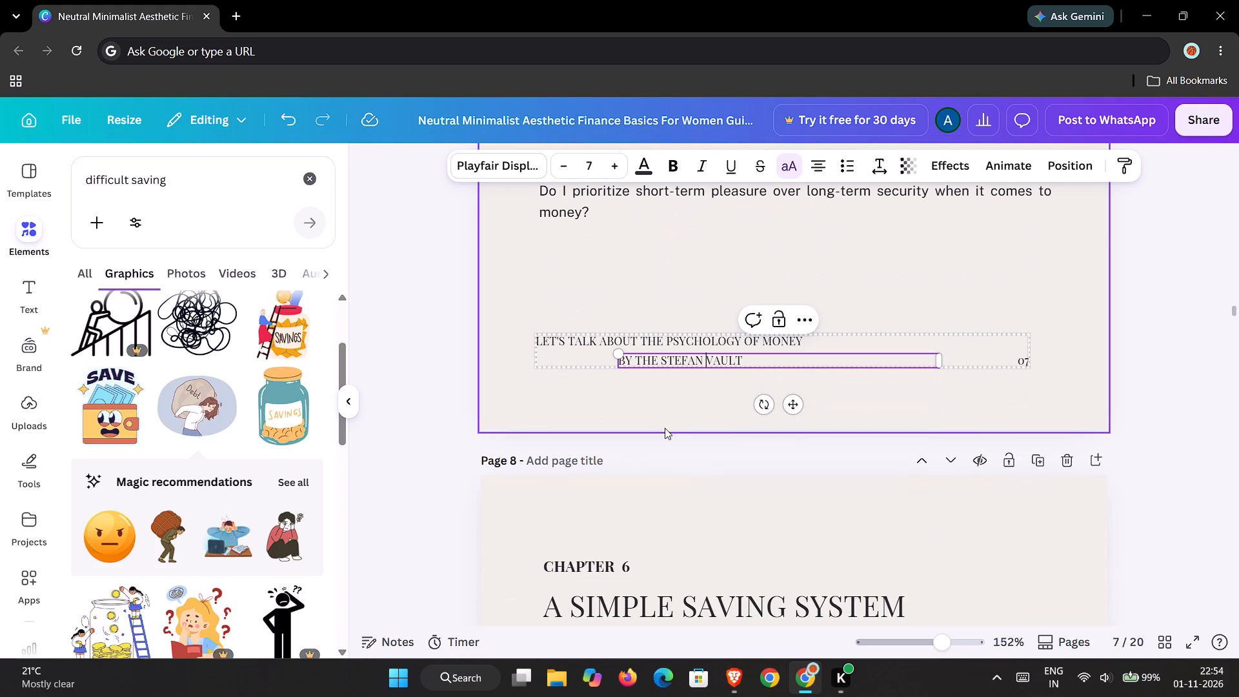
click(667, 399)
Search the graphics library for "saving system" to find an illustration for page 8.
scroll(667, 399, down, 2)
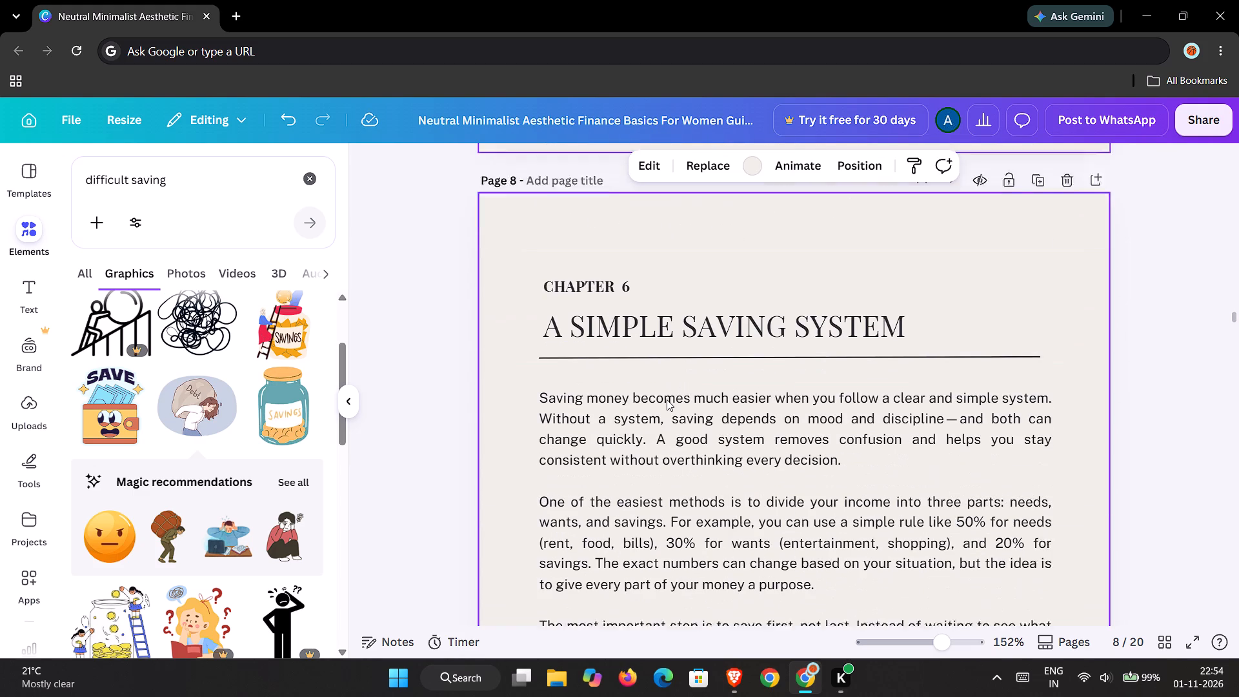
scroll(667, 399, down, 2)
scroll(236, 396, down, 2)
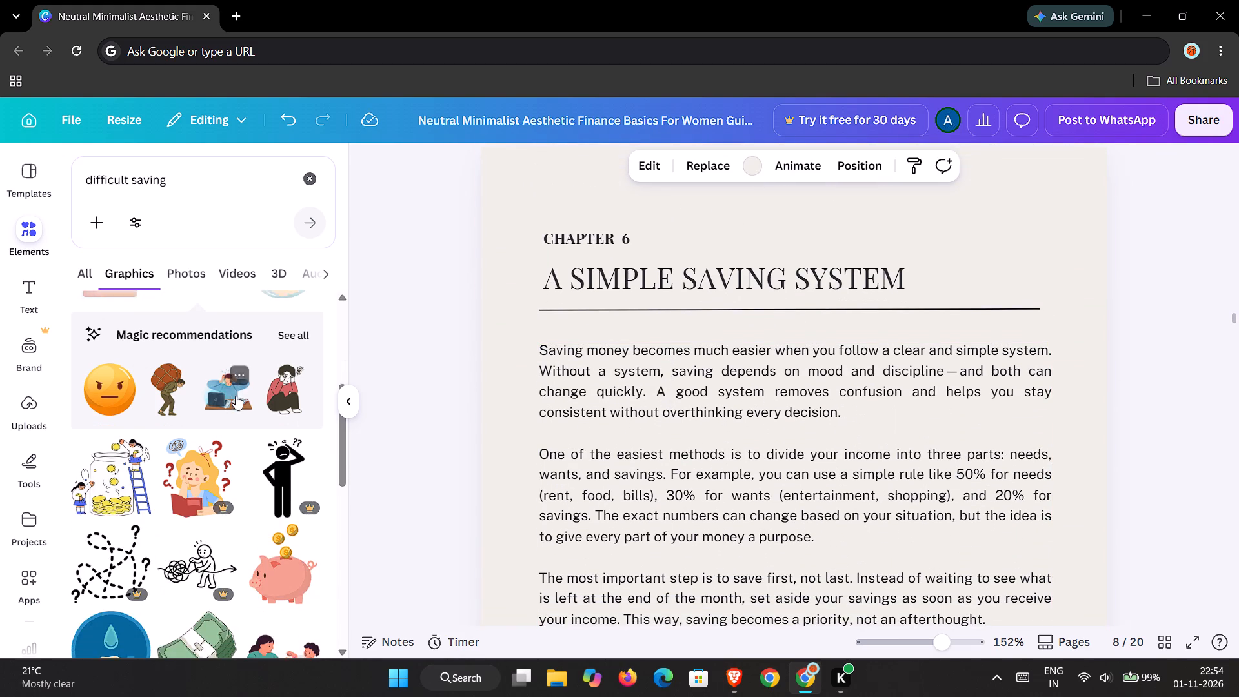
scroll(236, 396, down, 5)
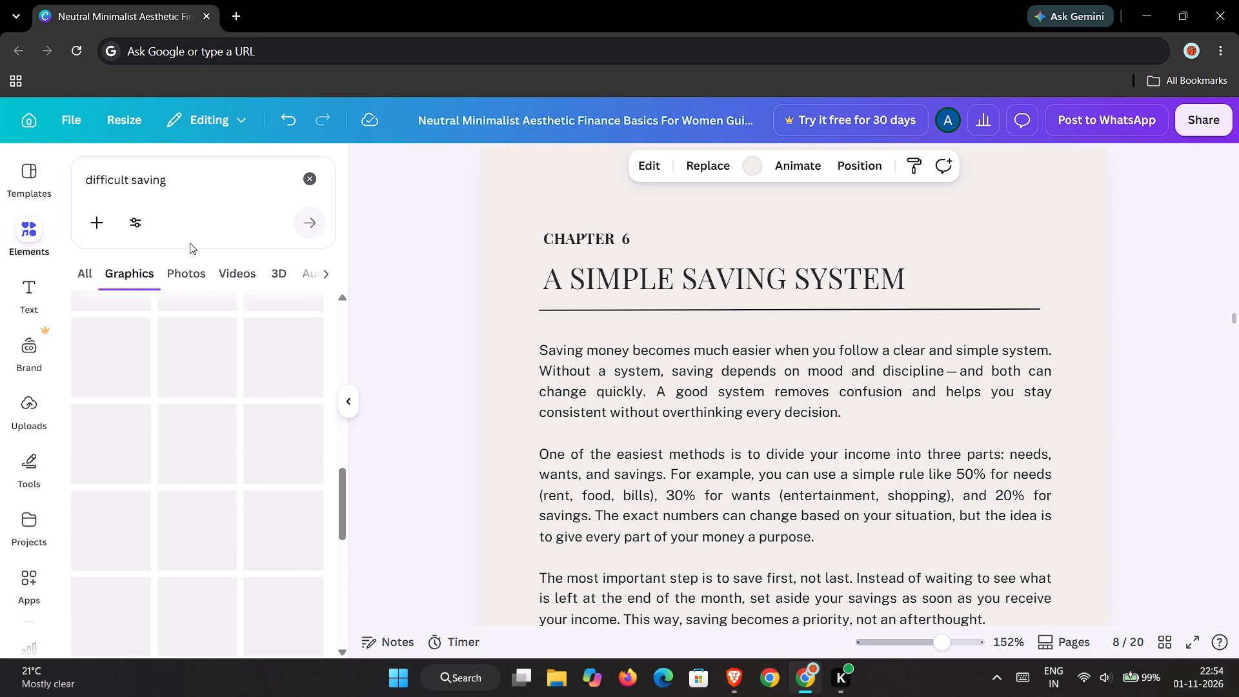
click(129, 170)
key(BackSpace)
key(BackSpace)
key(BackSpace)
key(BackSpace)
key(BackSpace)
key(BackSpace)
key(BackSpace)
key(BackSpace)
key(BackSpace)
key(BackSpace)
key(BackSpace)
key(BackSpace)
key(BackSpace)
key(BackSpace)
key(BackSpace)
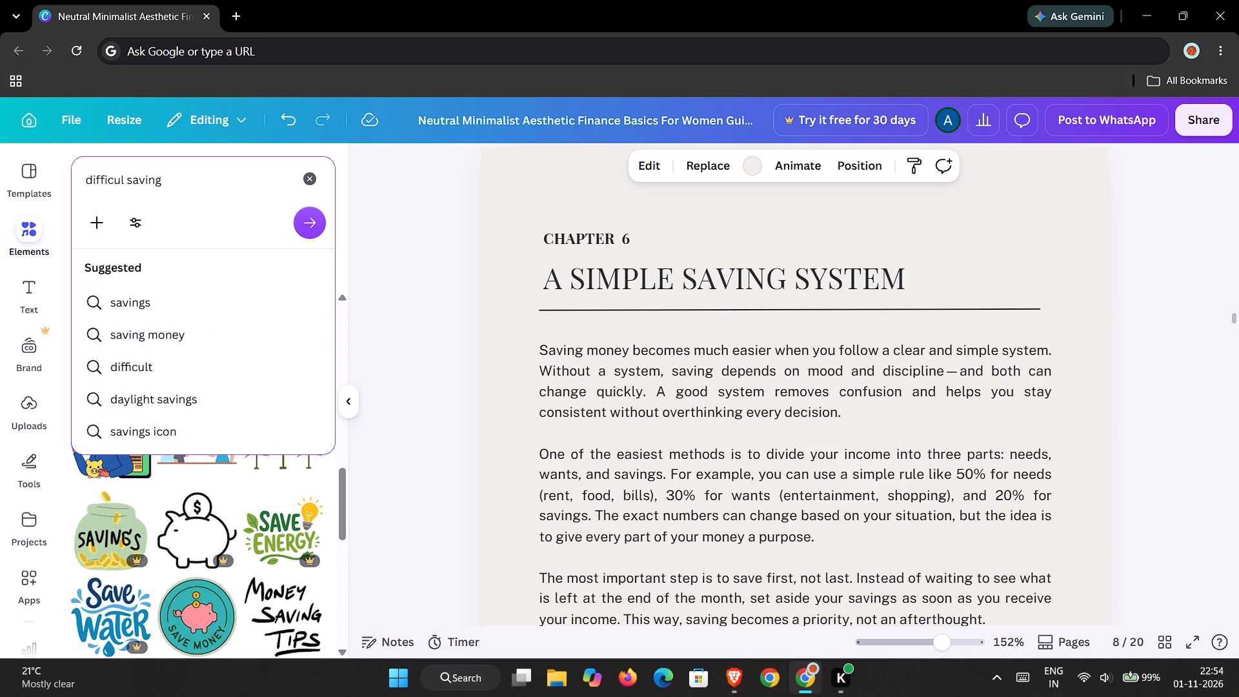
click(161, 185)
key(space)
text(ssy)
key(BackSpace)
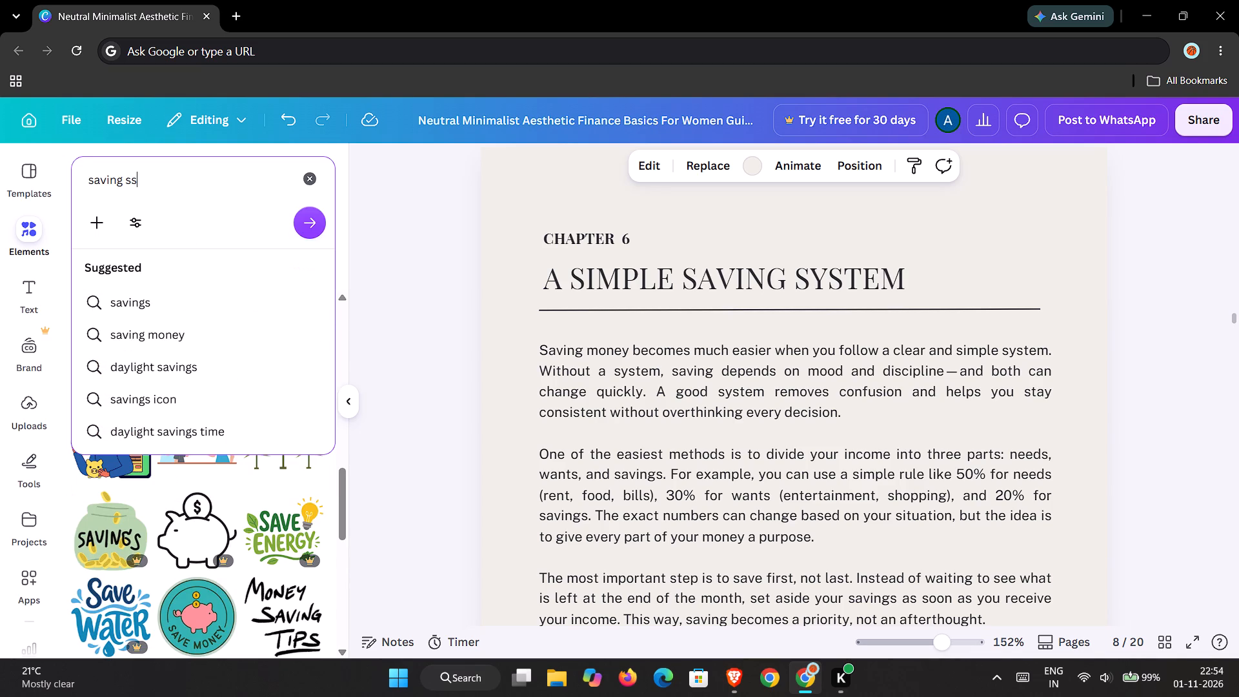
key(BackSpace)
text(ystem)
key(Return)
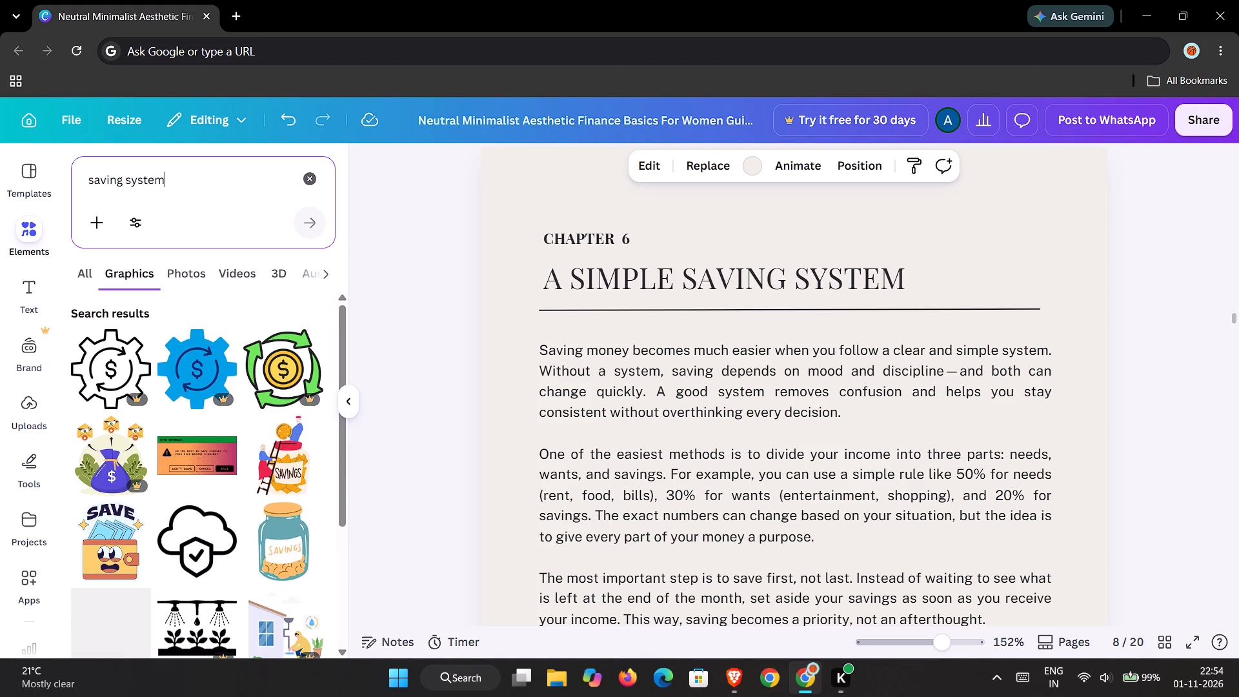
scroll(179, 480, down, 1)
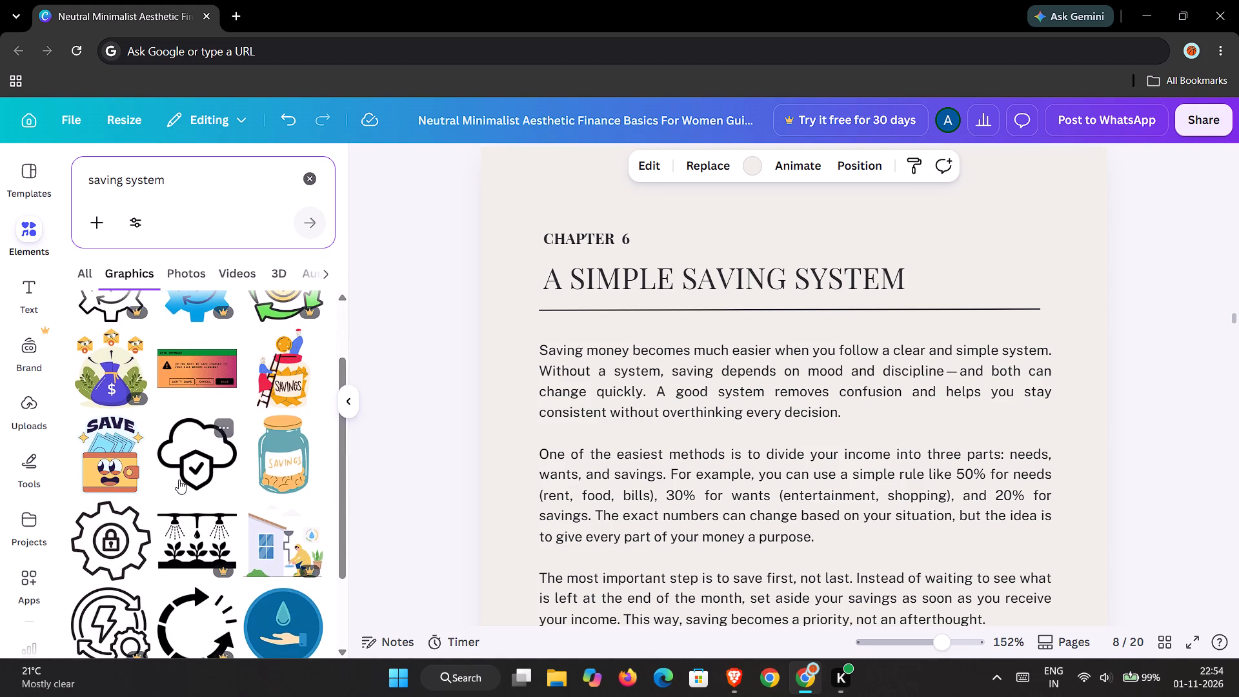
scroll(179, 480, down, 1)
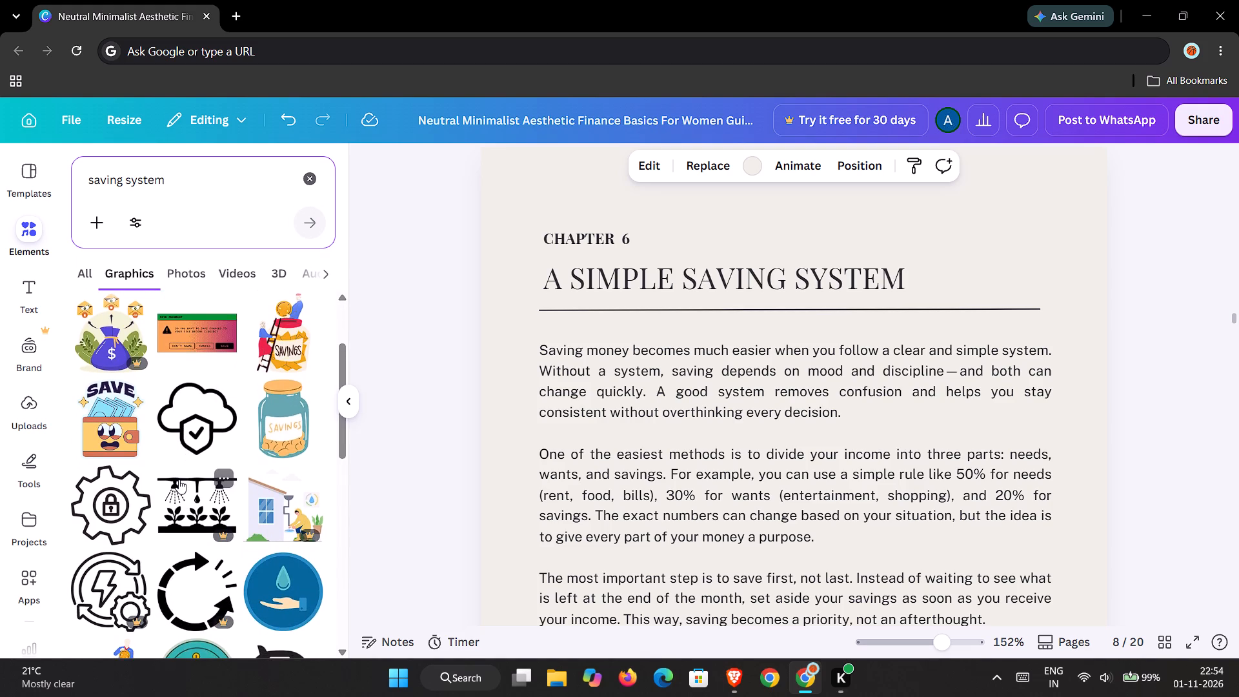
scroll(179, 480, down, 4)
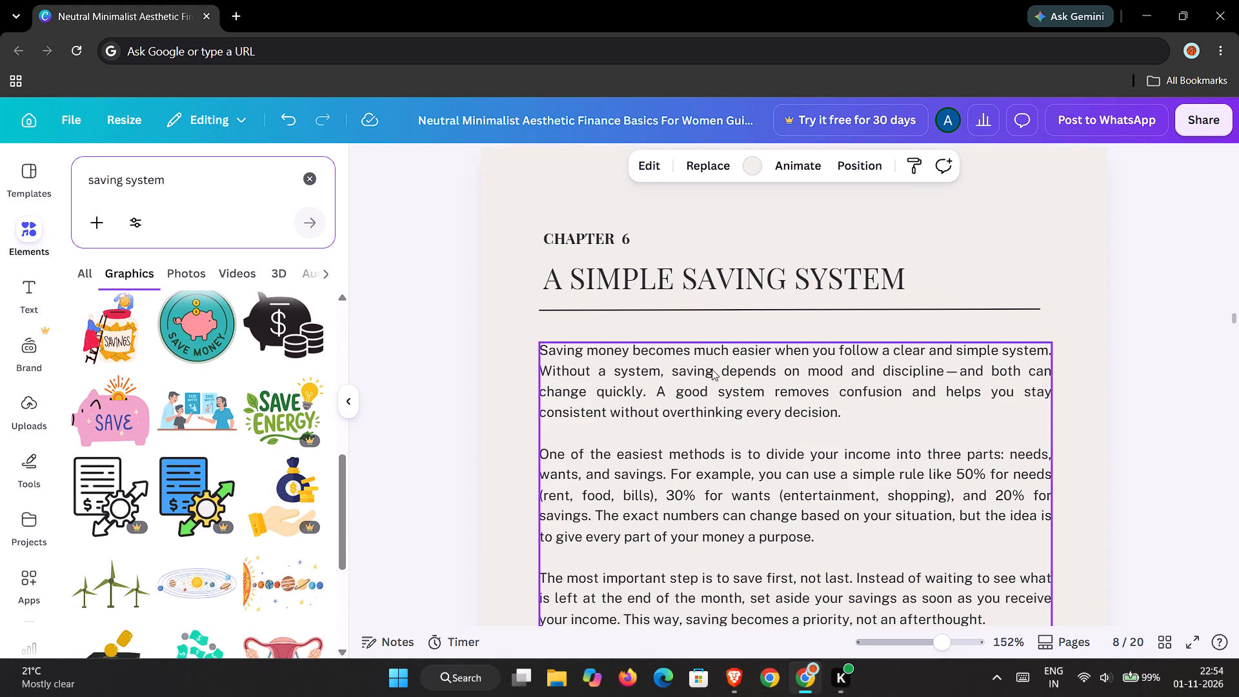
Change the second line of the page 8 footer to "By the Stefan Vault".
scroll(712, 369, down, 4)
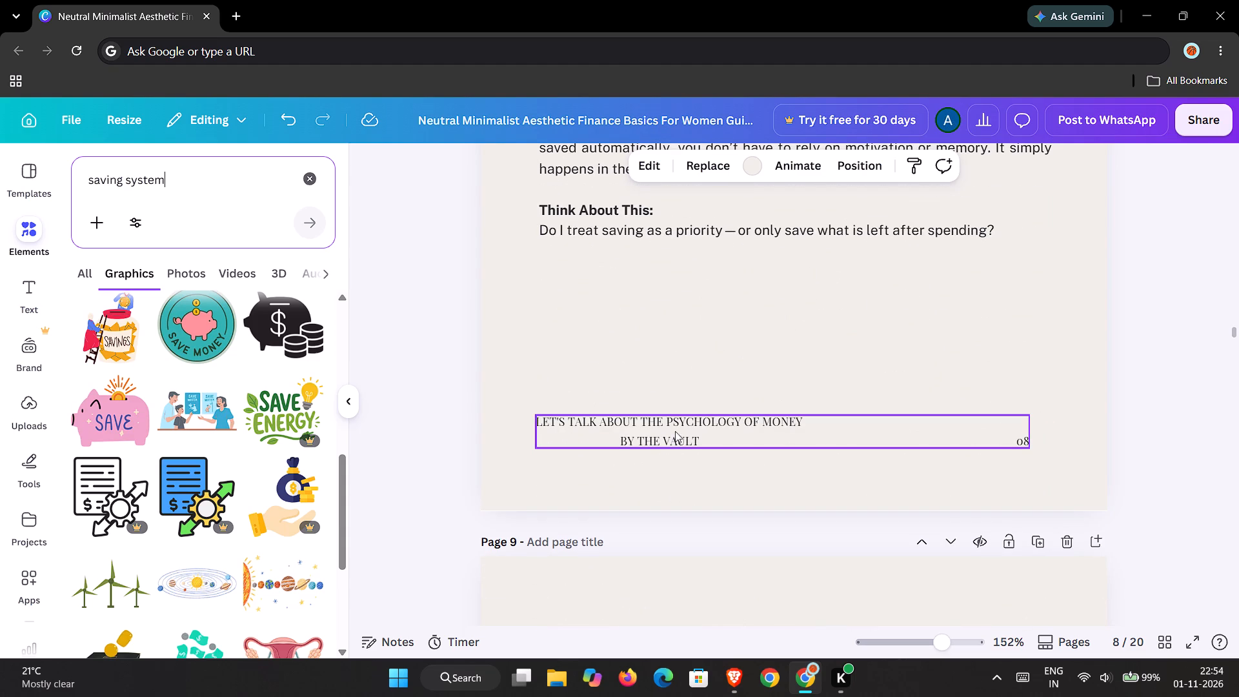
click(662, 445)
click(662, 445)
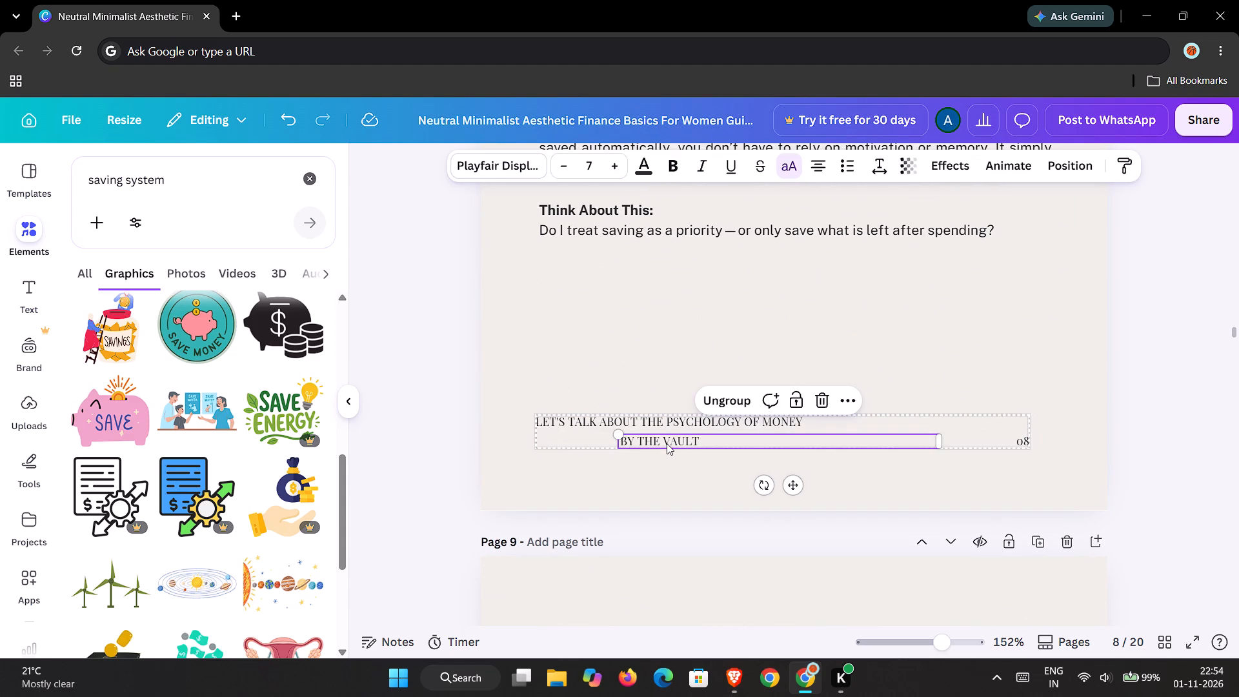
click(667, 443)
click(663, 443)
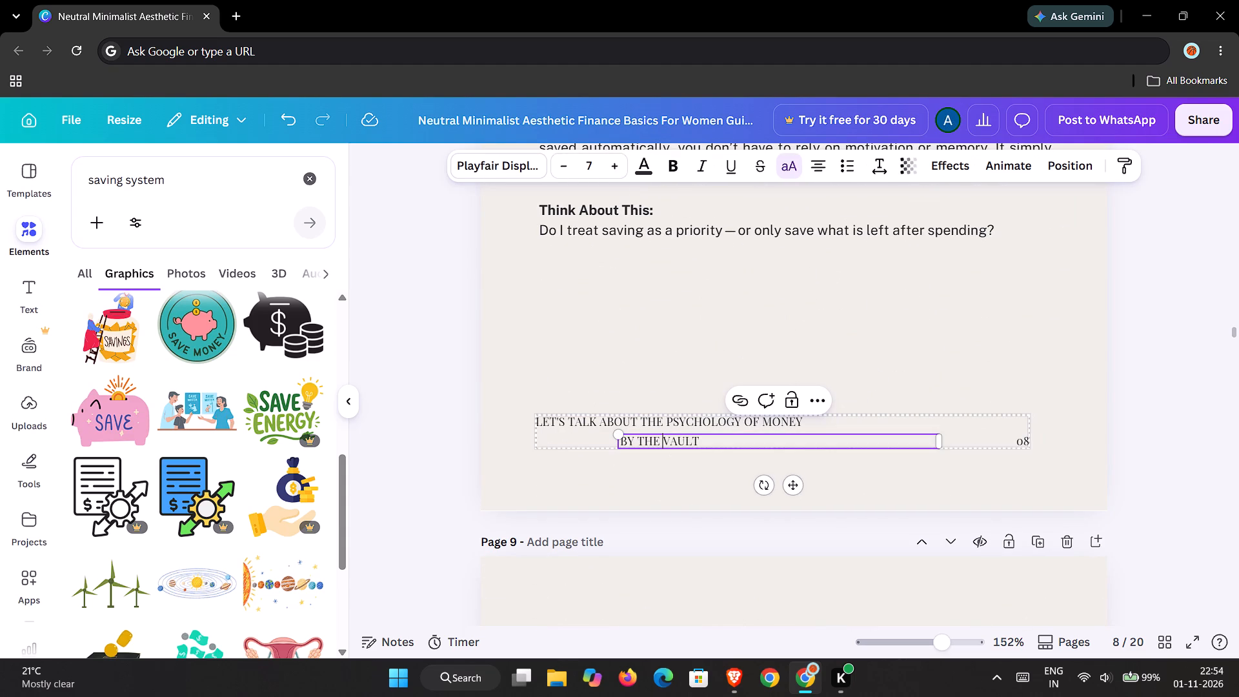
text(stefan)
key(space)
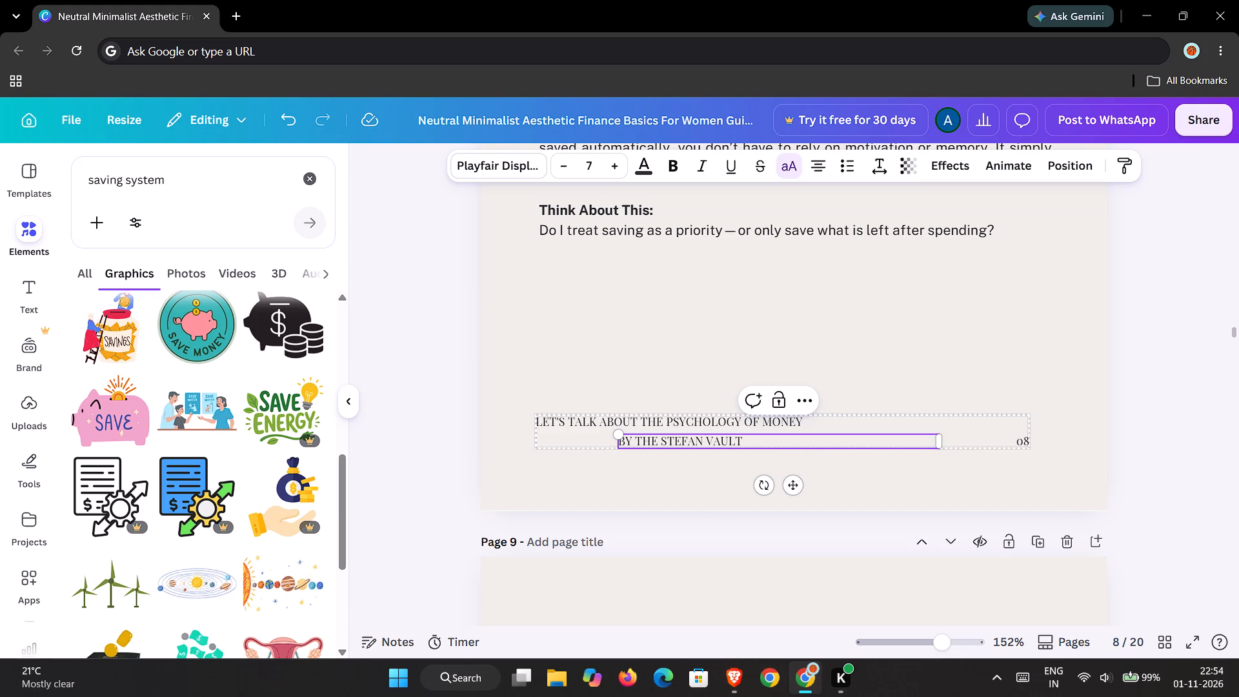
scroll(663, 443, down, 1)
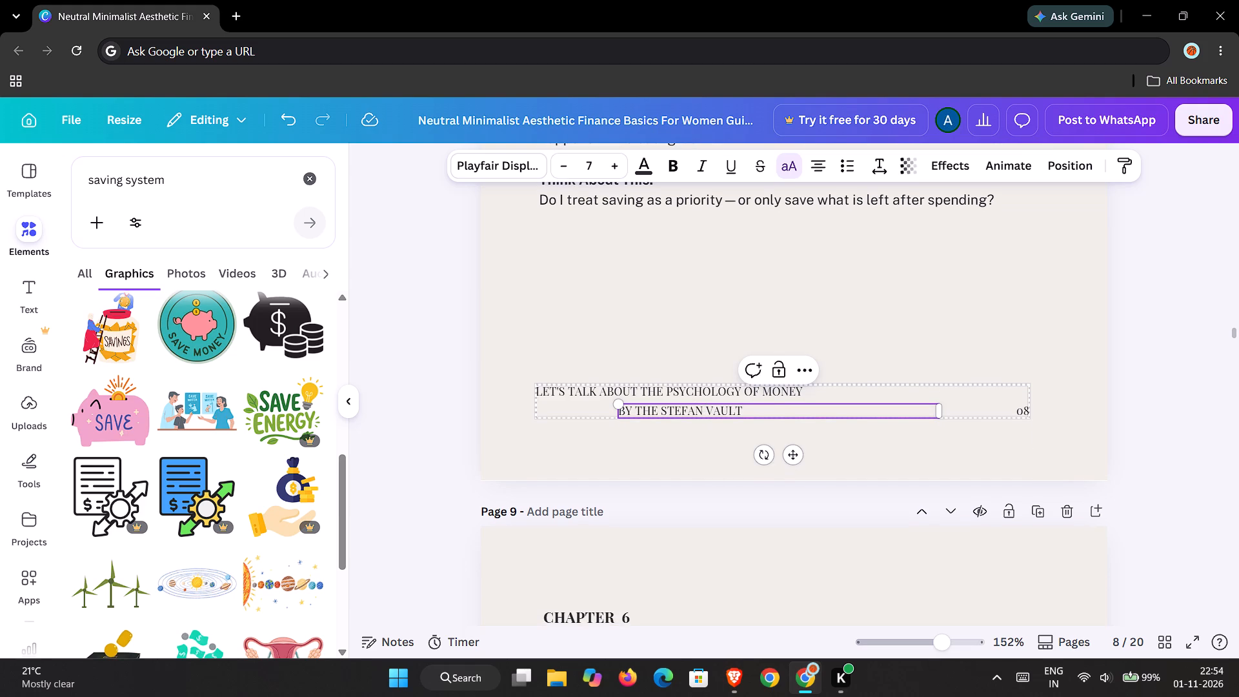
scroll(663, 443, down, 1)
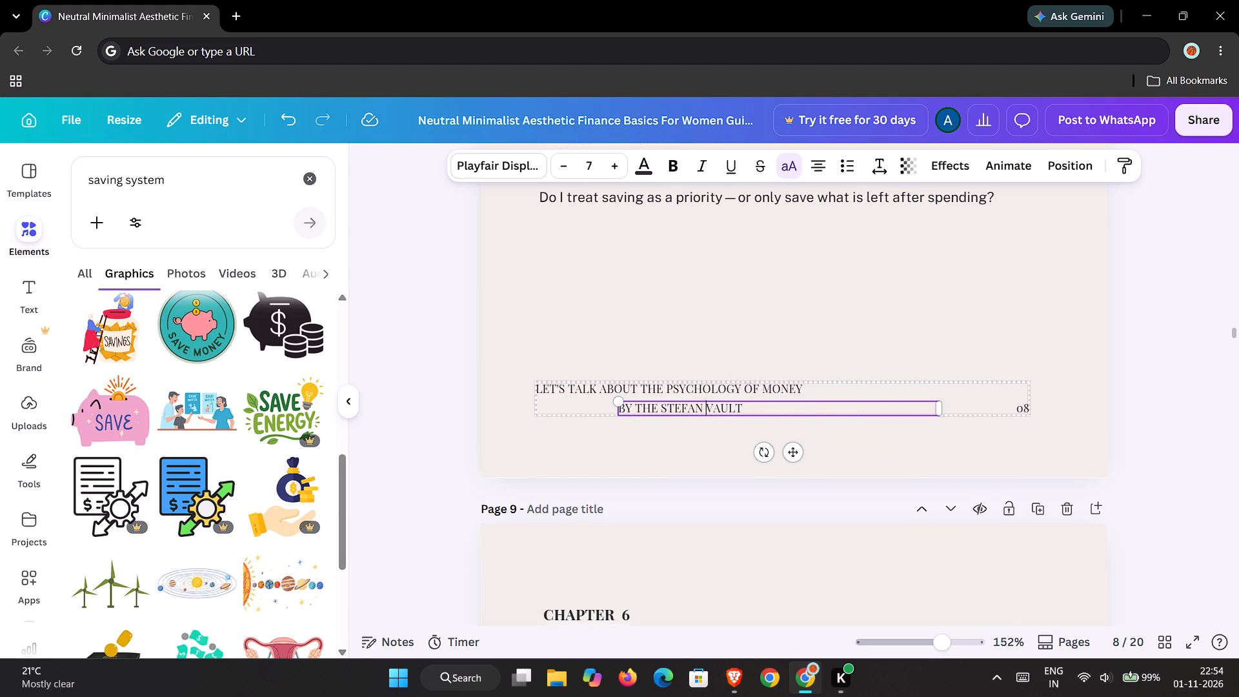
scroll(663, 443, down, 1)
scroll(663, 443, up, 2)
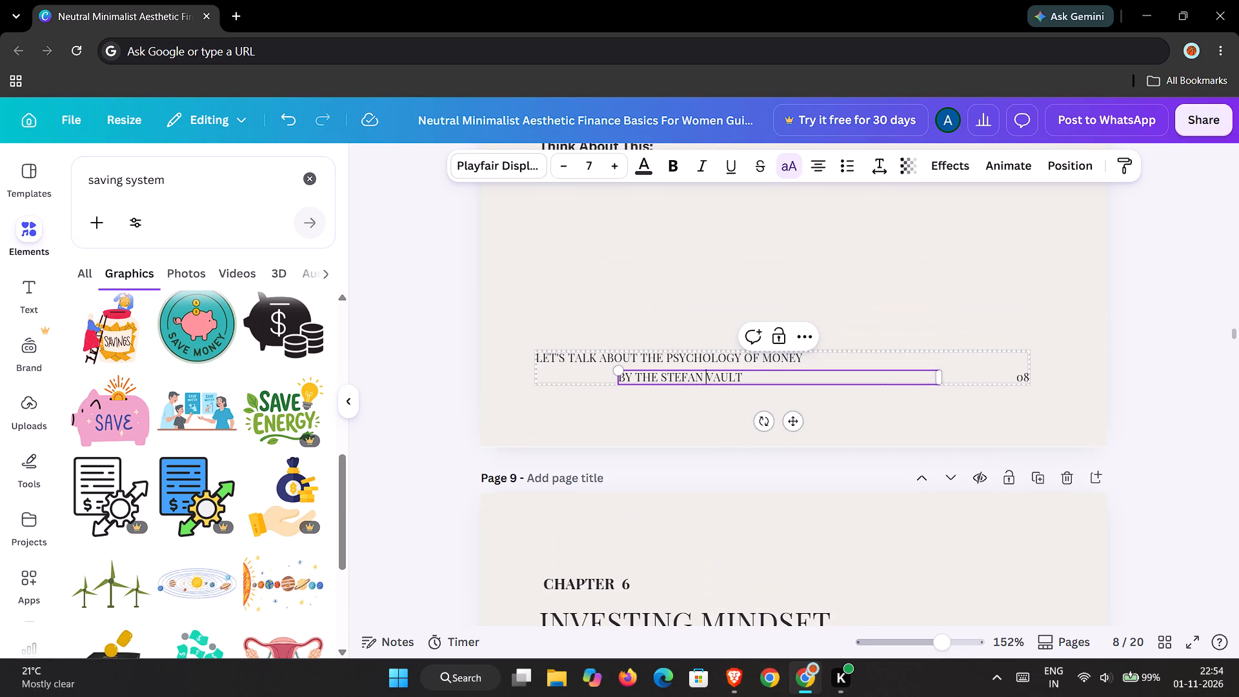
click(649, 284)
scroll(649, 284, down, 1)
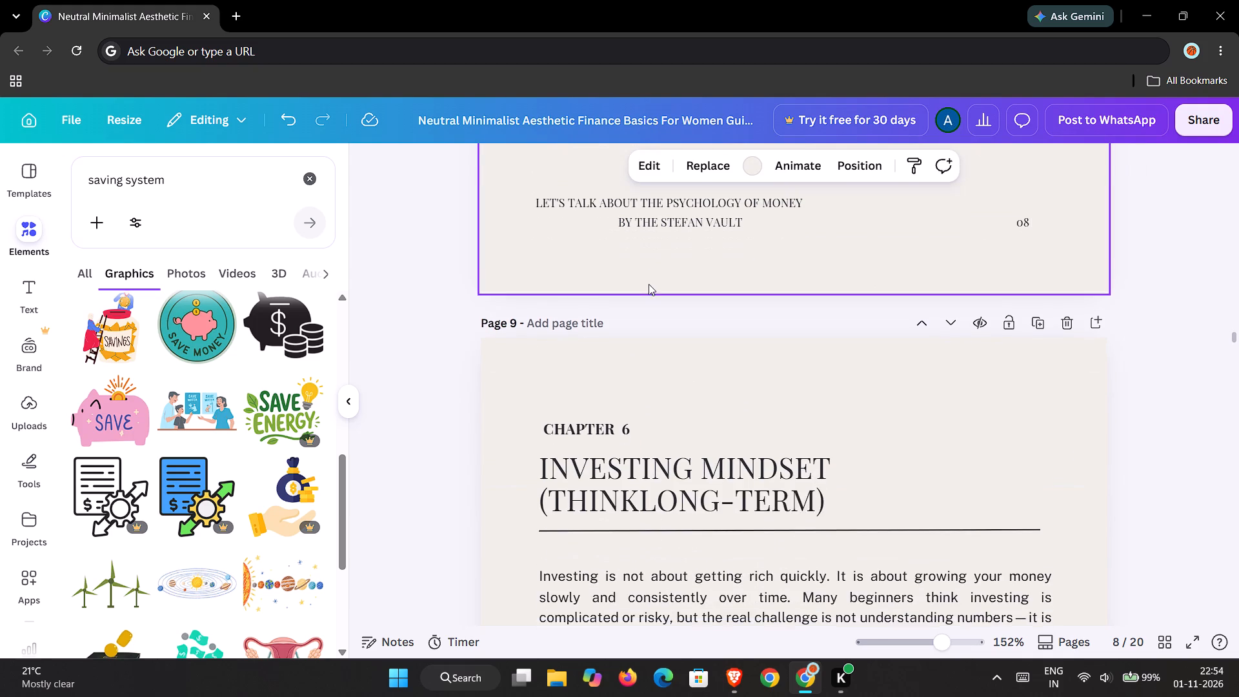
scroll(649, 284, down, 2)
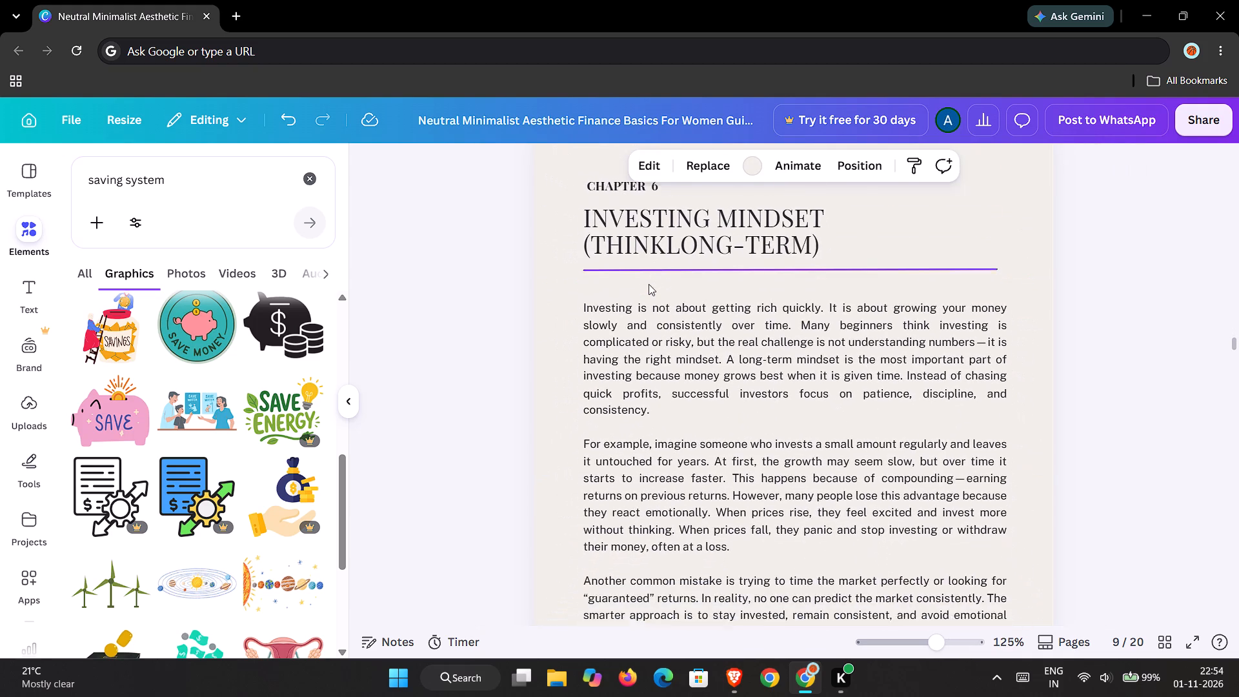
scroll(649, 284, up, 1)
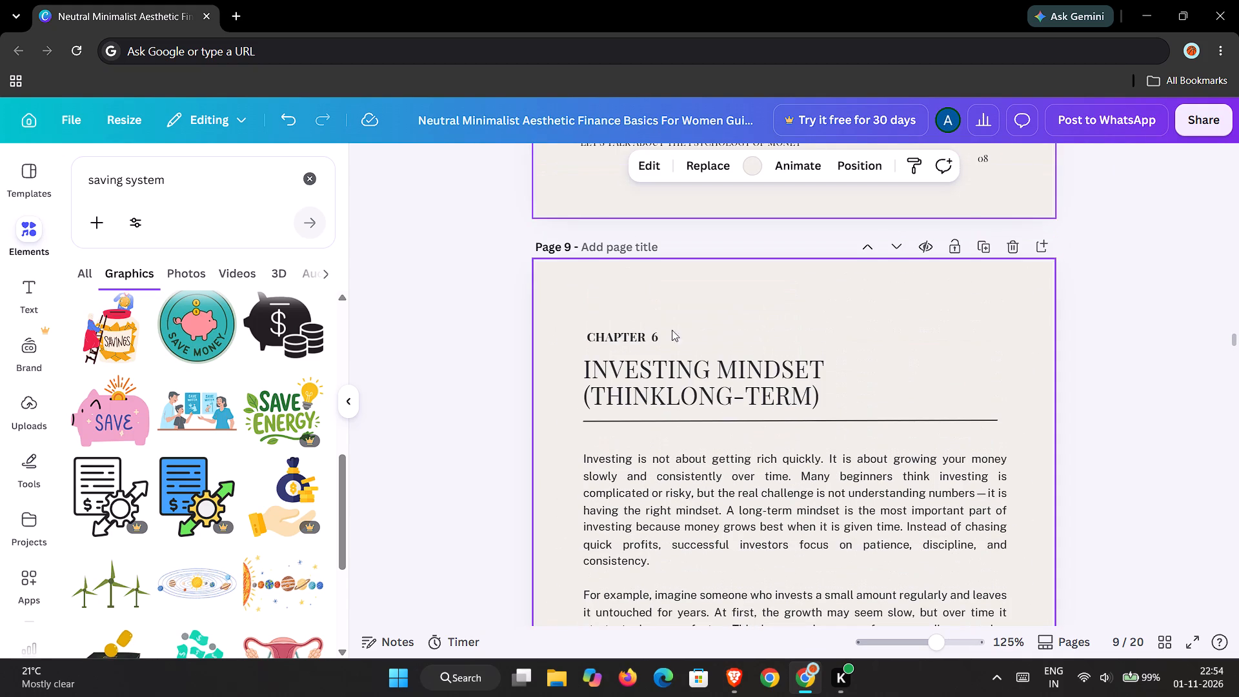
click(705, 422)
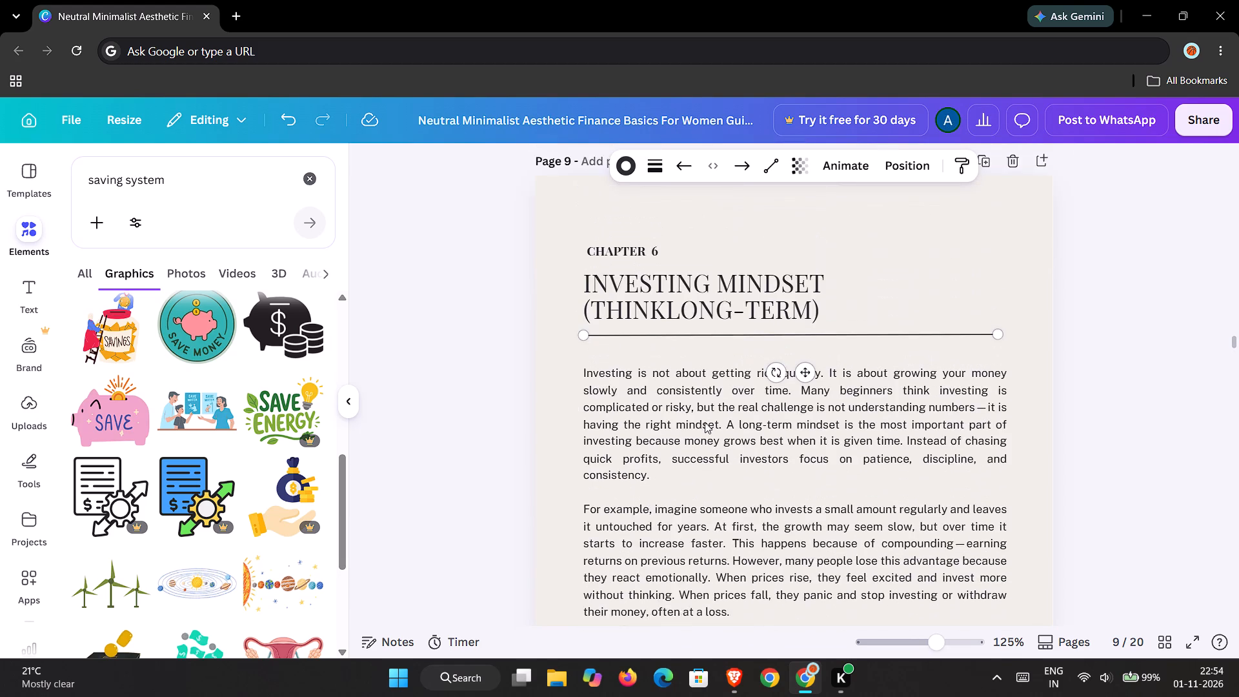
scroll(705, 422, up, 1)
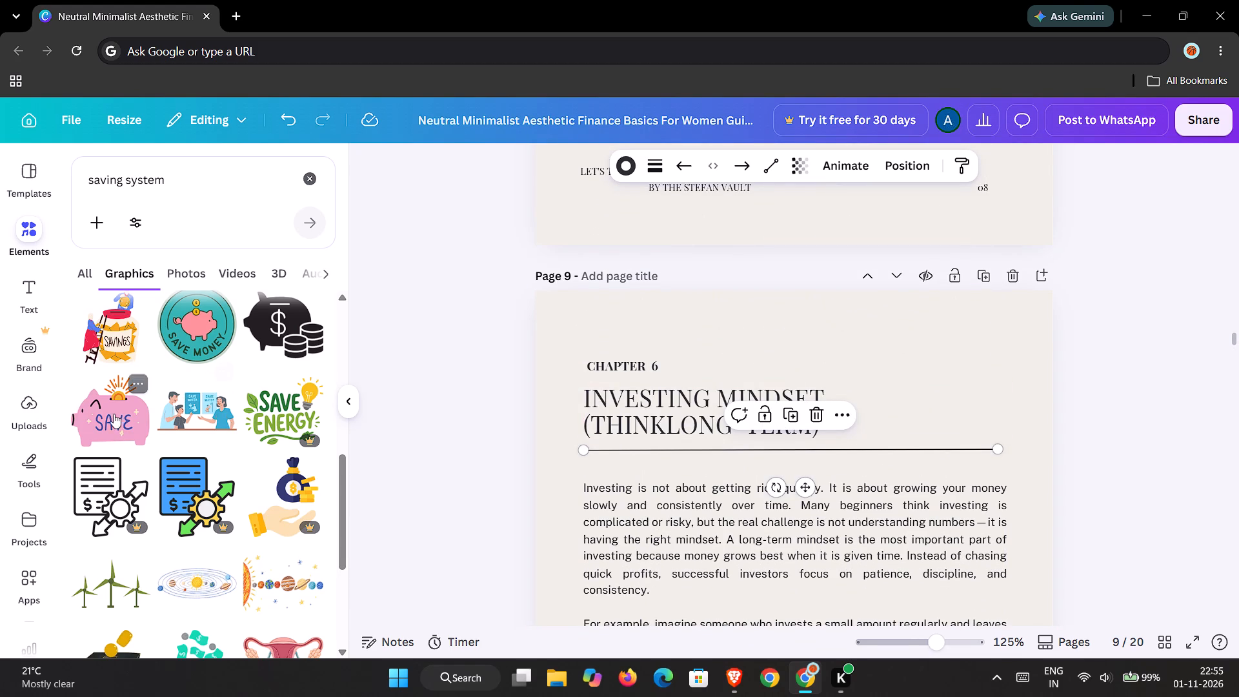
Add the graphic of a gear linked to devices, a house, a brain and a cart to page 8, placed over the body text.
scroll(541, 398, up, 3)
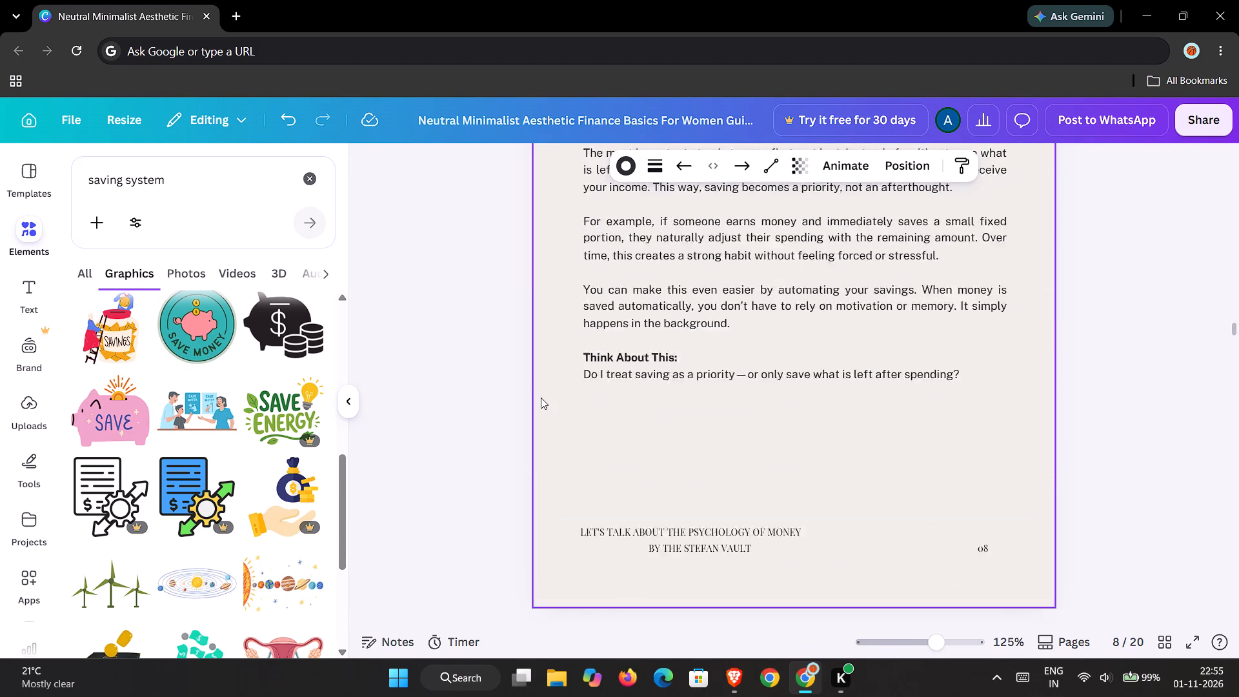
scroll(541, 398, up, 5)
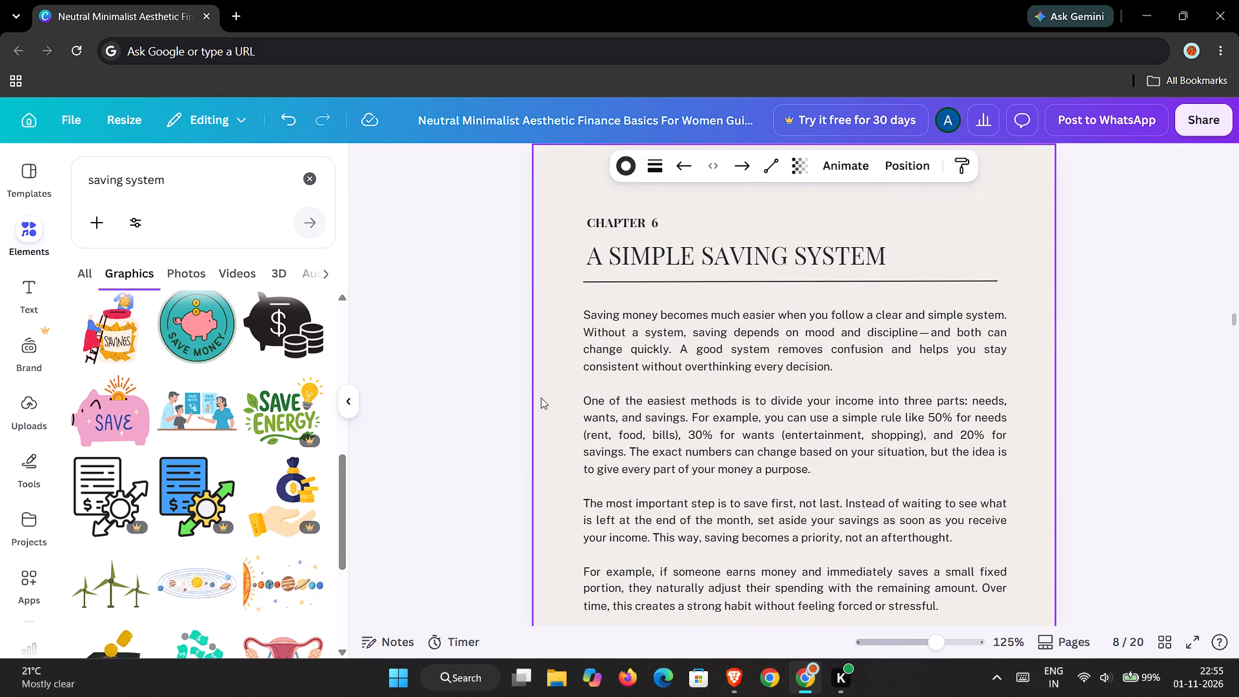
scroll(175, 476, down, 2)
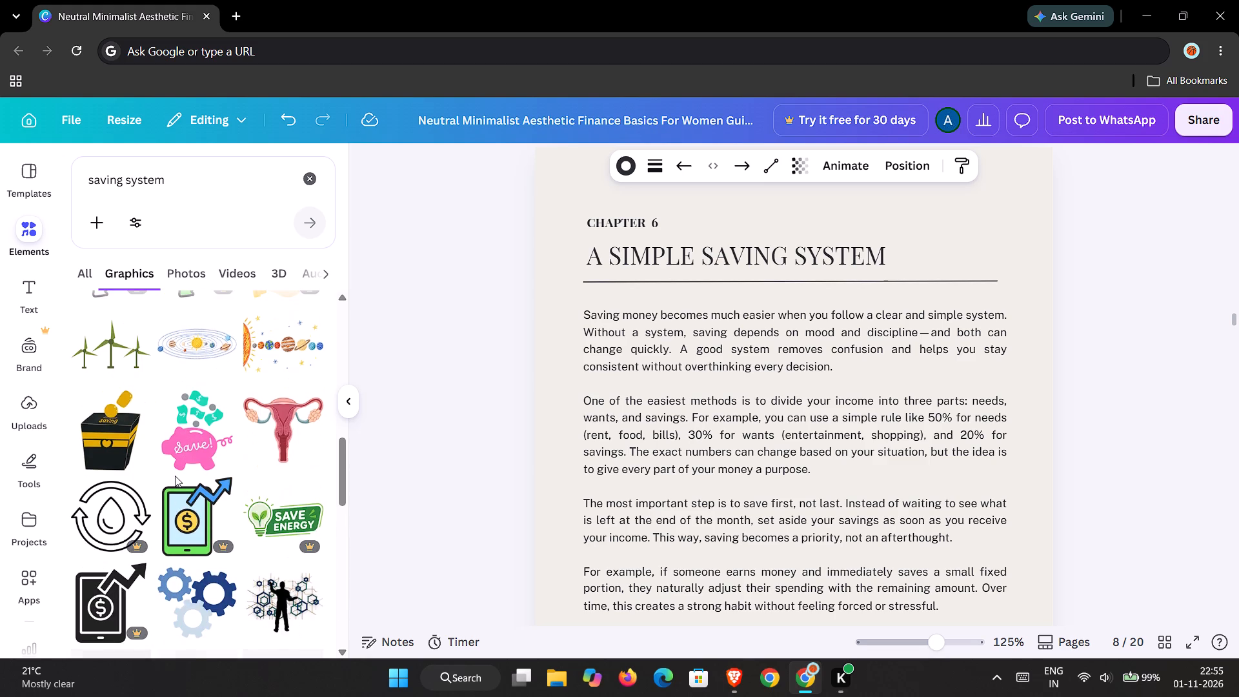
scroll(175, 476, down, 4)
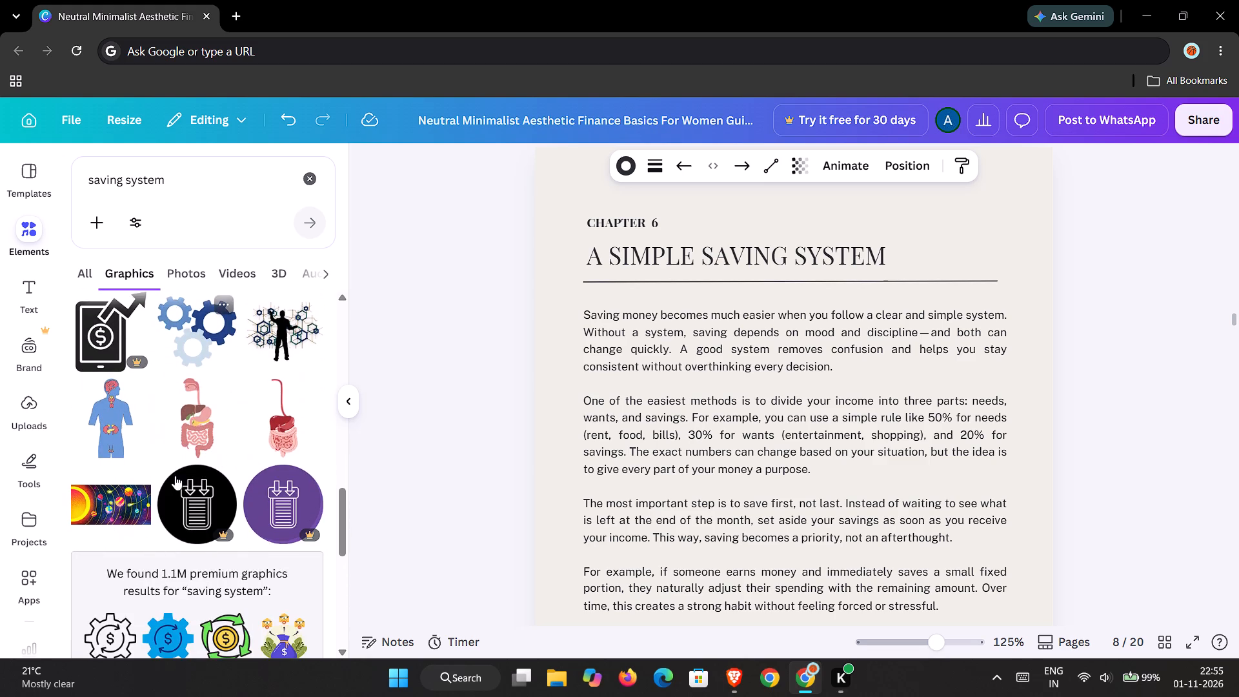
scroll(175, 476, down, 3)
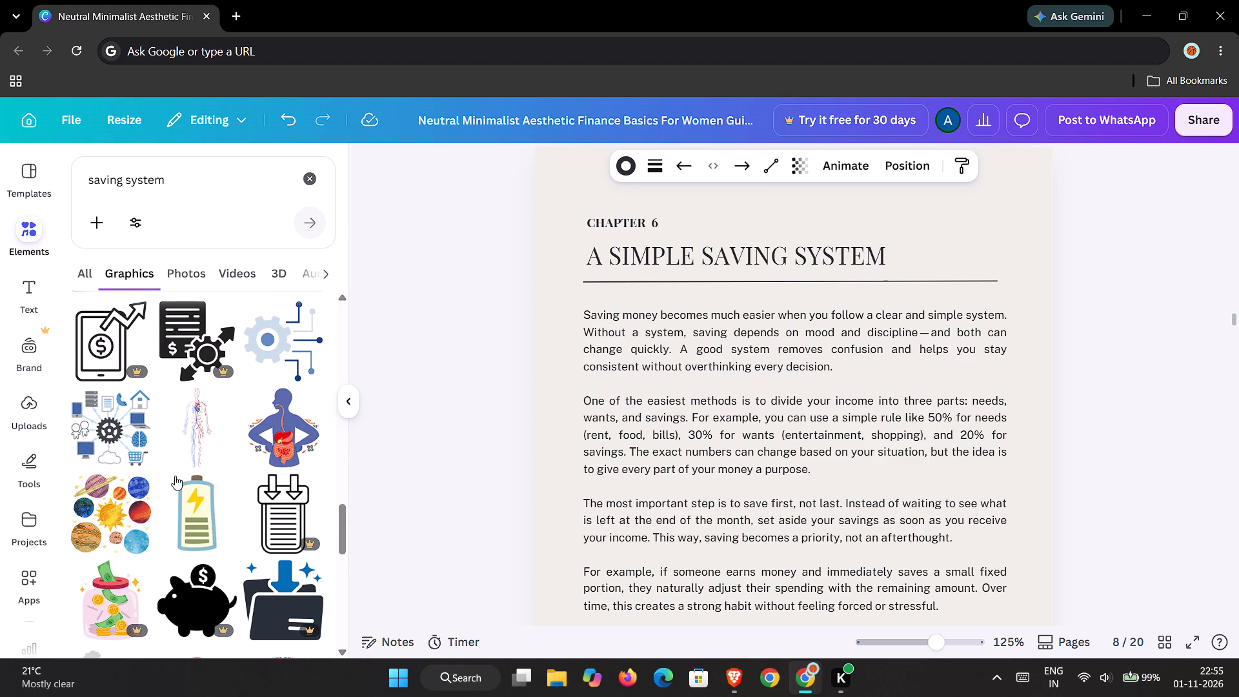
scroll(175, 476, down, 2)
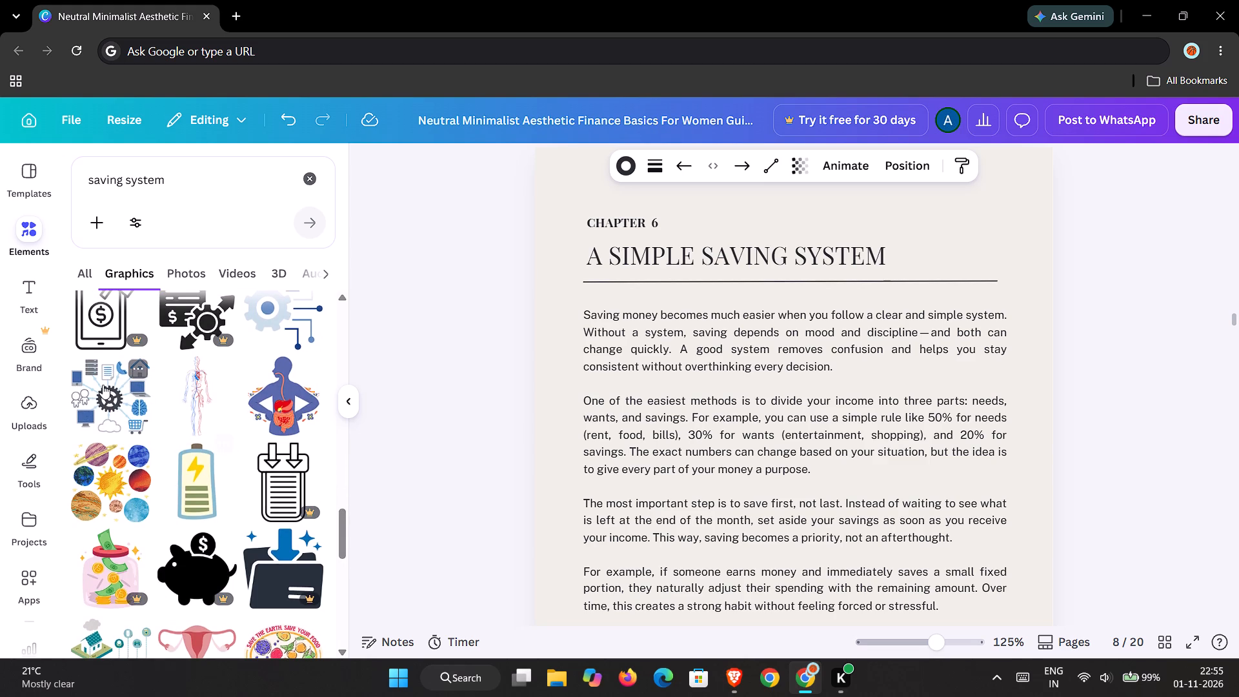
click(103, 385)
drag(825, 447, 821, 382)
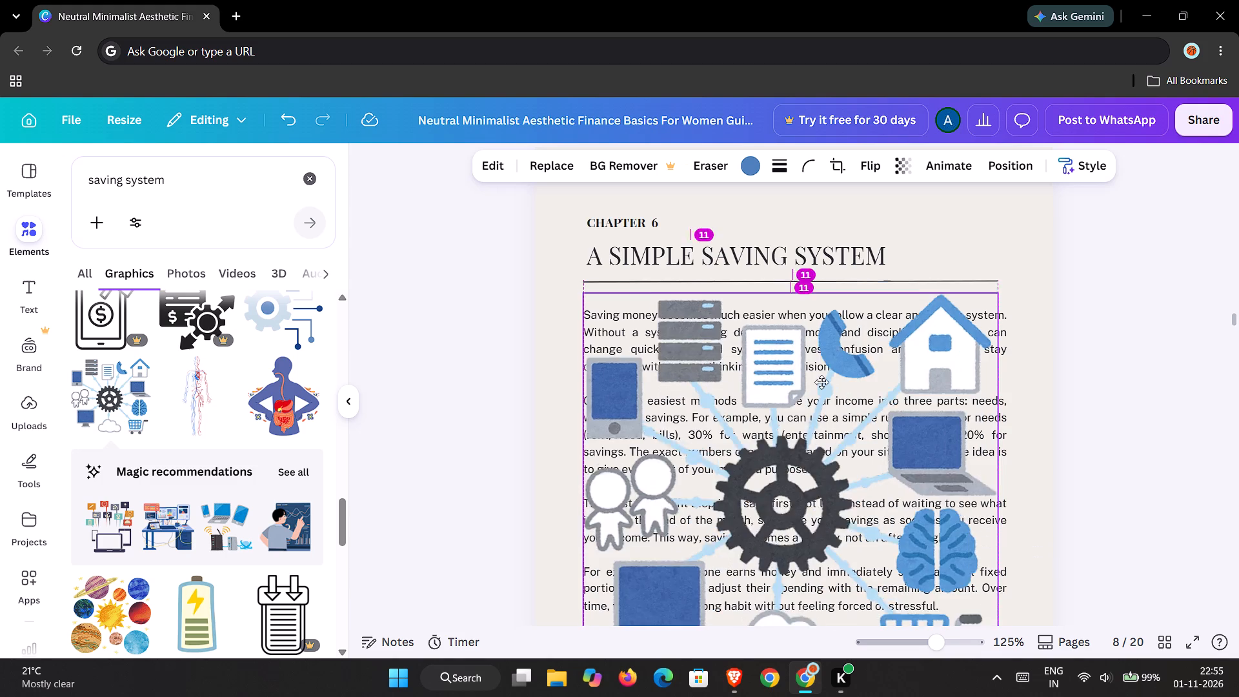
drag(821, 382, 823, 409)
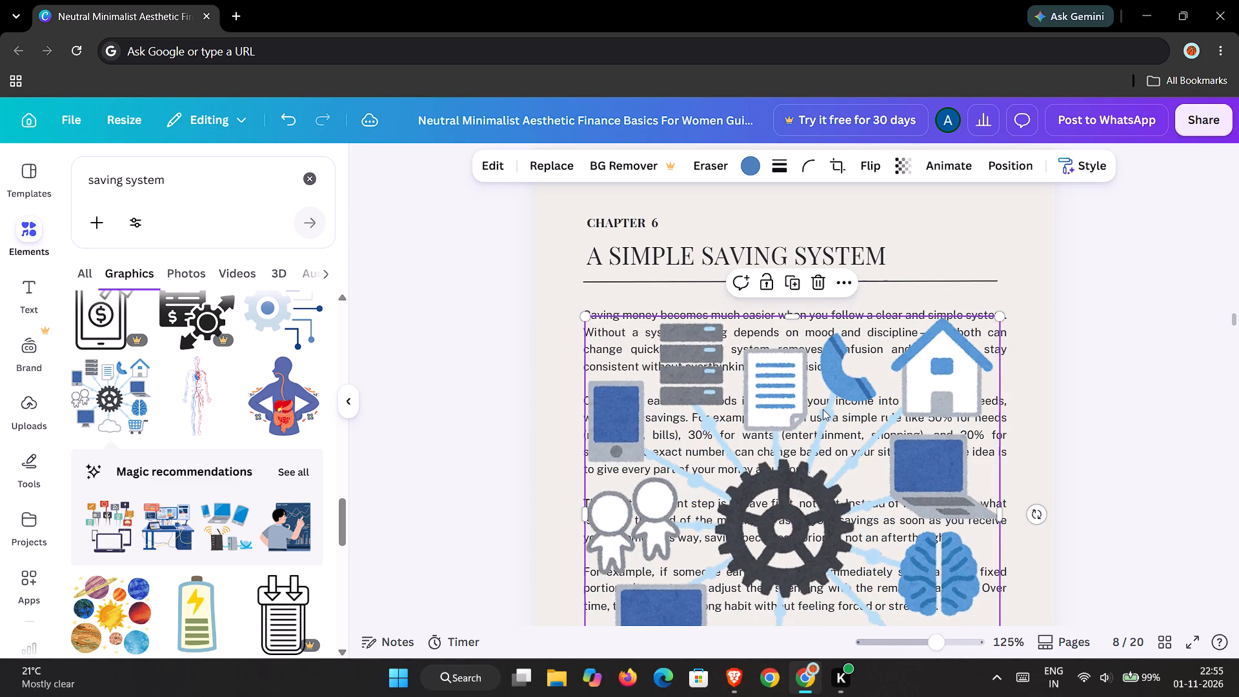
Set the gear network illustration's transparency to 26 so the page 8 body text reads clearly through it.
scroll(823, 409, down, 2)
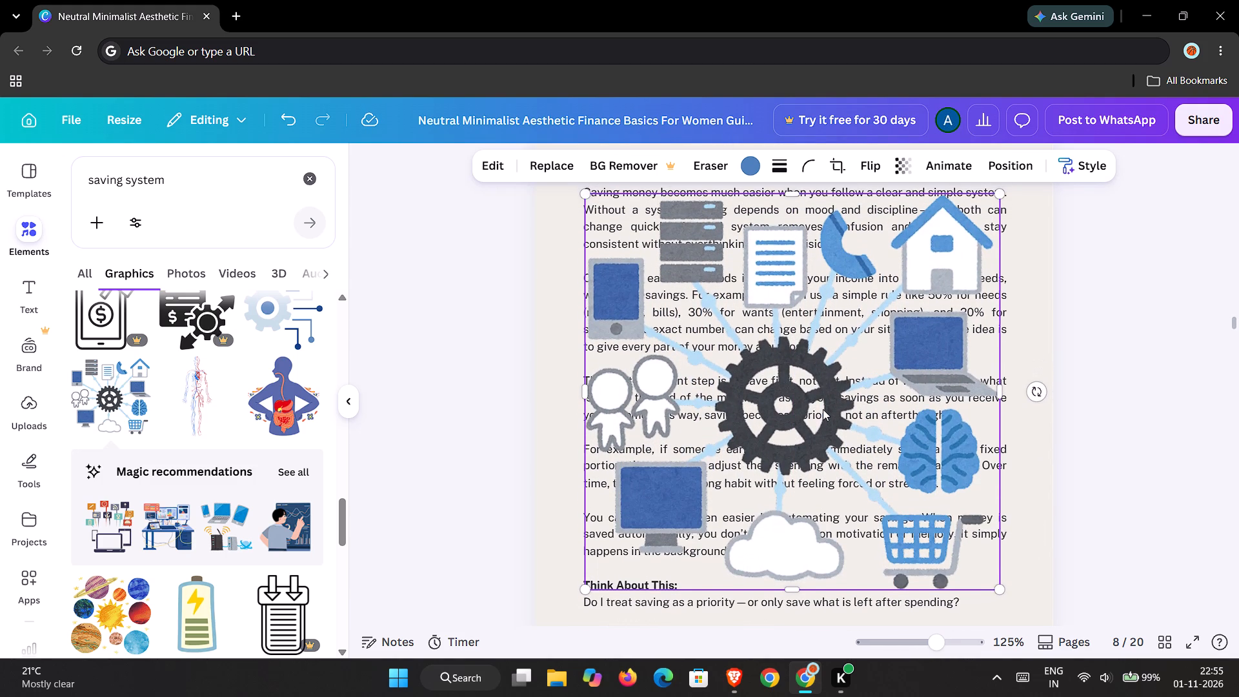
scroll(823, 409, down, 1)
click(906, 174)
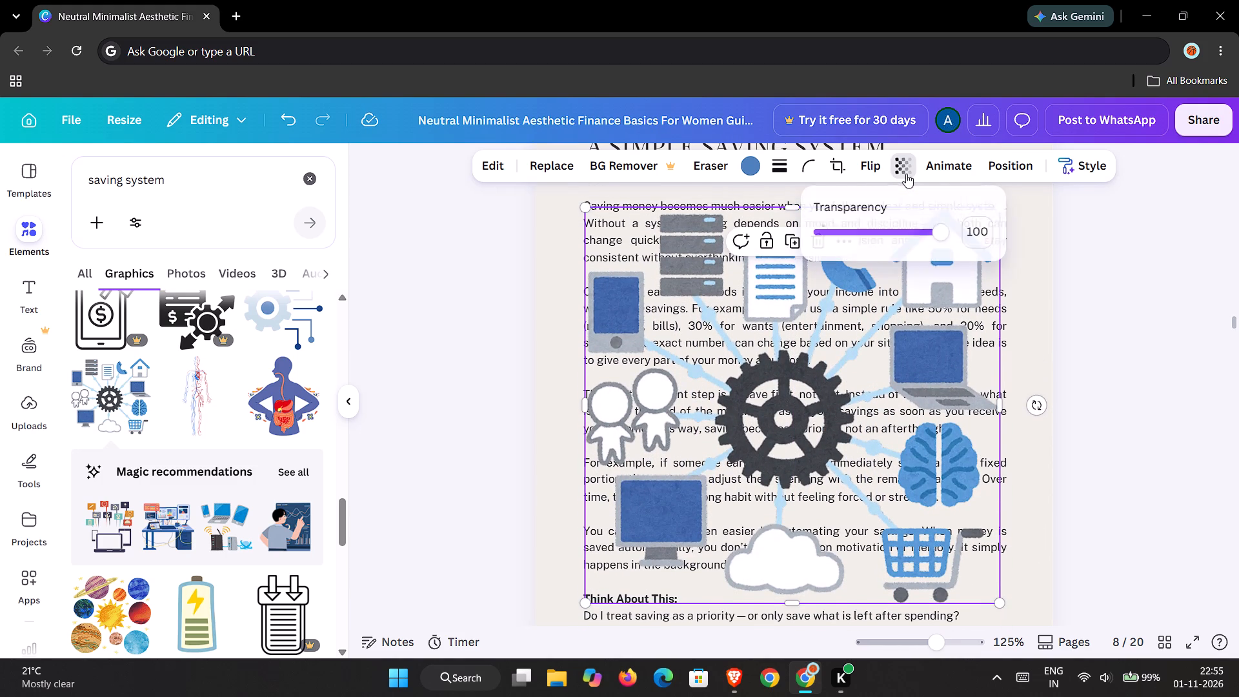
drag(935, 239, 851, 238)
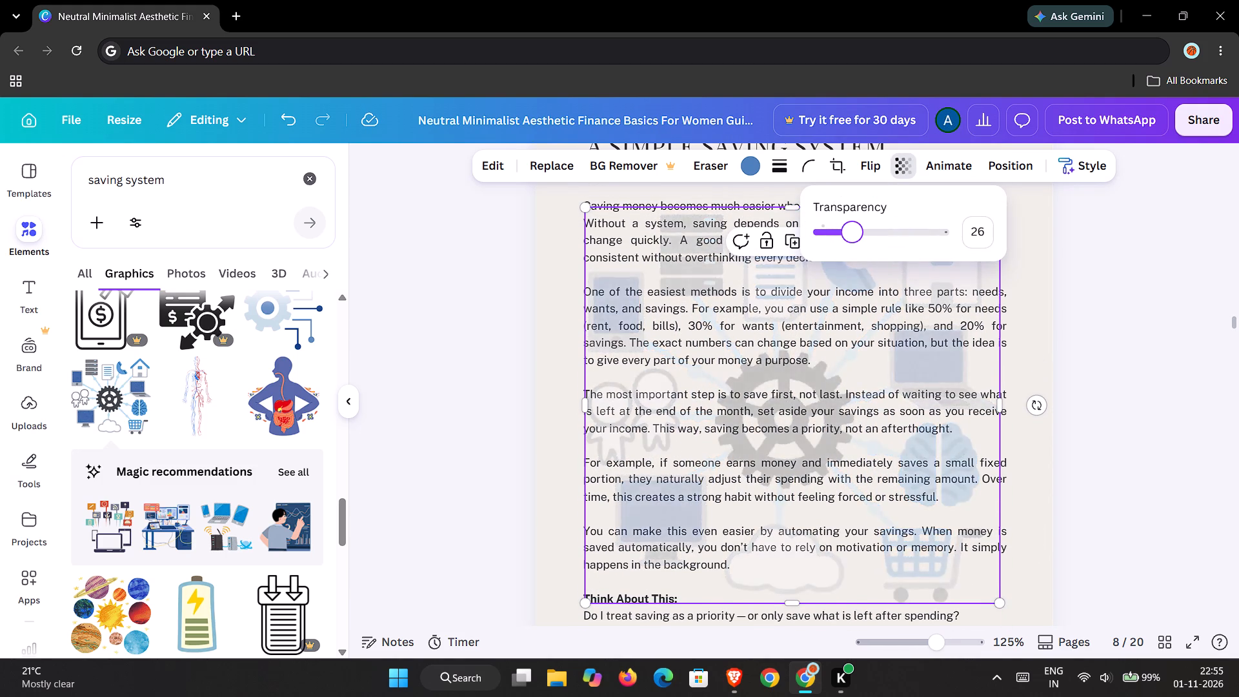
drag(851, 238, 851, 242)
click(1049, 410)
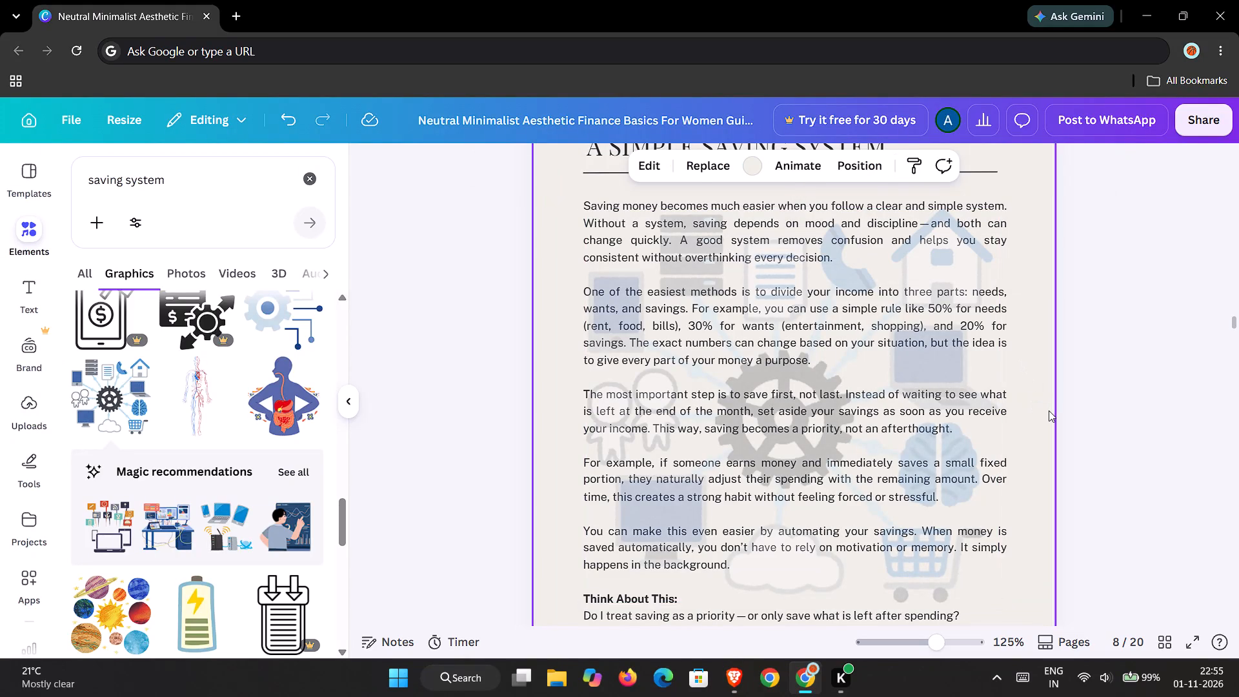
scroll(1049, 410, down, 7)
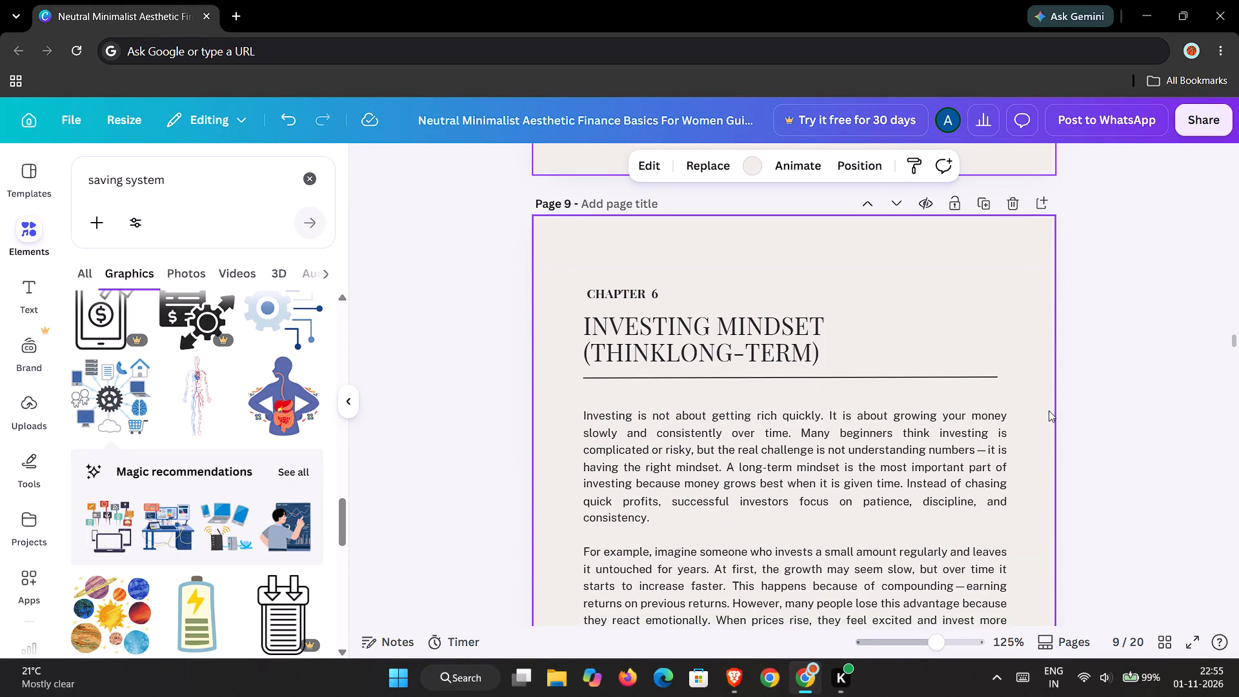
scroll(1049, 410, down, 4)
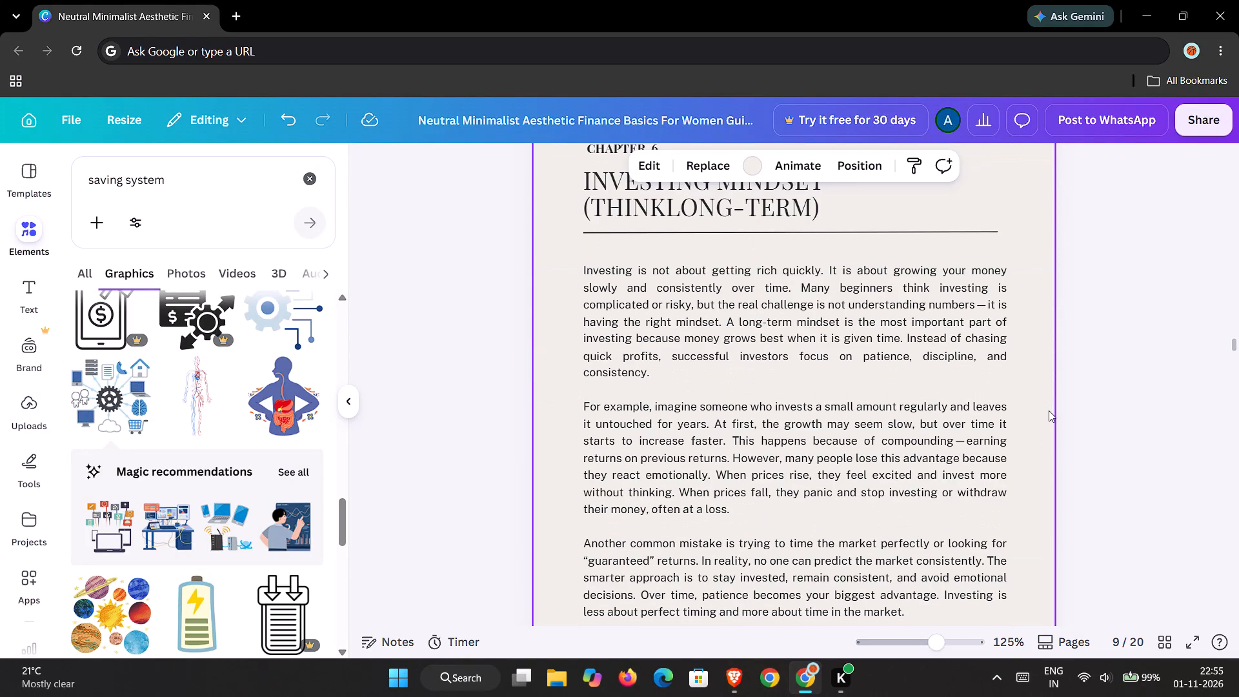
Search the graphics library for "investing mindset" to find an illustration for page 9.
scroll(1049, 410, up, 1)
click(215, 172)
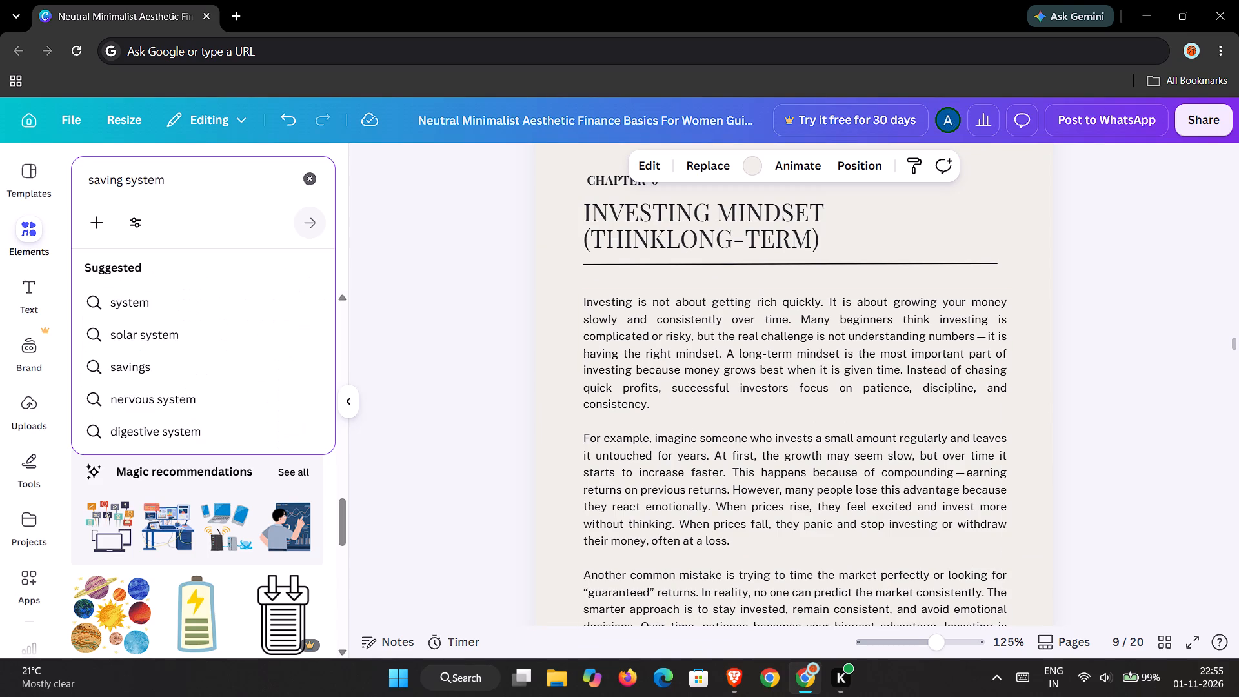
key(BackSpace)
key(BackSpace)
key(BackSpace)
key(BackSpace)
key(BackSpace)
key(BackSpace)
key(BackSpace)
key(BackSpace)
key(BackSpace)
key(BackSpace)
key(BackSpace)
key(BackSpace)
key(BackSpace)
key(BackSpace)
key(BackSpace)
key(BackSpace)
key(BackSpace)
key(BackSpace)
key(BackSpace)
key(BackSpace)
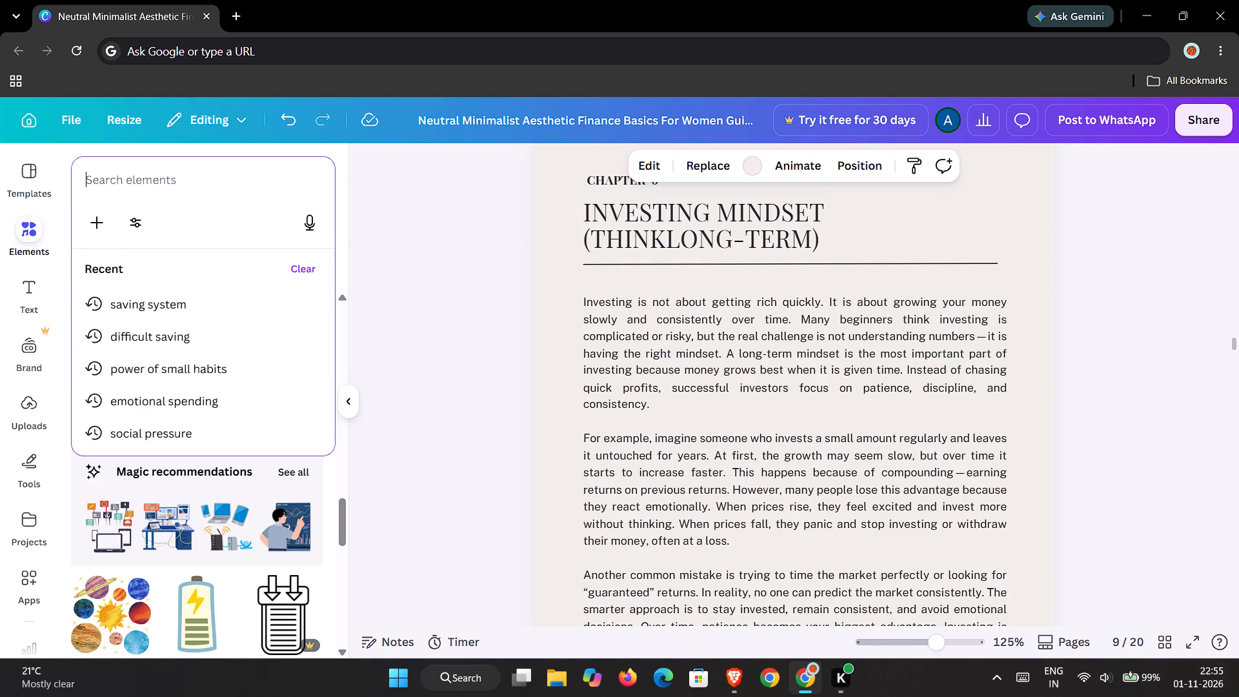
text(in)
text(vea)
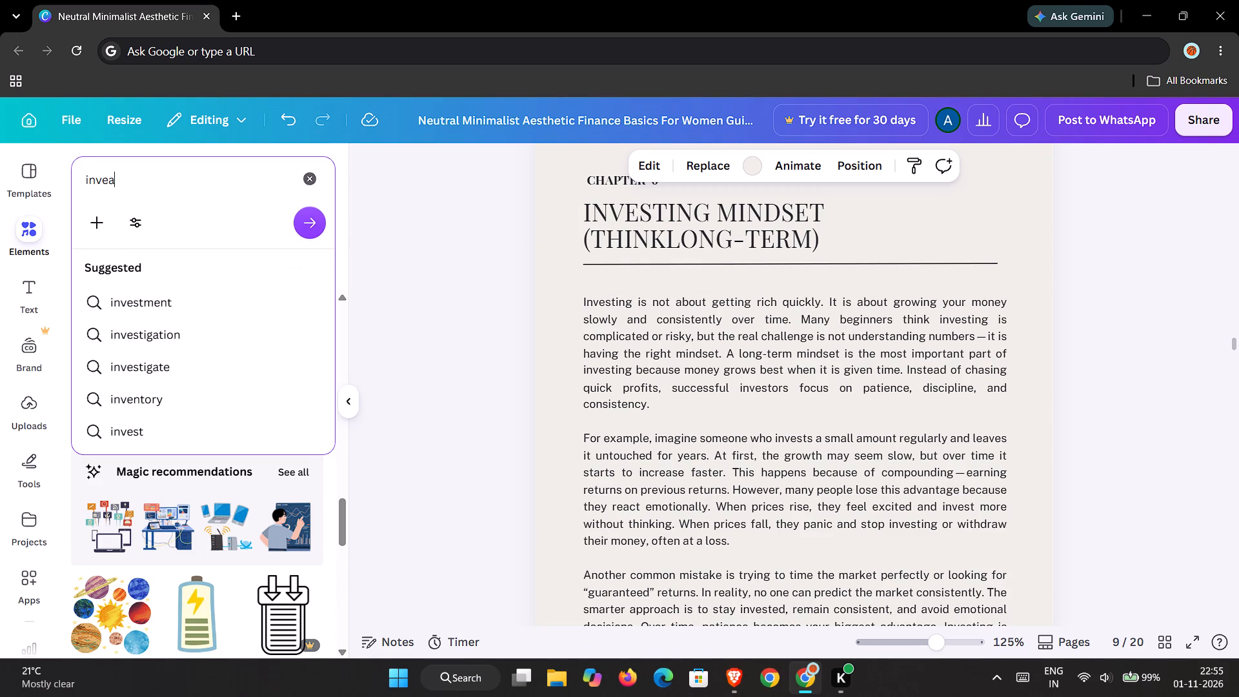
key(BackSpace)
text(stine)
key(BackSpace)
key(g)
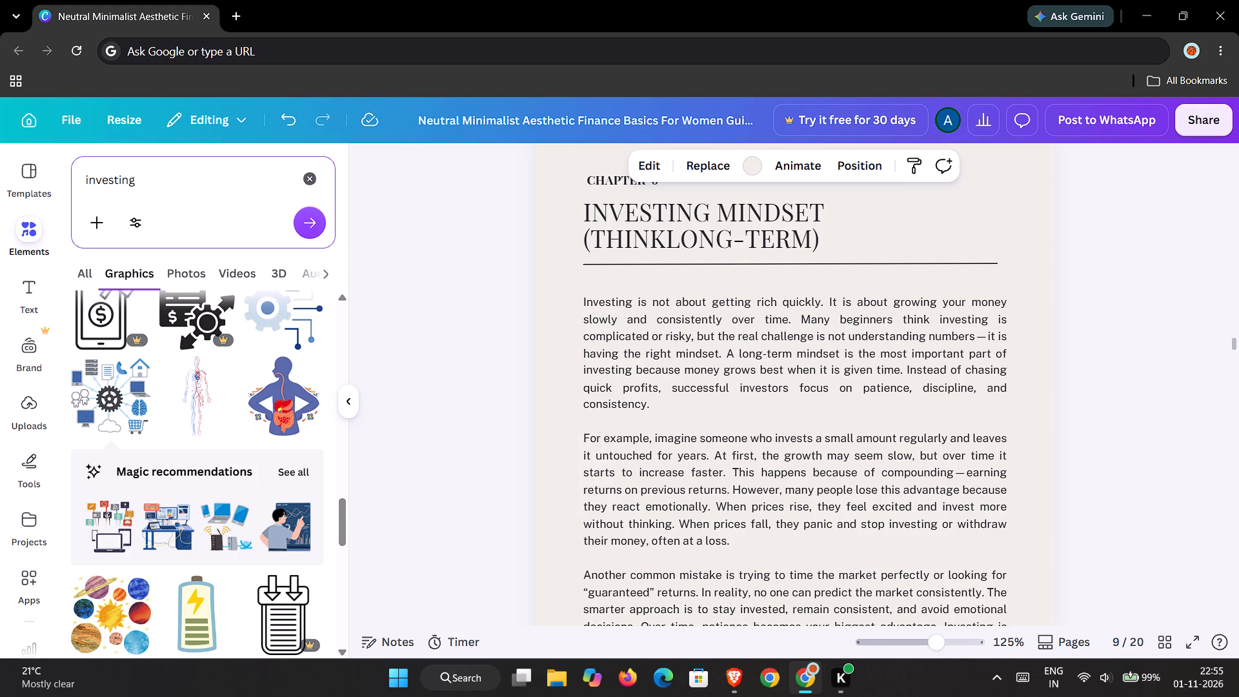
key(space)
key(Return)
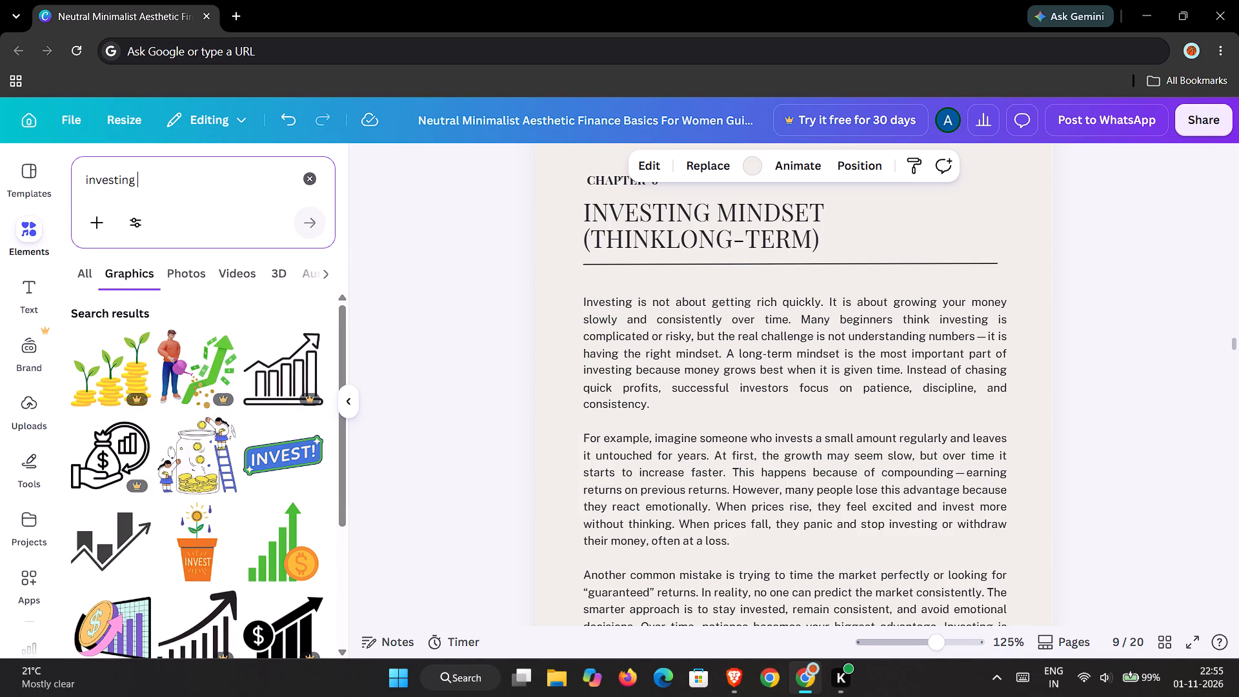
text(mindset)
key(Return)
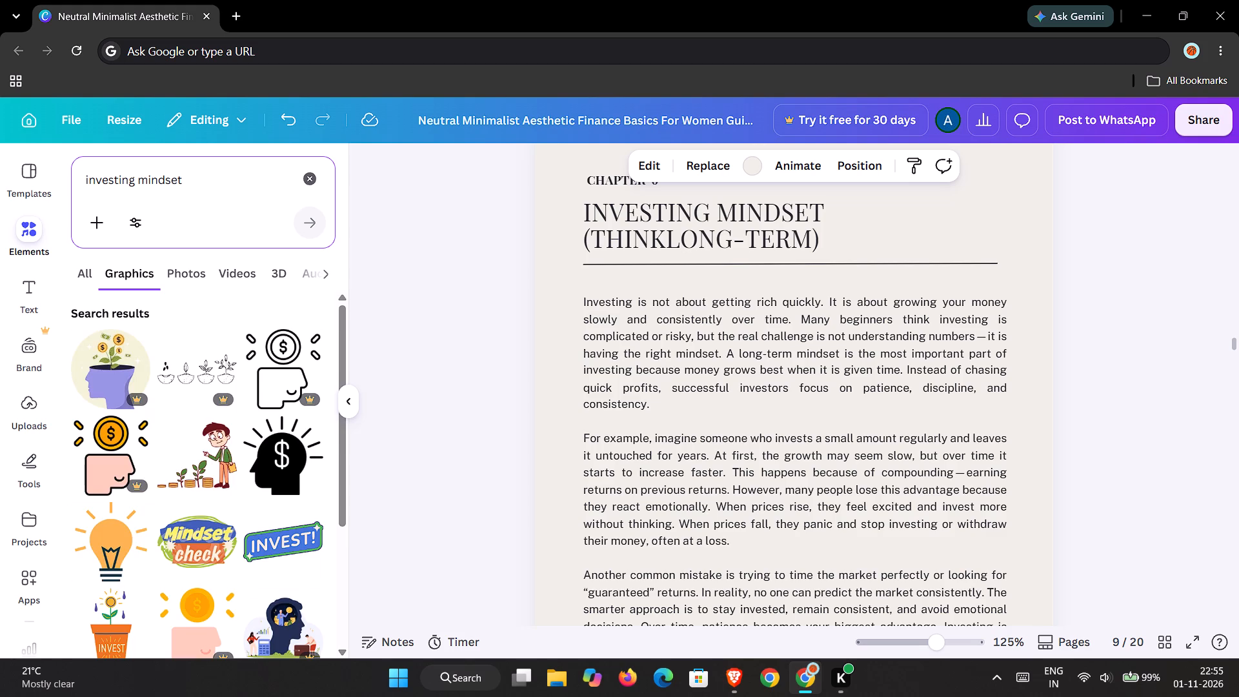
Add the graphic of a man beside plants growing on coin stacks to page 9, shrunk to fit beside the title on the divider line.
scroll(242, 403, down, 2)
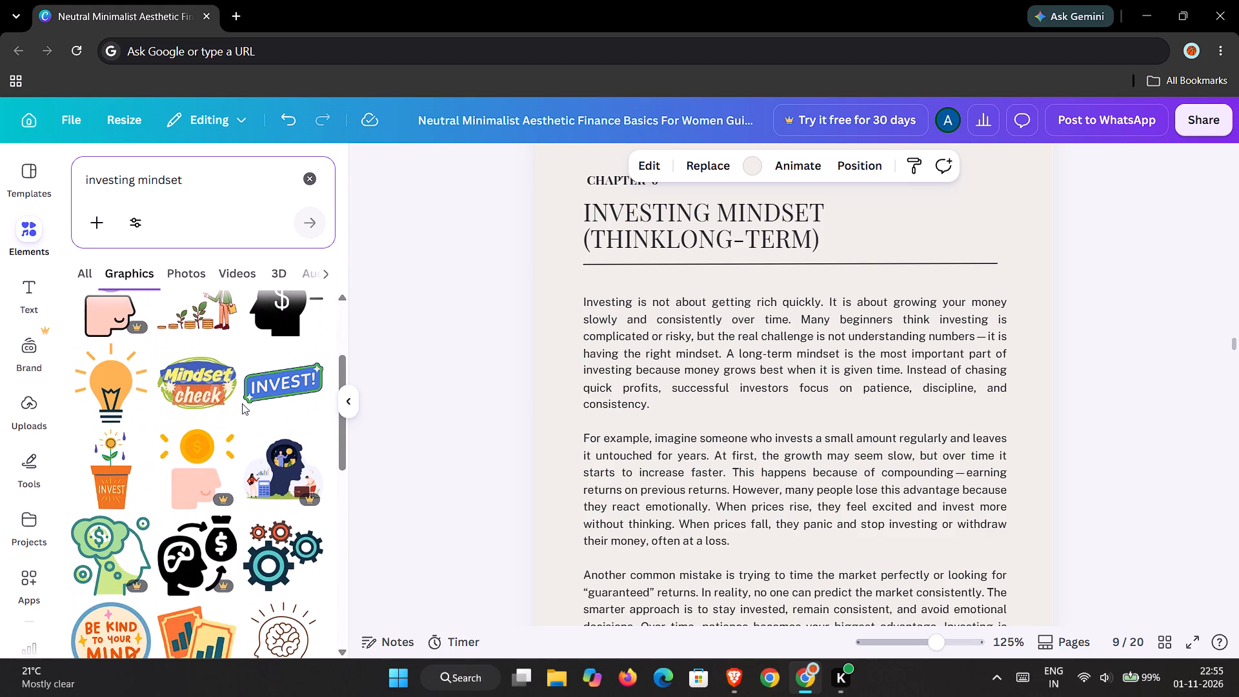
scroll(242, 403, up, 2)
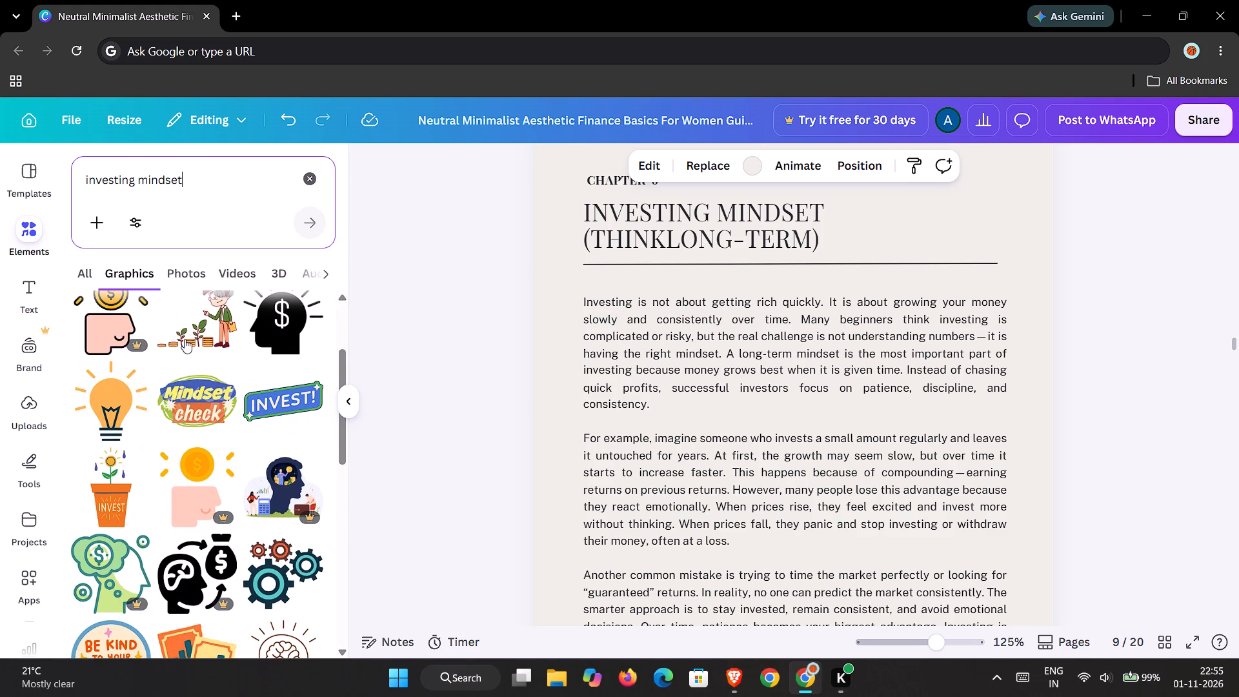
click(201, 332)
drag(763, 489, 863, 172)
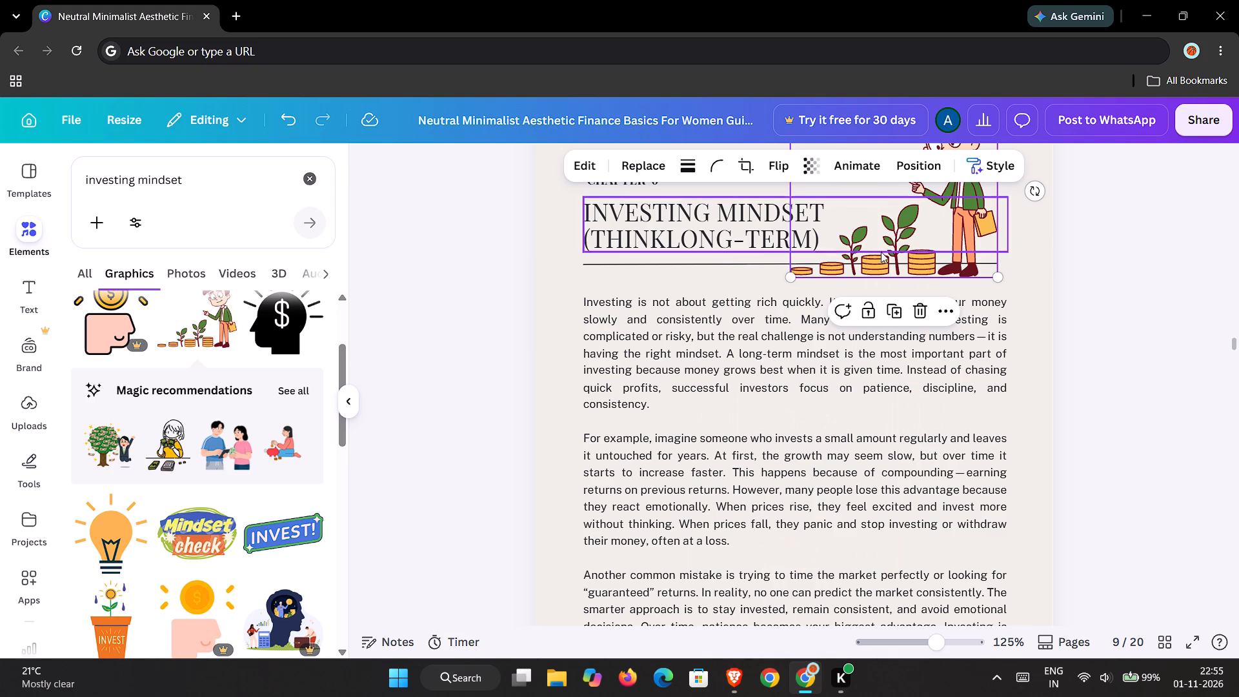
scroll(781, 435, up, 1)
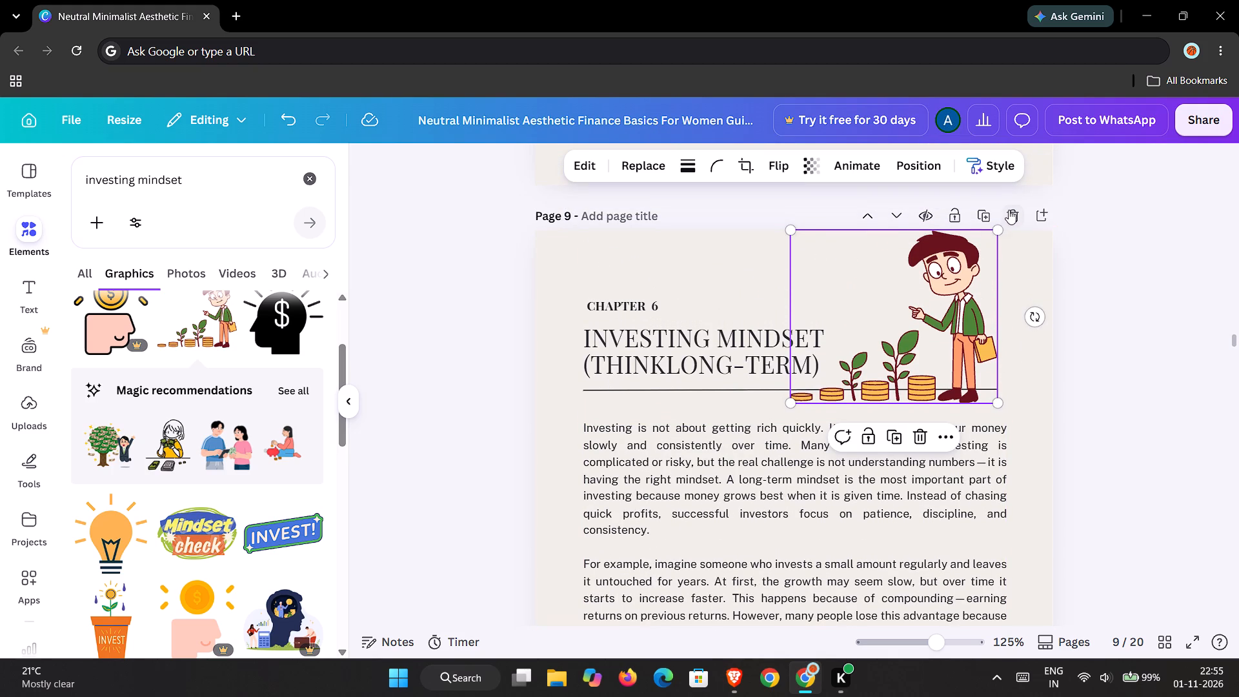
drag(992, 236, 959, 296)
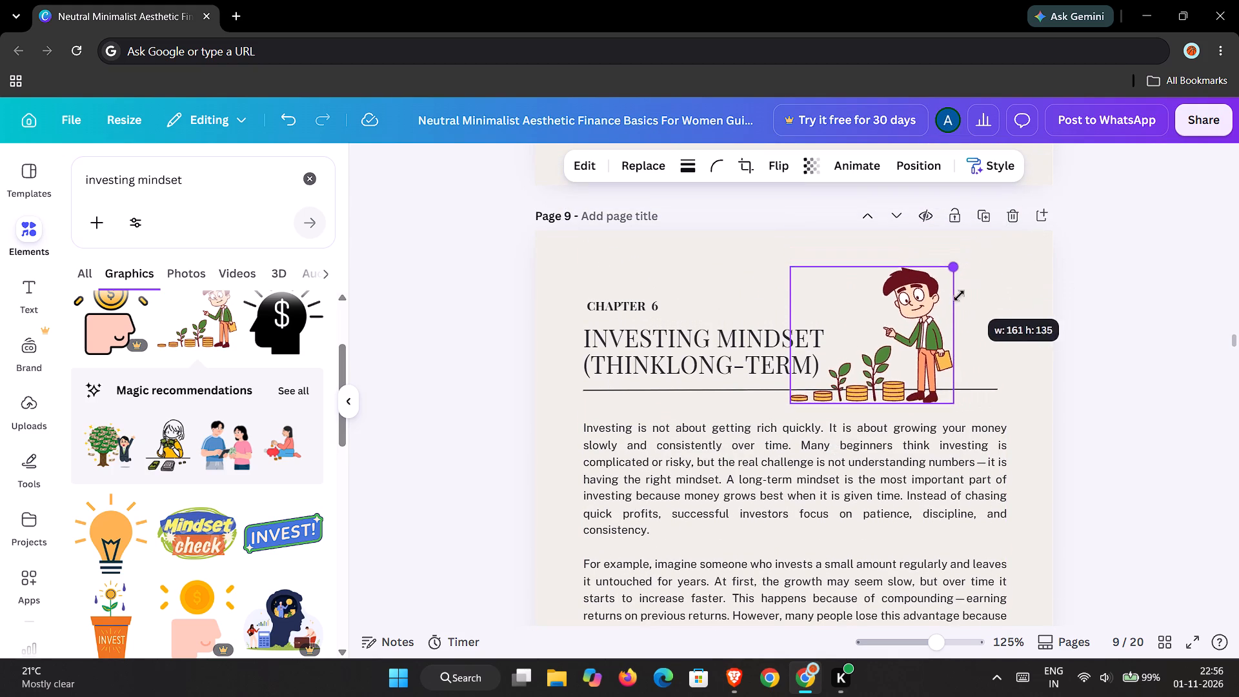
drag(959, 296, 942, 323)
drag(864, 350, 891, 346)
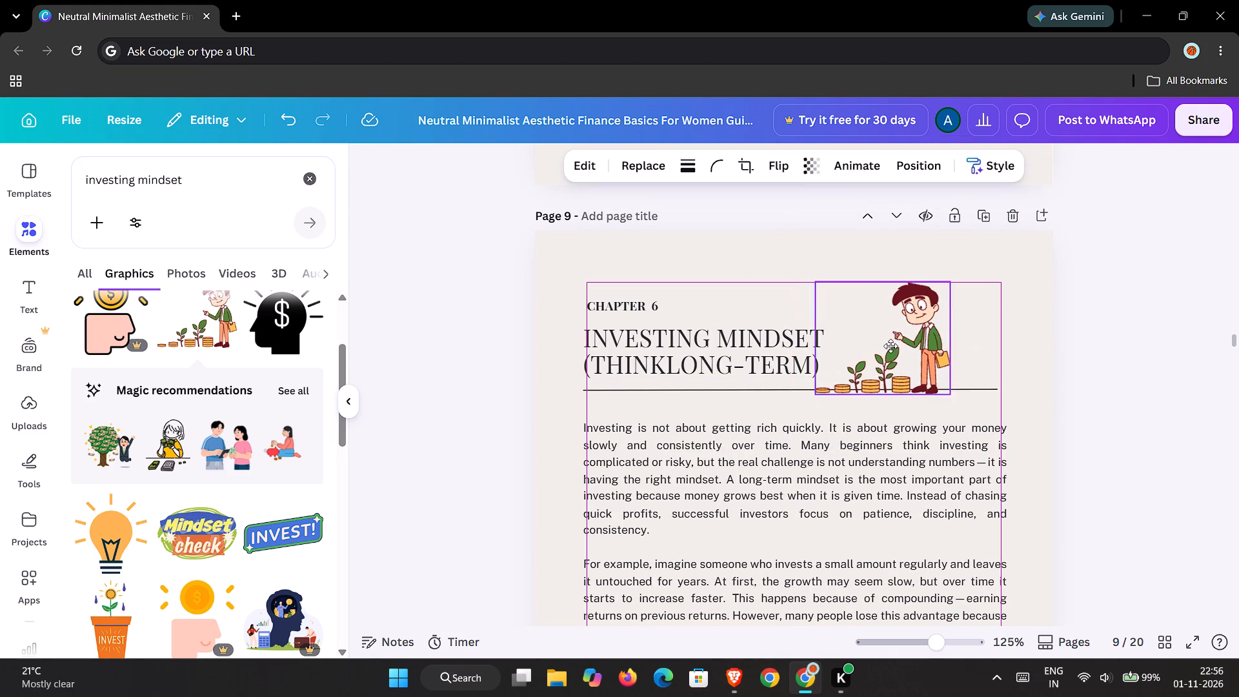
drag(891, 346, 935, 335)
Set the transparency of the page 9 coin plant illustration to 46.
click(814, 170)
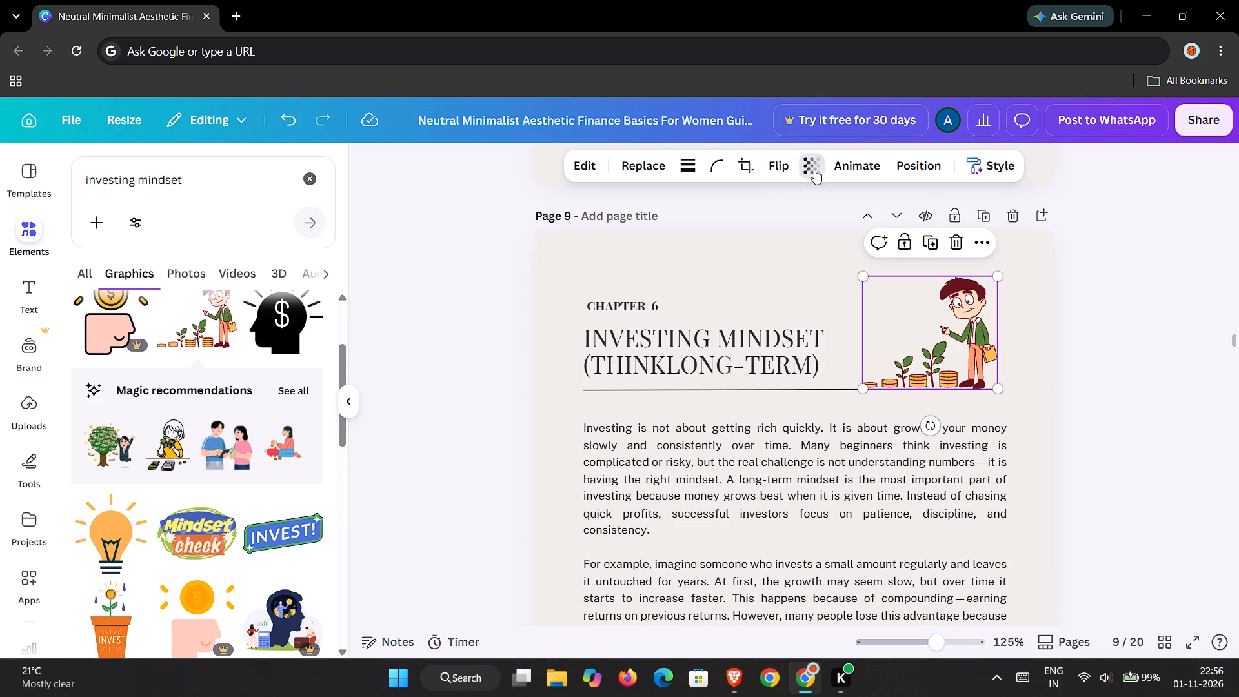
drag(843, 232, 786, 230)
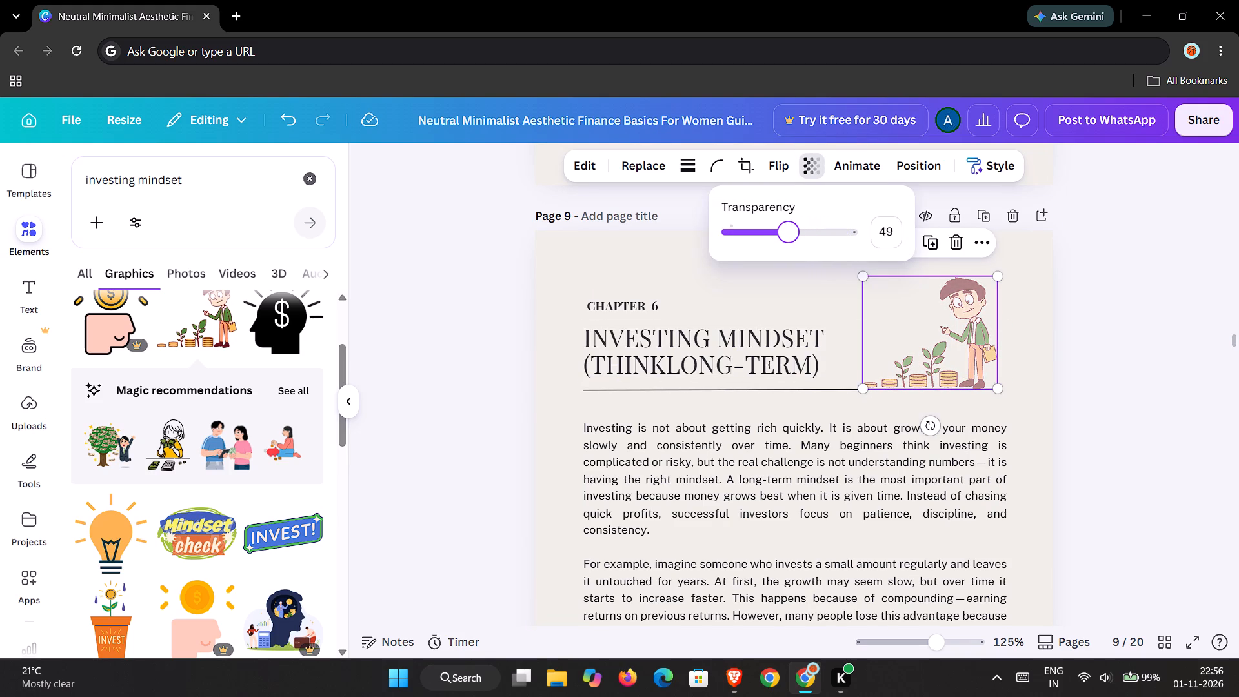
drag(786, 230, 785, 230)
click(843, 288)
Change the second line of the page 9 footer to "By the Stefan Vault".
scroll(843, 288, down, 1)
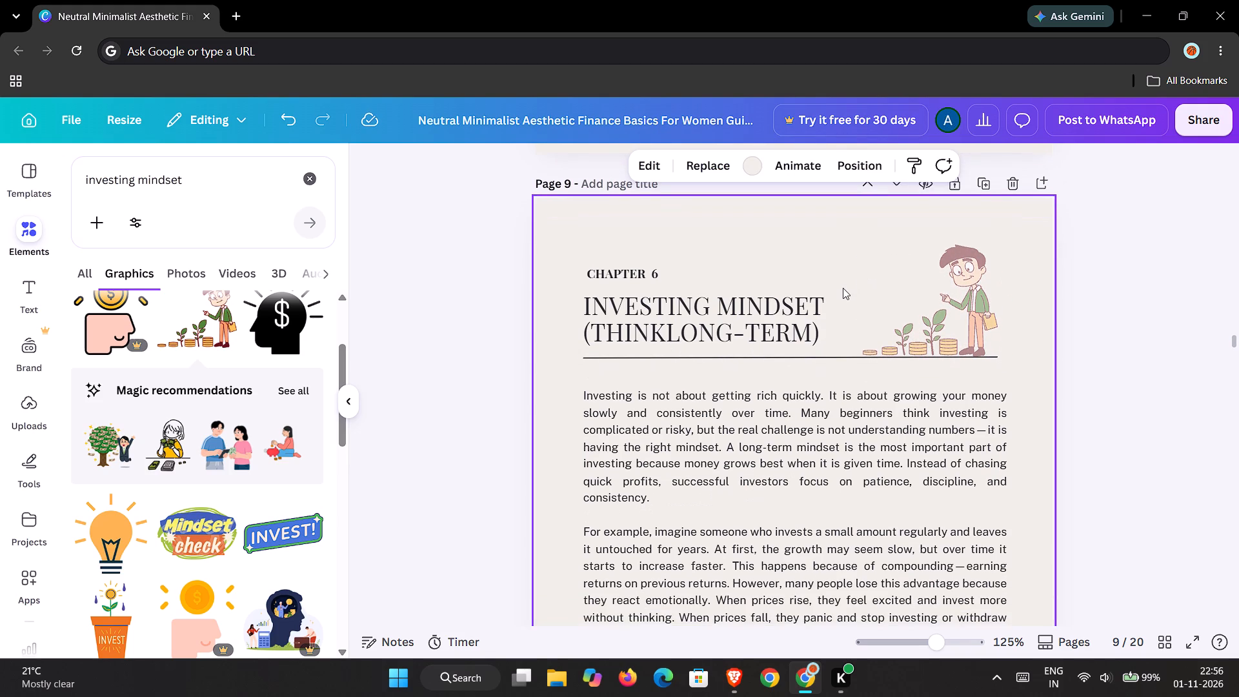
scroll(843, 288, down, 3)
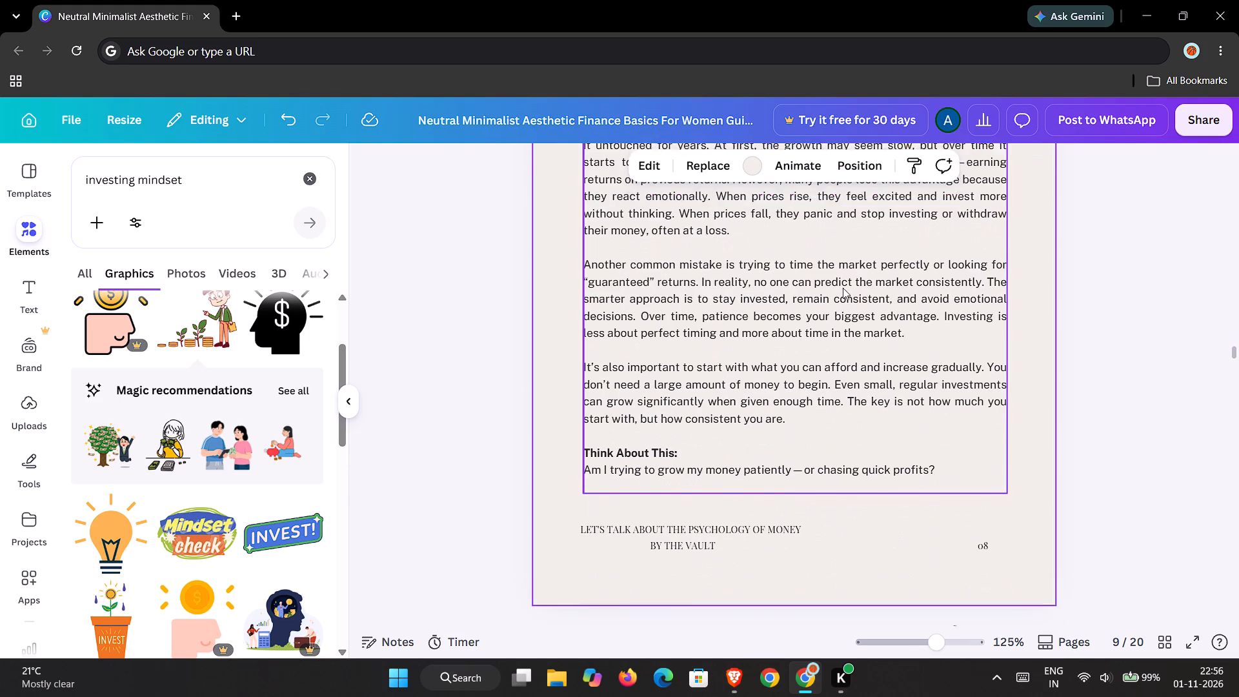
scroll(843, 288, down, 3)
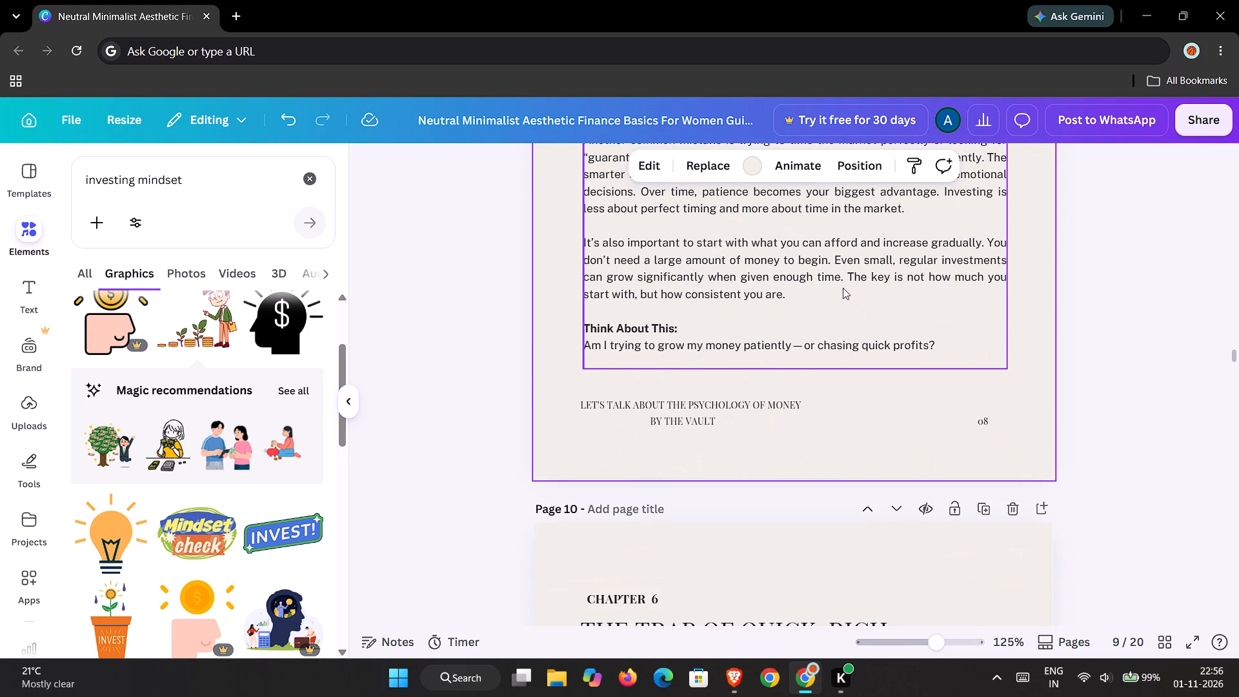
scroll(843, 288, down, 4)
scroll(843, 288, up, 1)
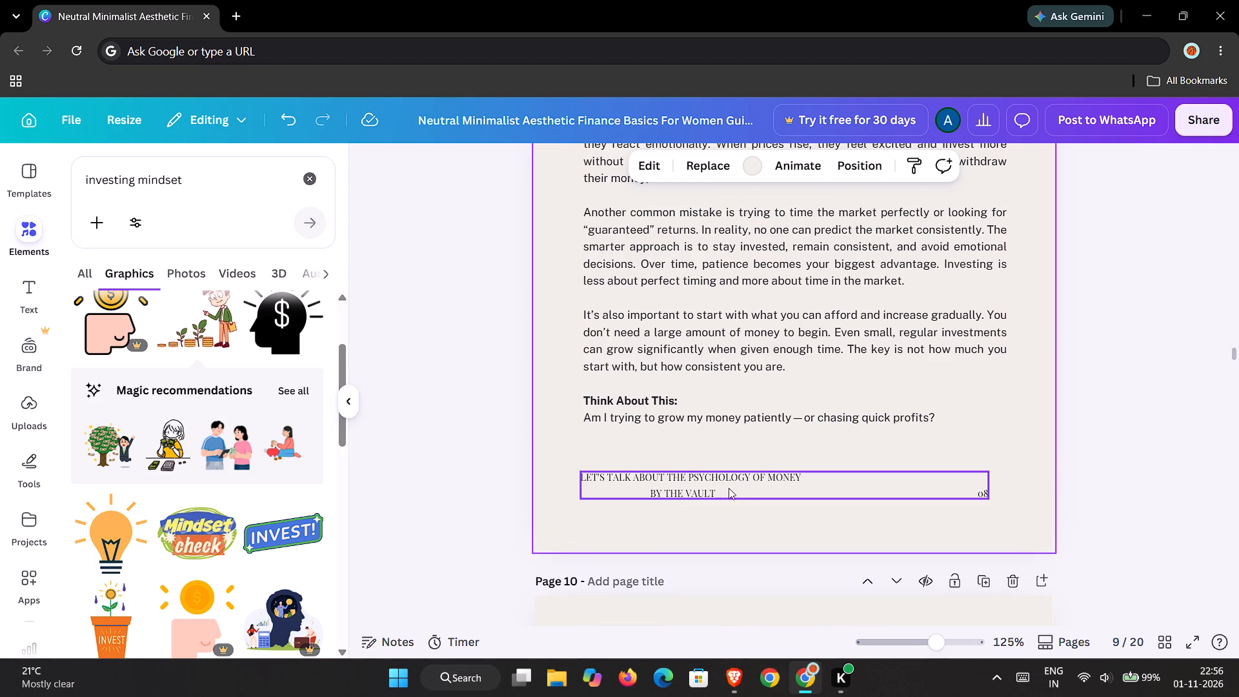
click(707, 487)
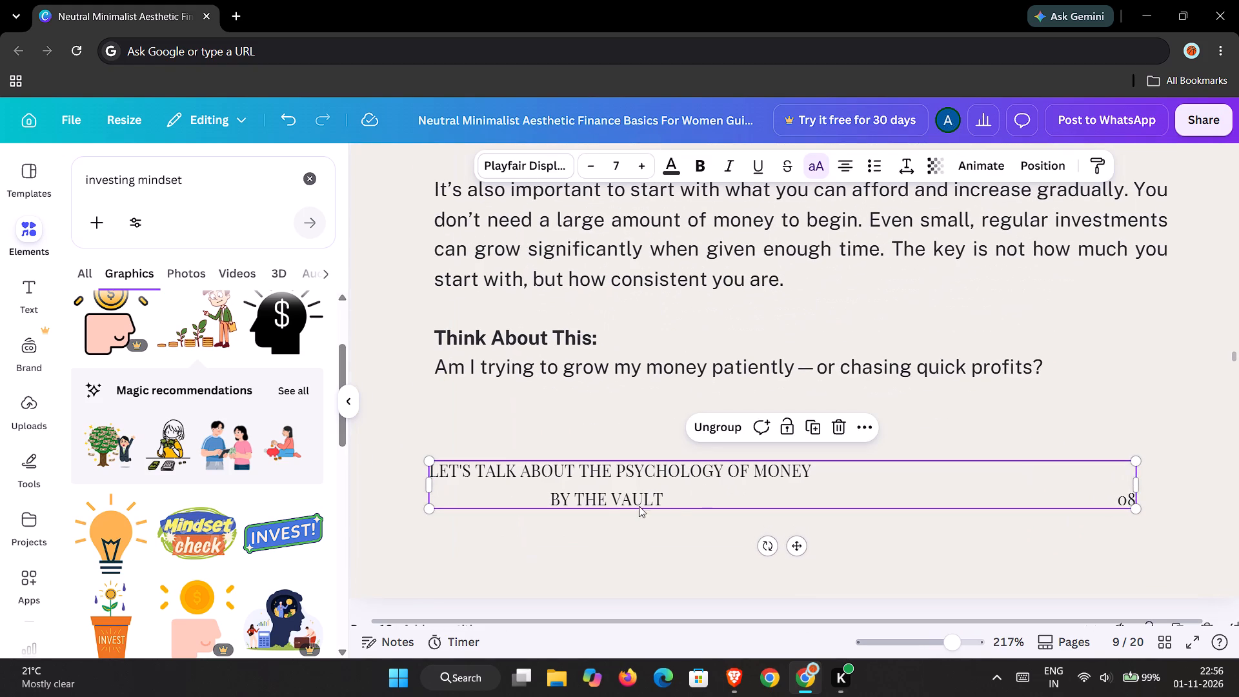
click(621, 507)
click(610, 500)
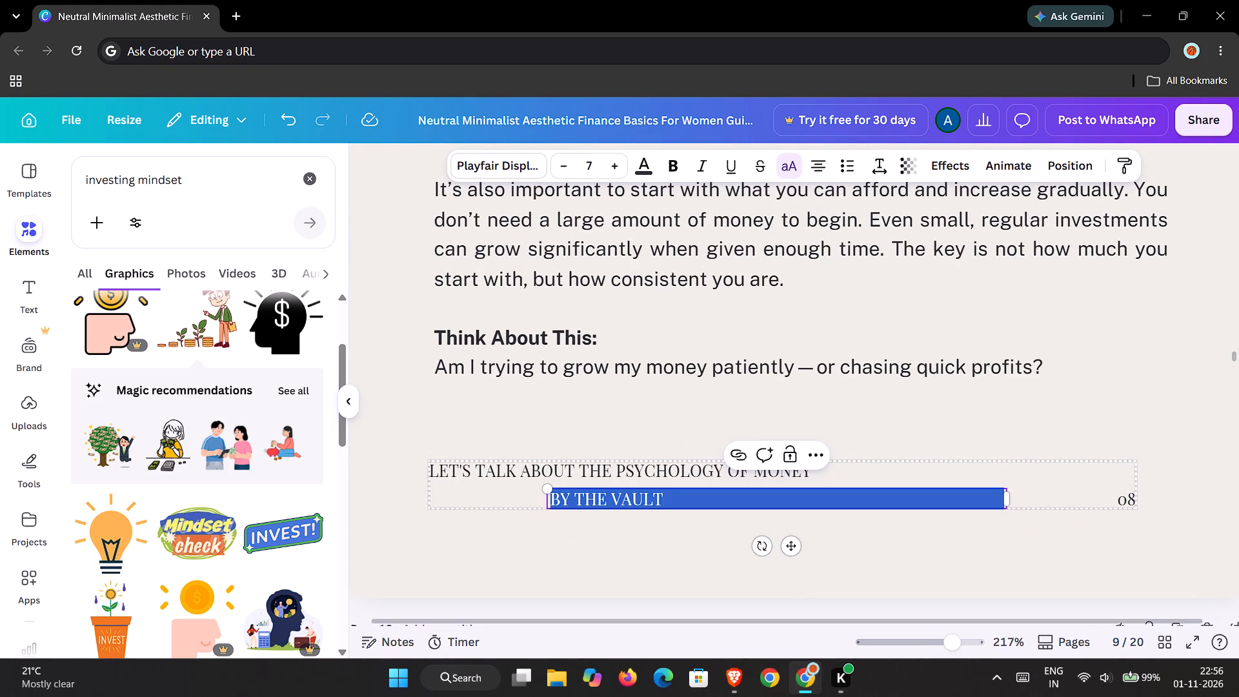
click(610, 500)
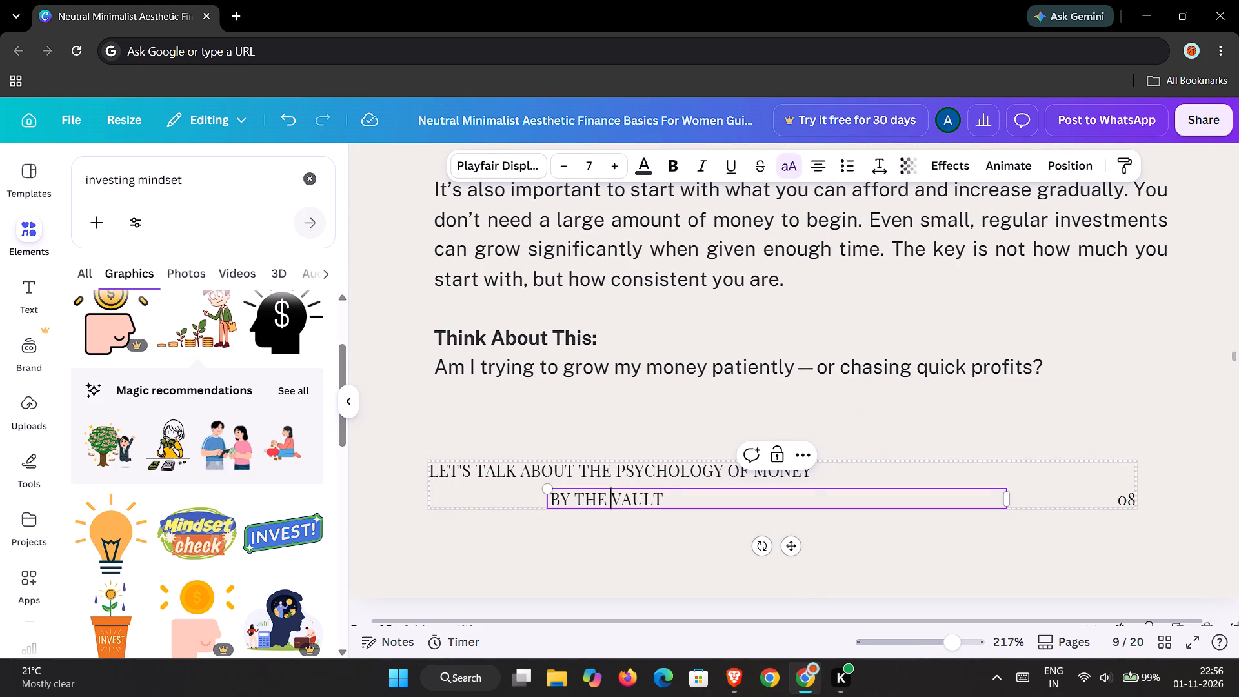
text(stefama)
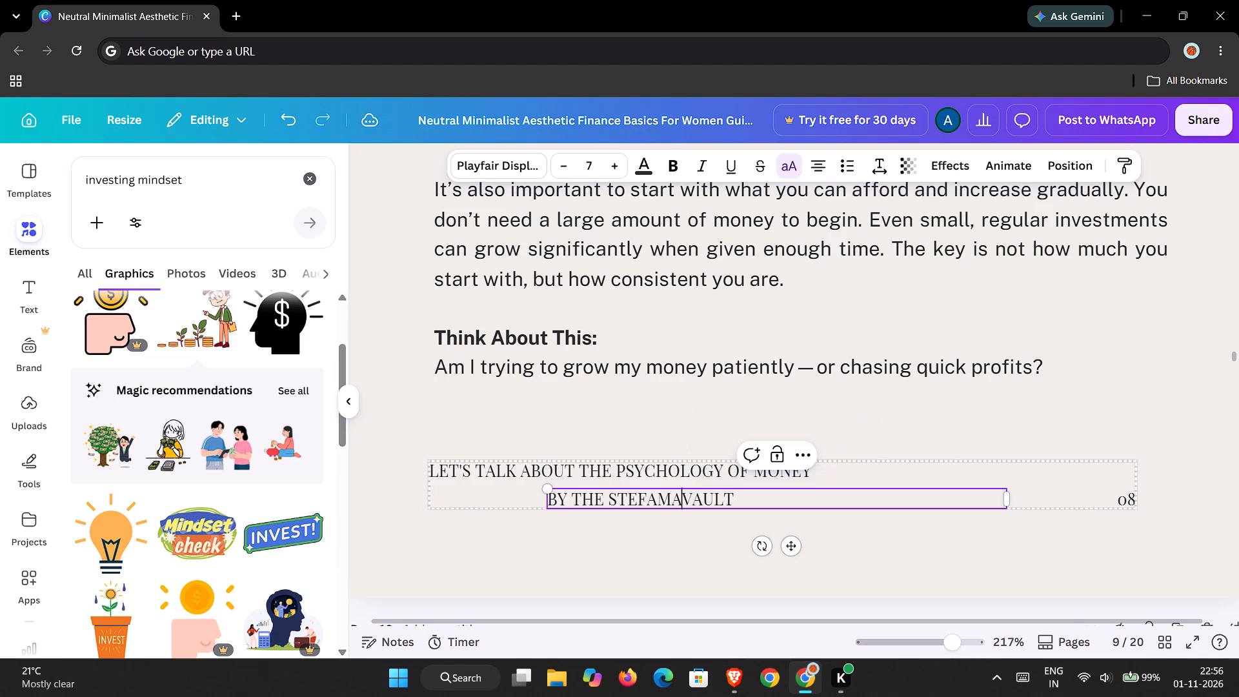
key(BackSpace)
key(BackSpace)
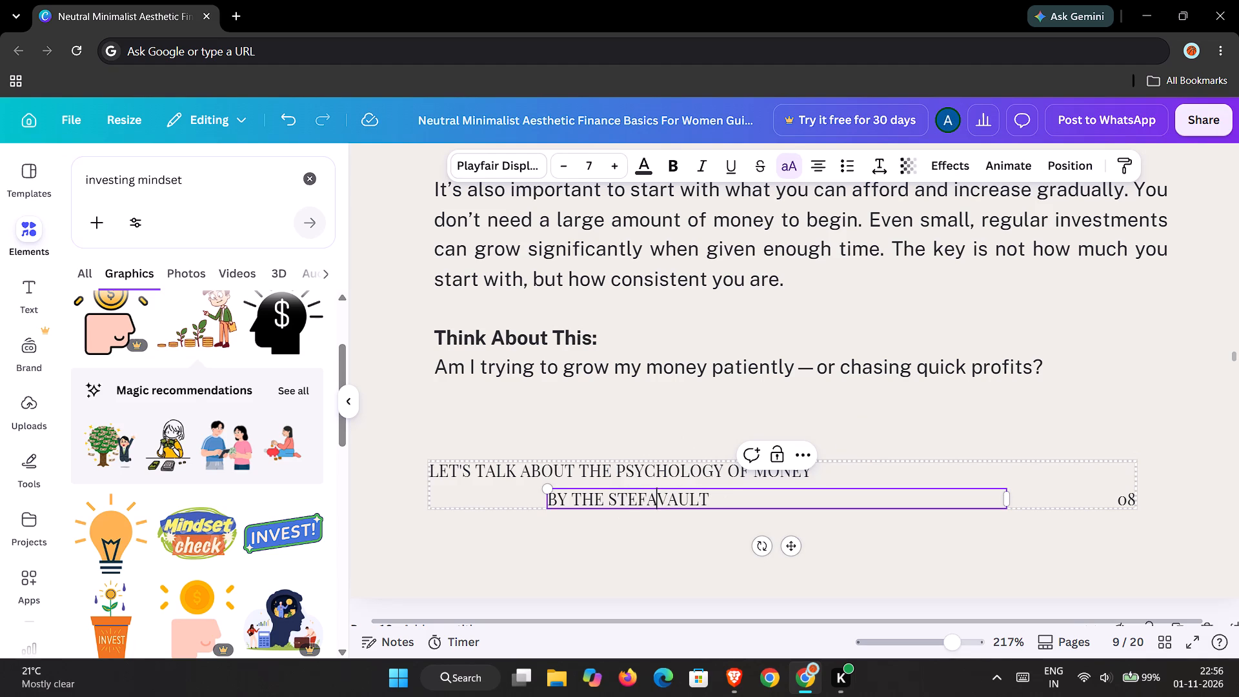
text(n)
key(space)
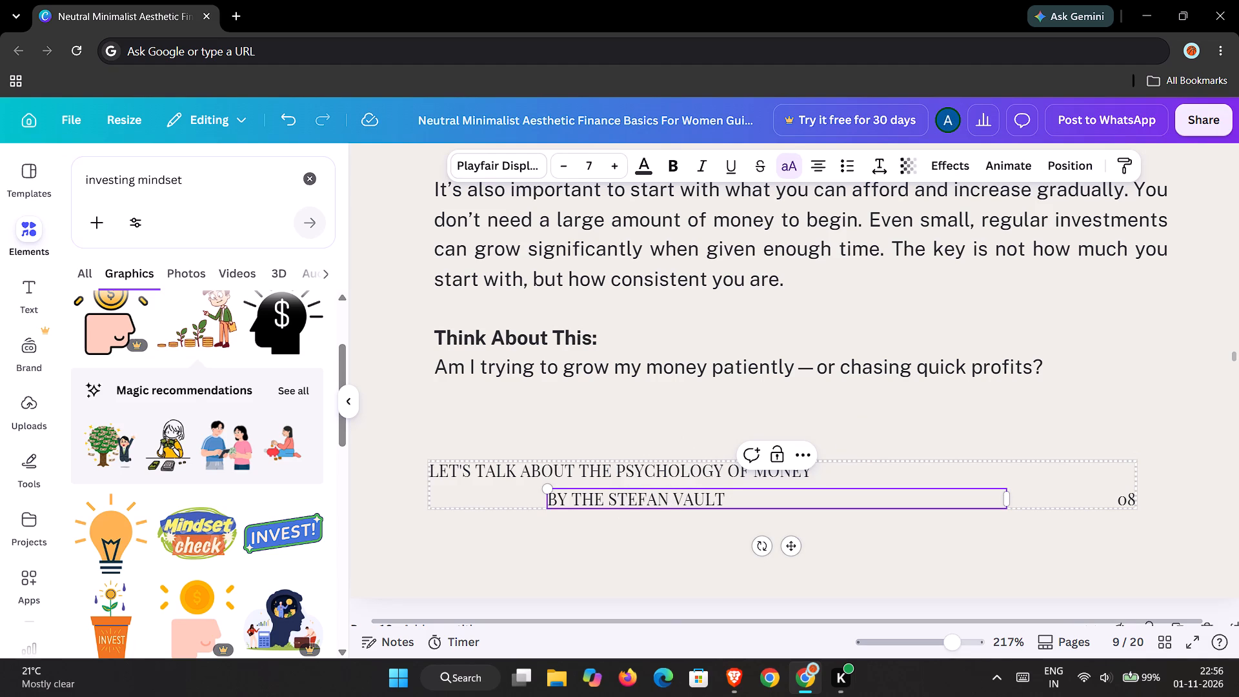
Look through pages 10 to 15 to check which chapter and template pages still need editing.
scroll(612, 500, down, 1)
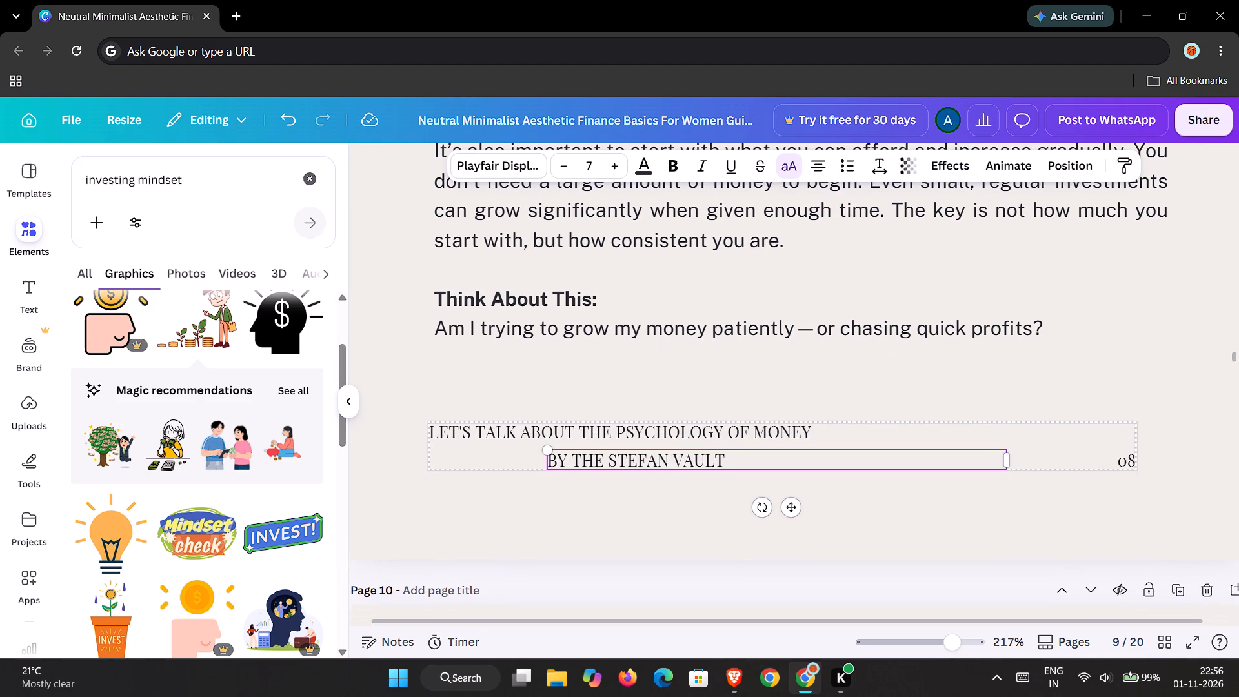
scroll(612, 500, down, 2)
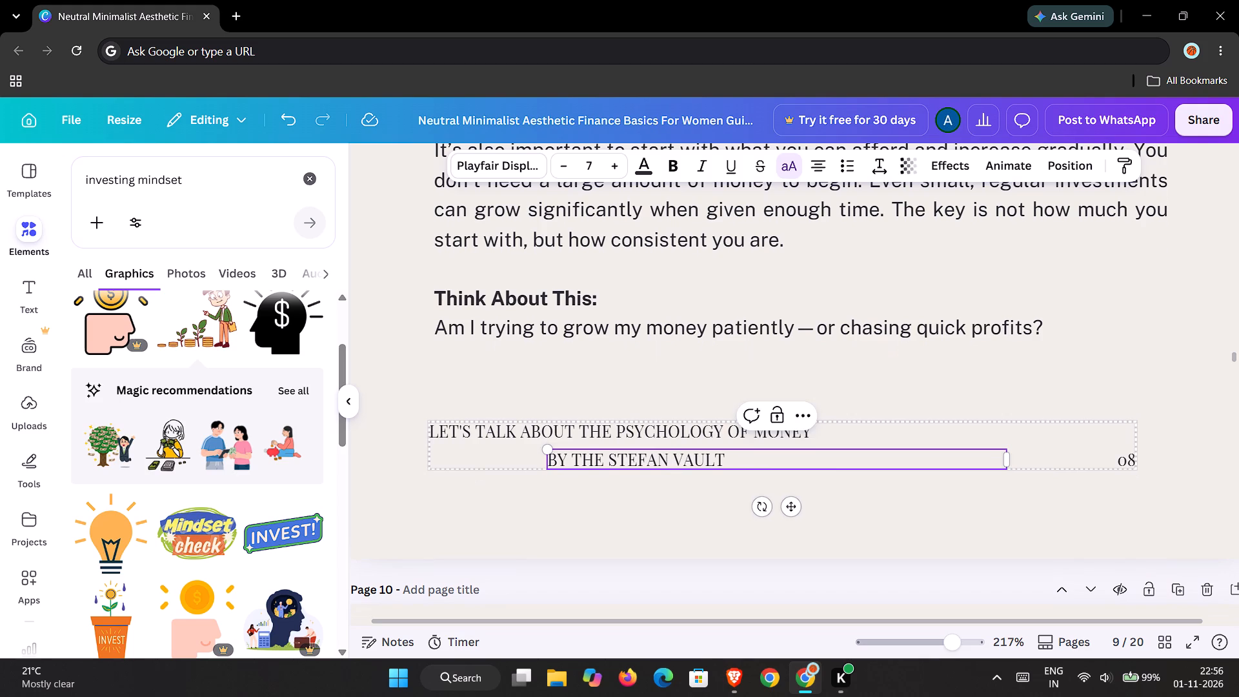
scroll(612, 500, down, 1)
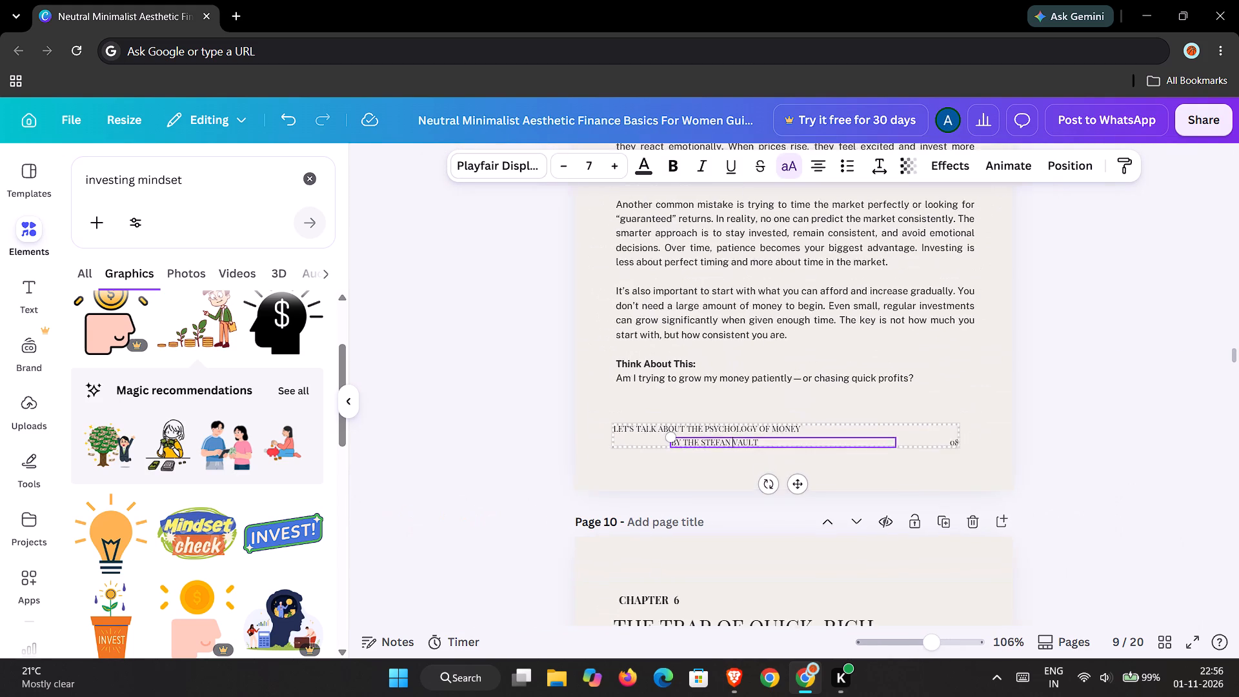
scroll(612, 500, down, 1)
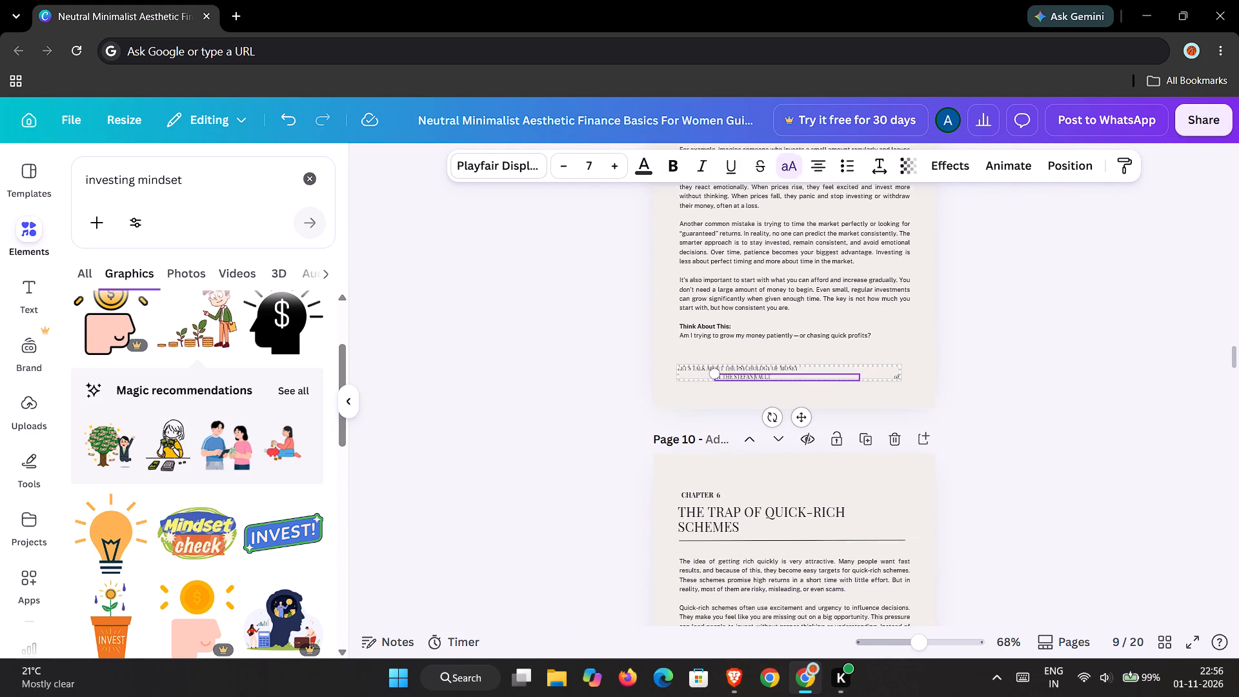
scroll(612, 500, down, 3)
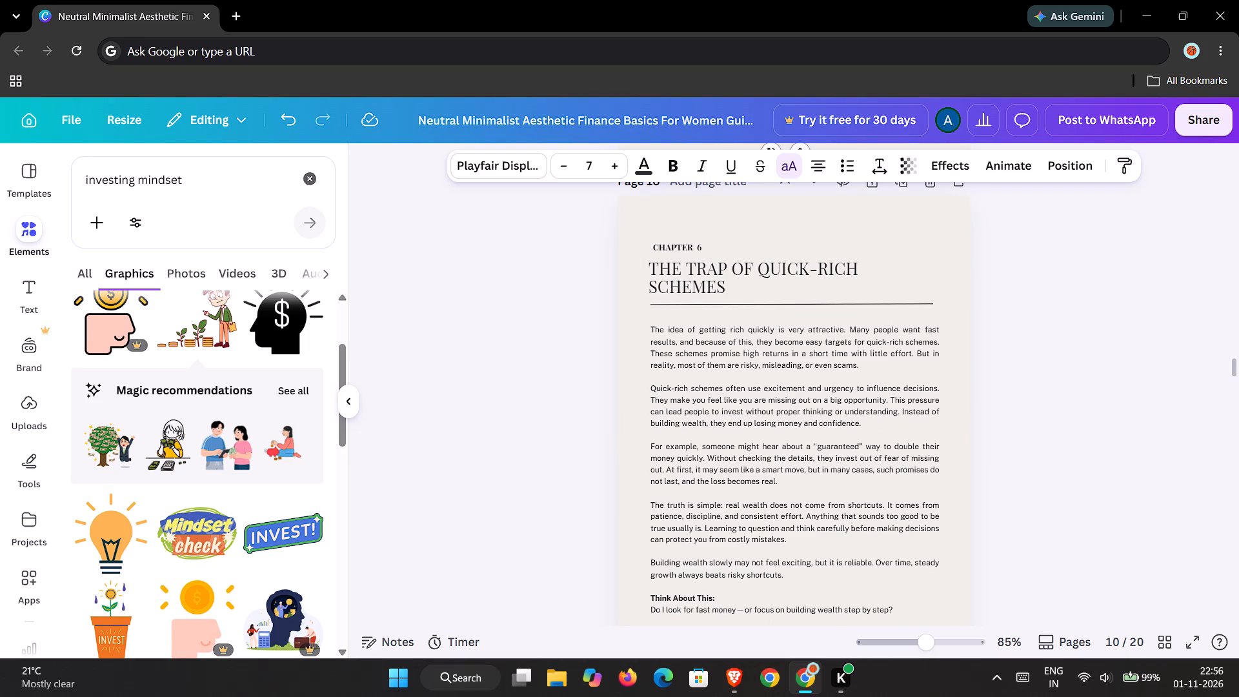
scroll(612, 500, down, 9)
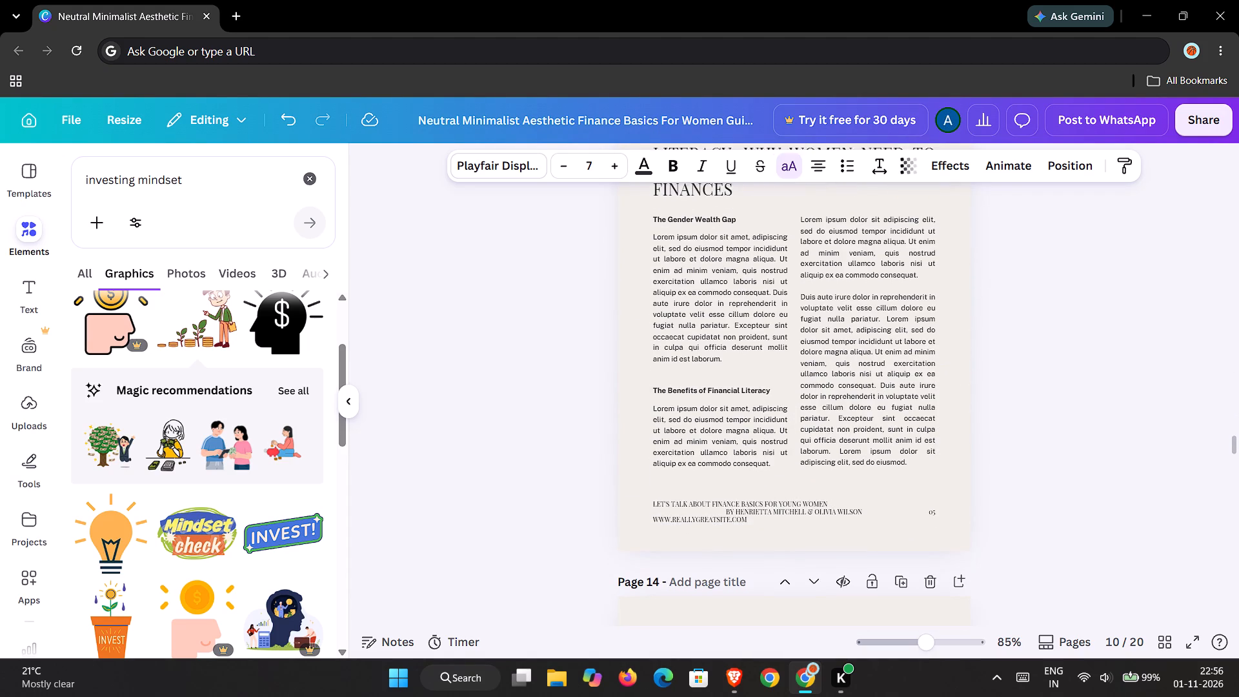
scroll(612, 500, down, 3)
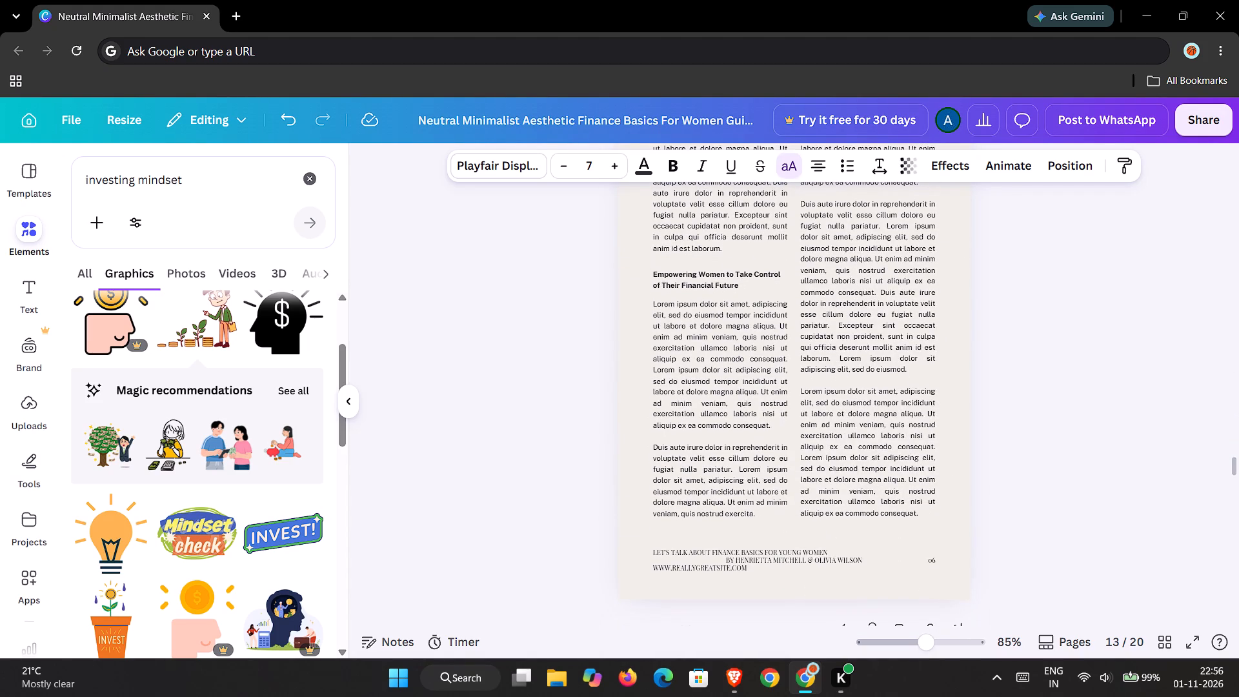
scroll(612, 500, down, 2)
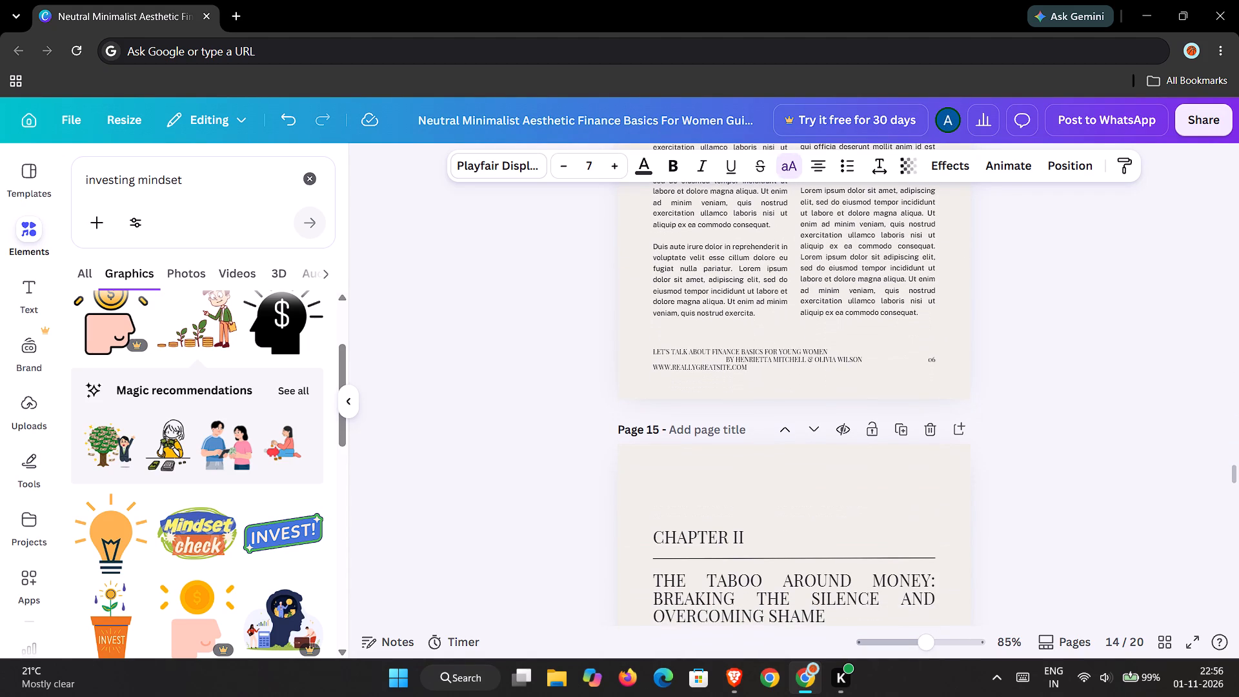
scroll(612, 500, up, 4)
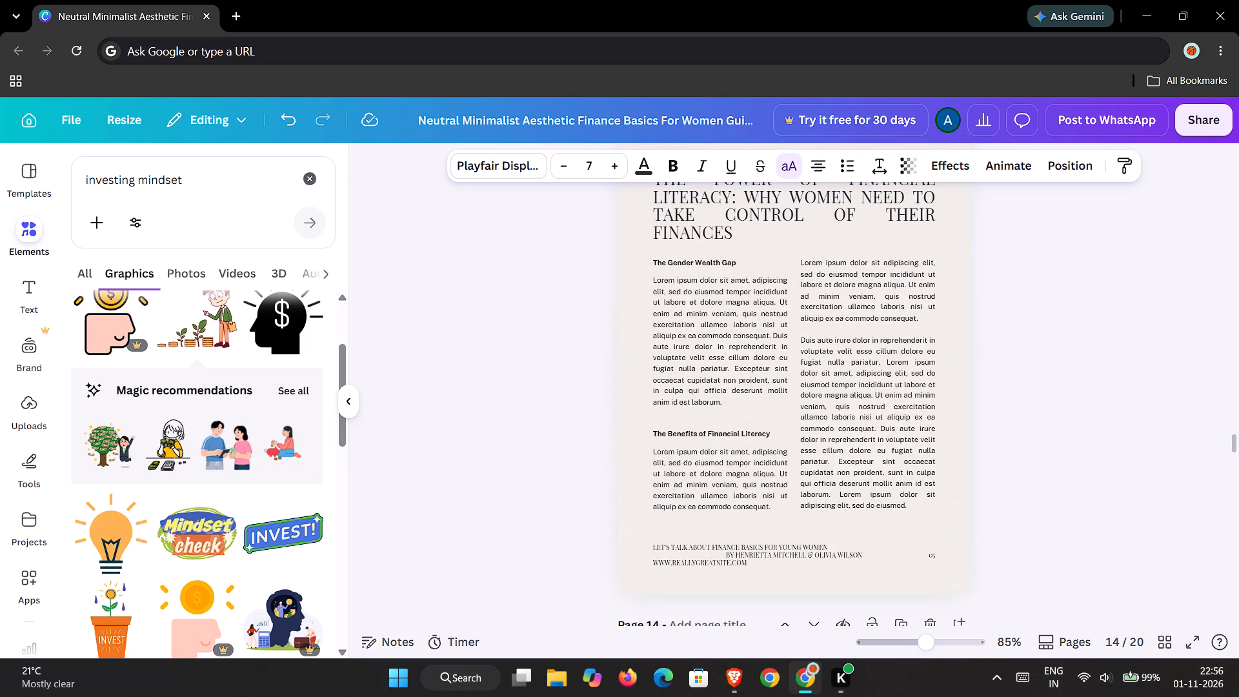
Look back through pages 7 to 13 to compare the finished chapter pages with those still needing edits.
scroll(612, 500, up, 3)
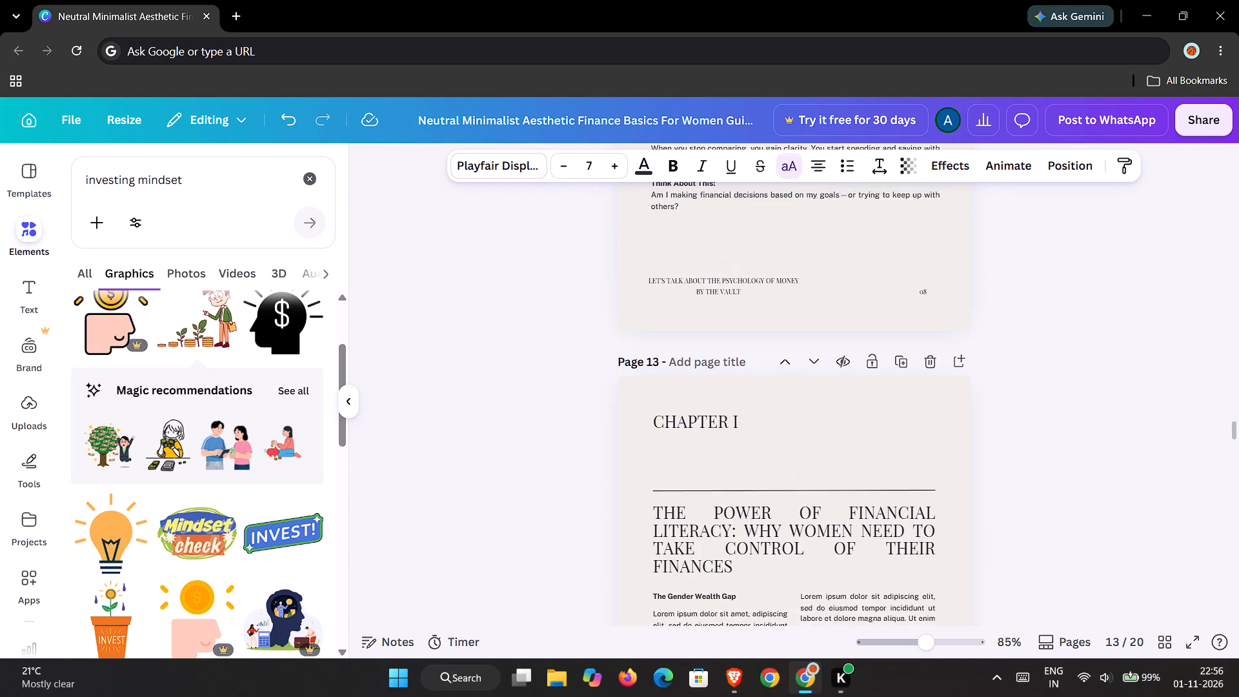
scroll(612, 500, up, 7)
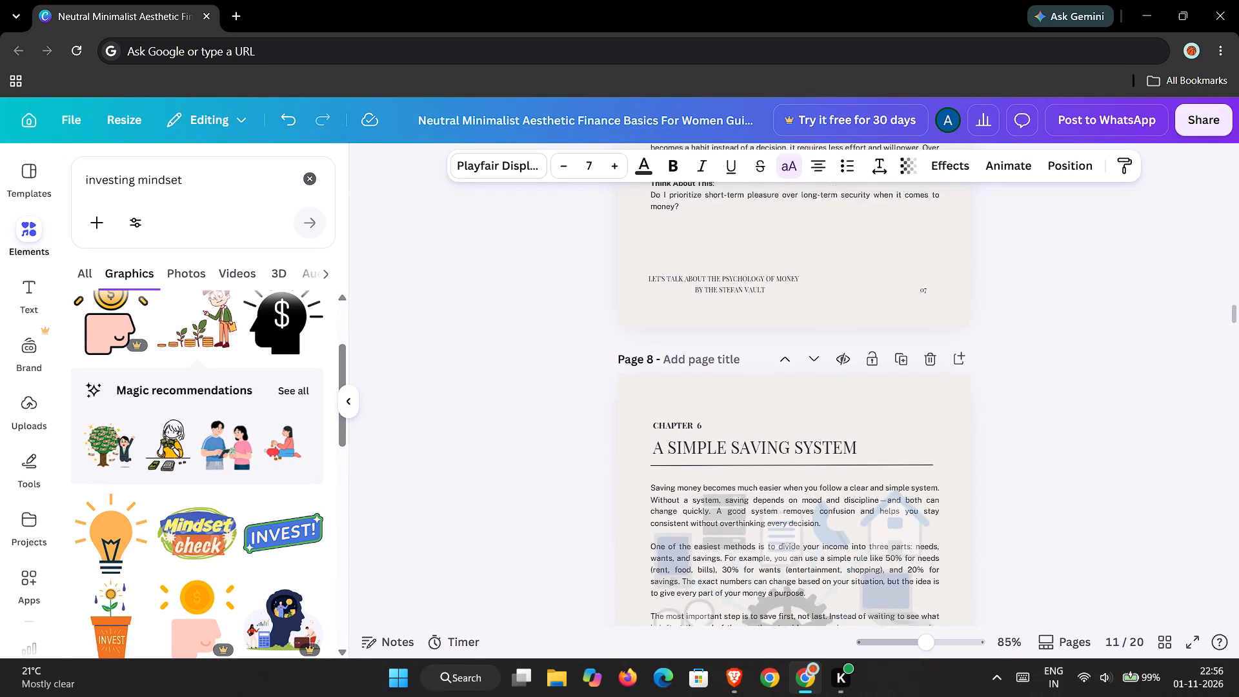
scroll(612, 500, up, 3)
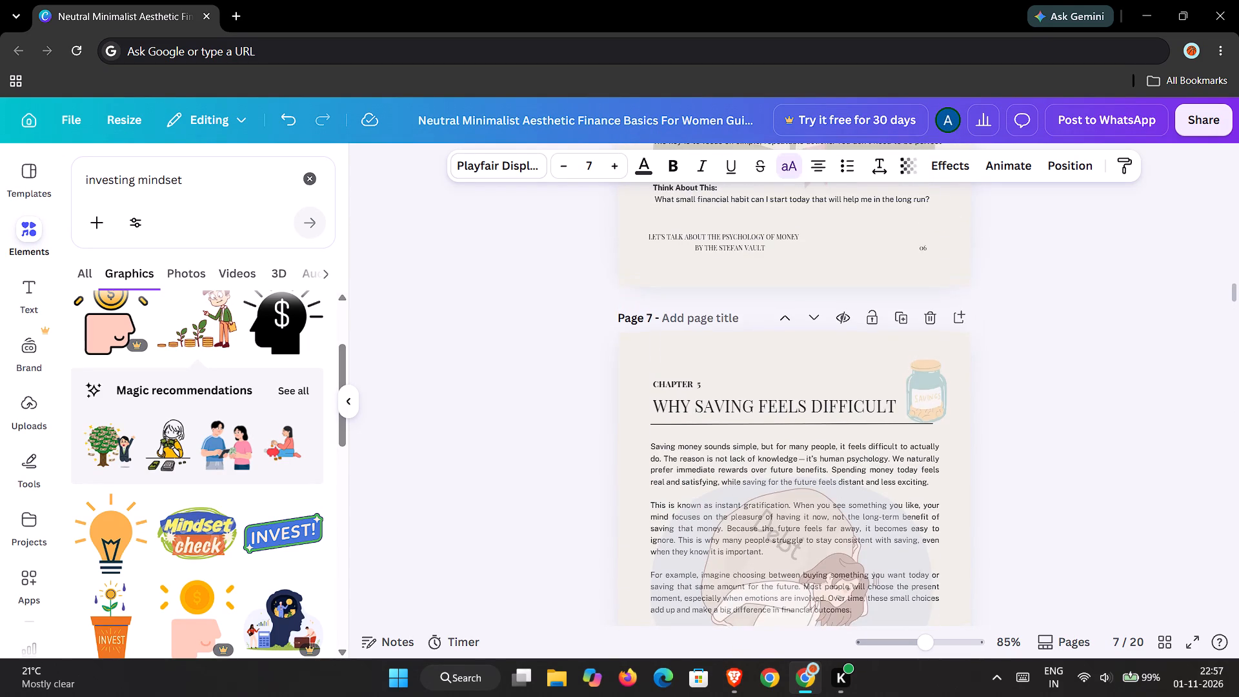
scroll(612, 500, up, 1)
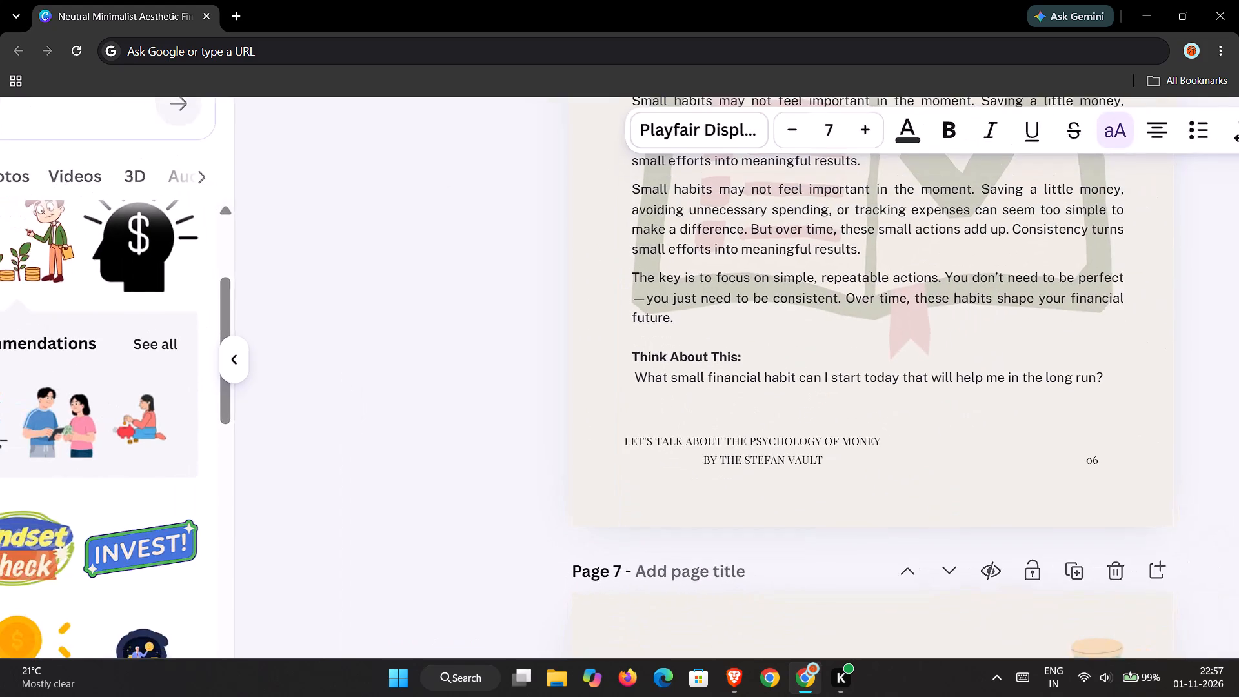
scroll(612, 500, down, 4)
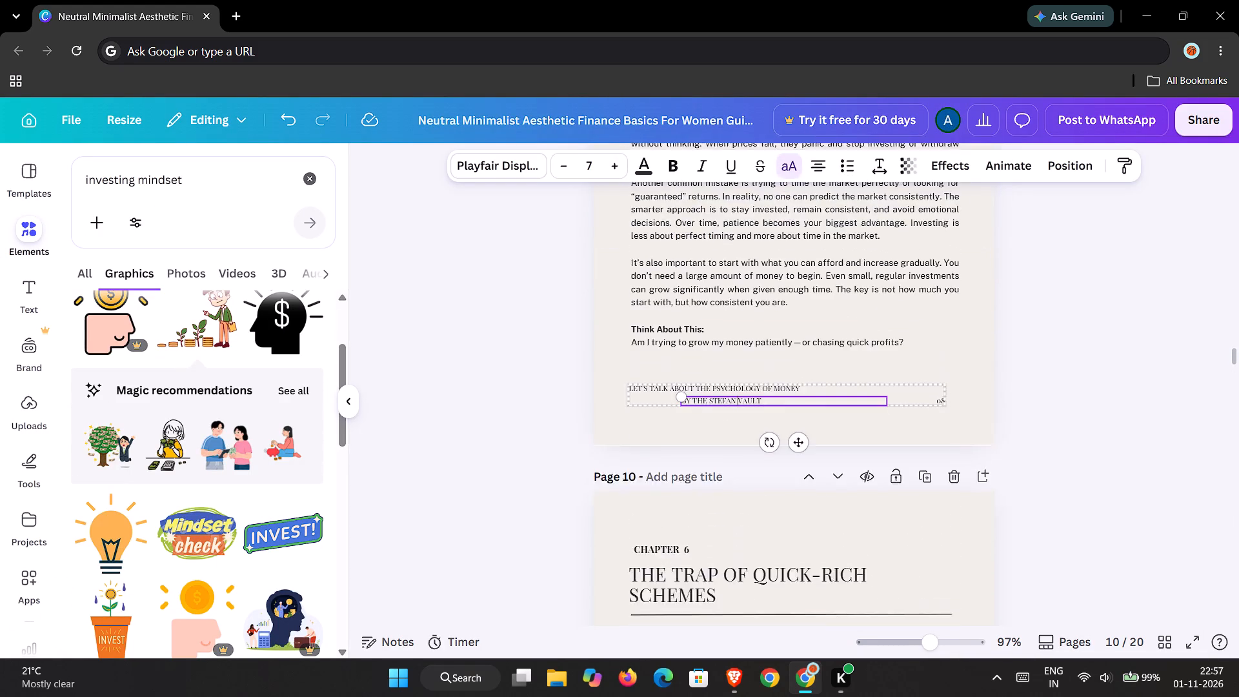
scroll(612, 500, up, 2)
scroll(612, 500, right, 1)
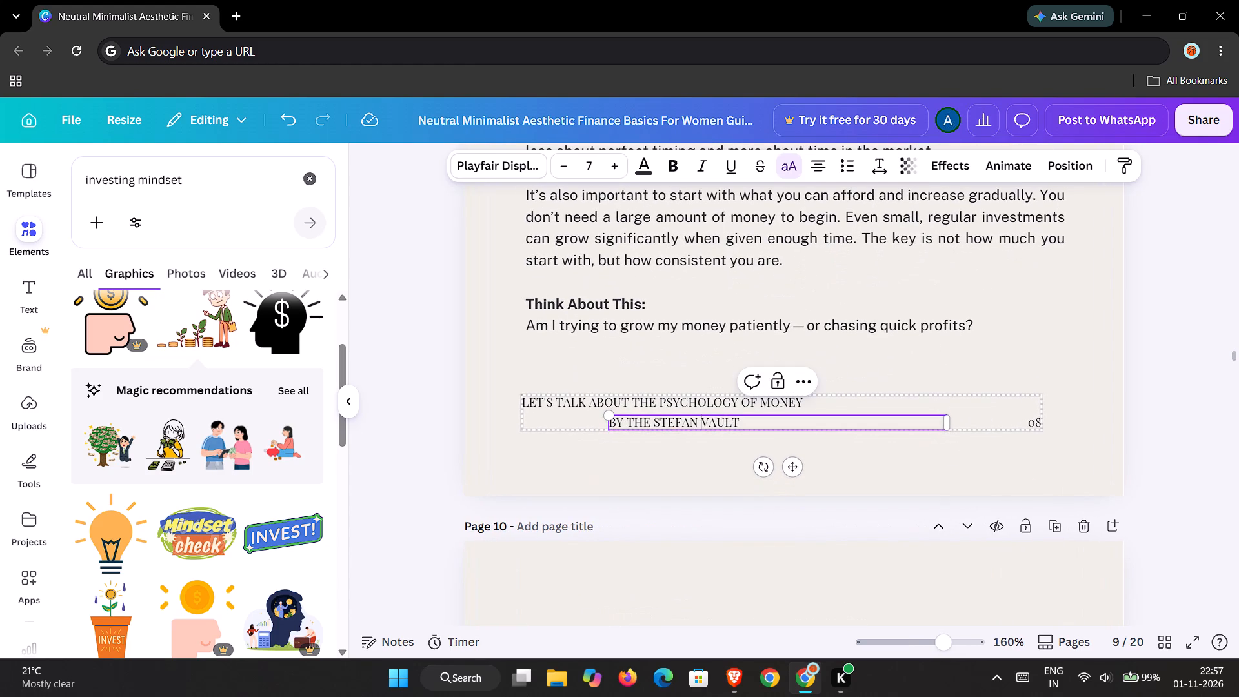
click(648, 475)
scroll(648, 475, up, 2)
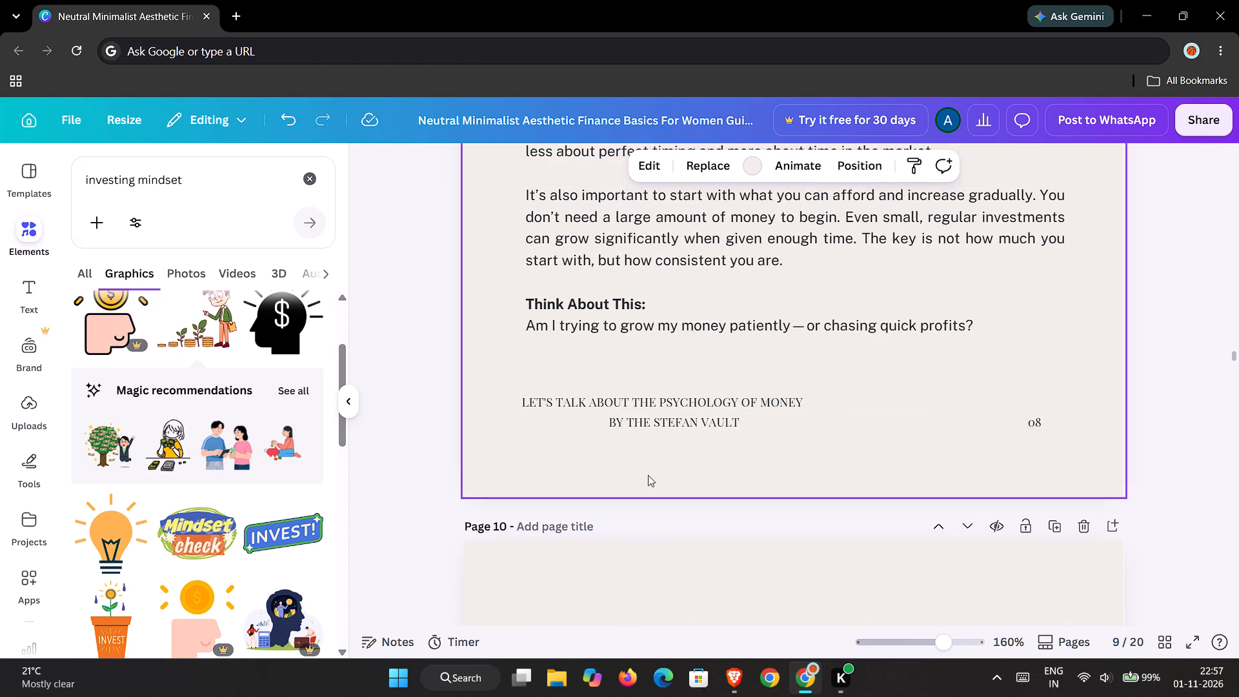
scroll(648, 475, up, 4)
scroll(648, 475, right, 2)
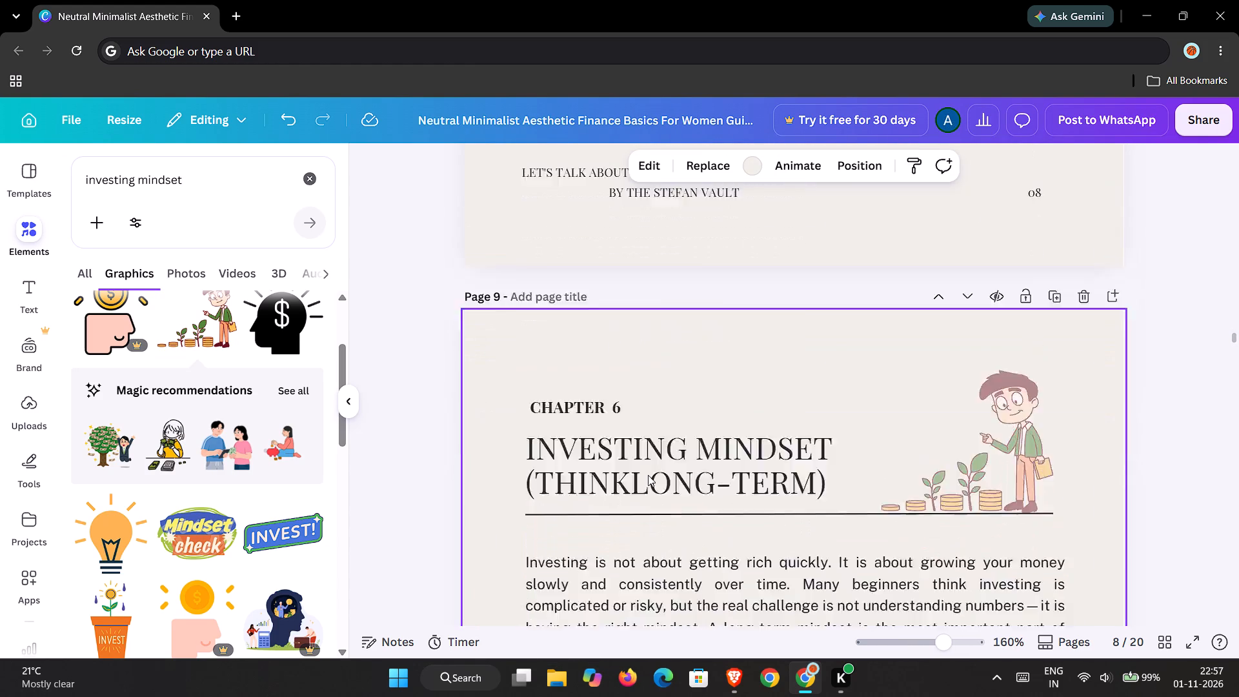
scroll(648, 475, right, 1)
scroll(648, 475, down, 4)
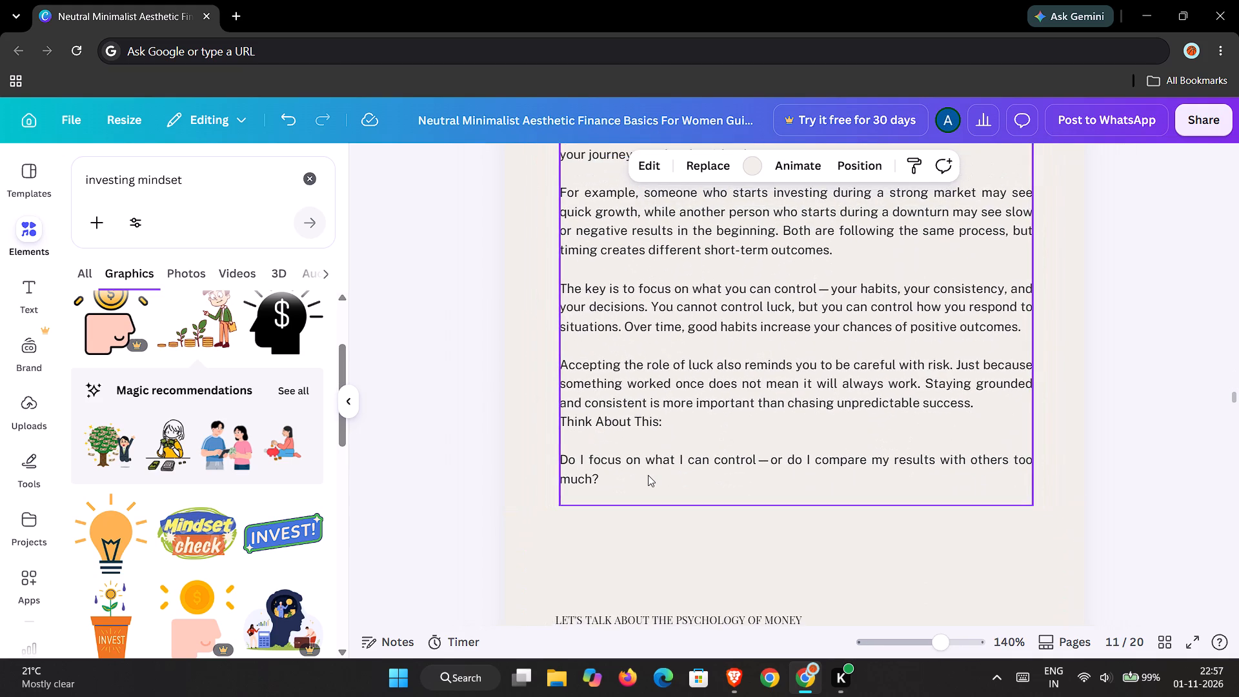
scroll(648, 475, right, 1)
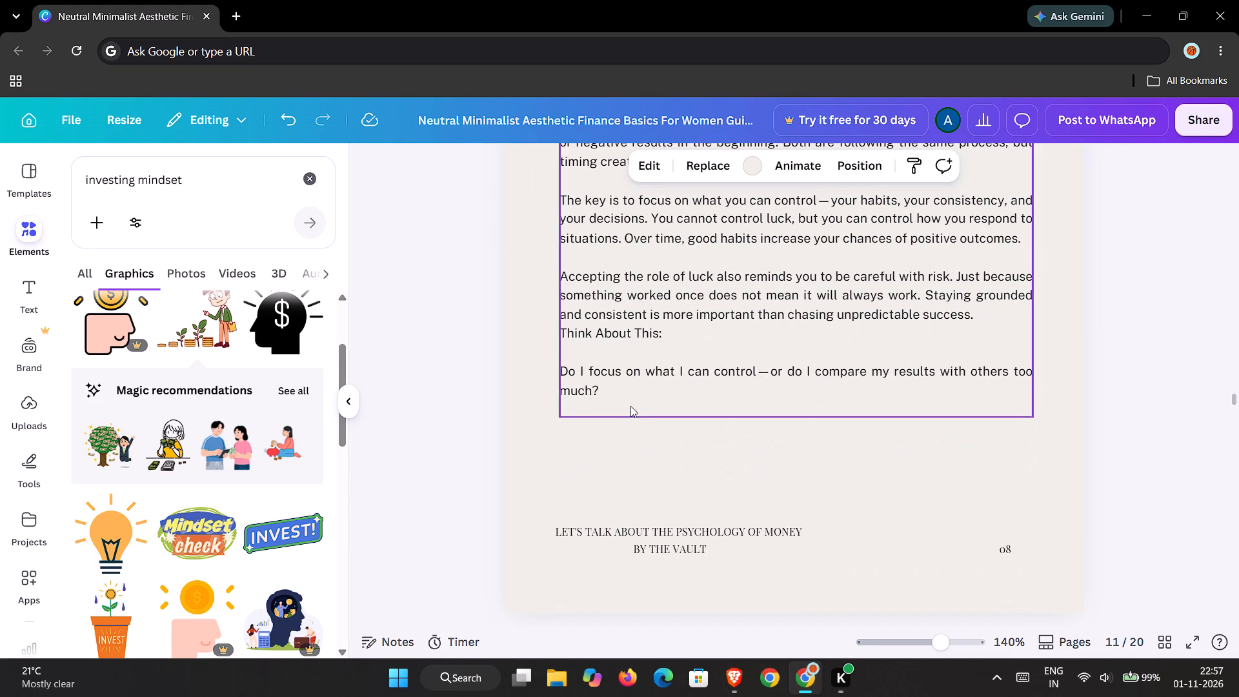
Append "Focus on what i can control or do I compare" to page 11's second body paragraph and start a new line.
click(622, 402)
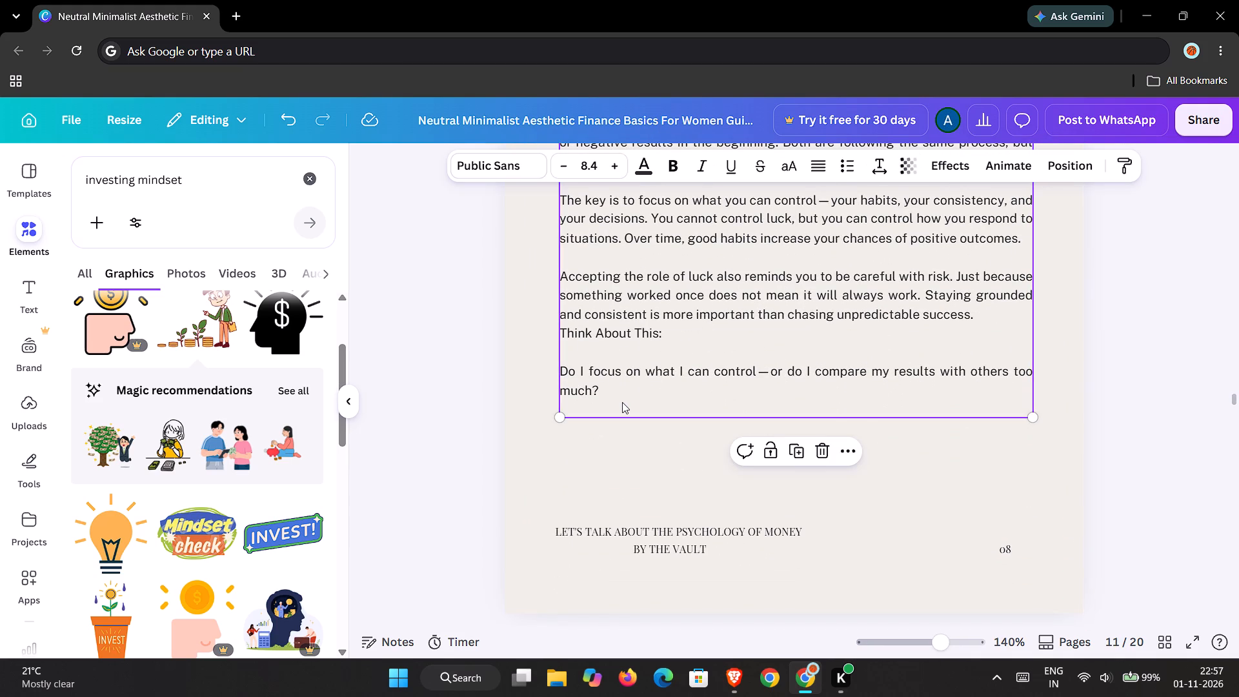
click(622, 402)
scroll(622, 402, down, 2)
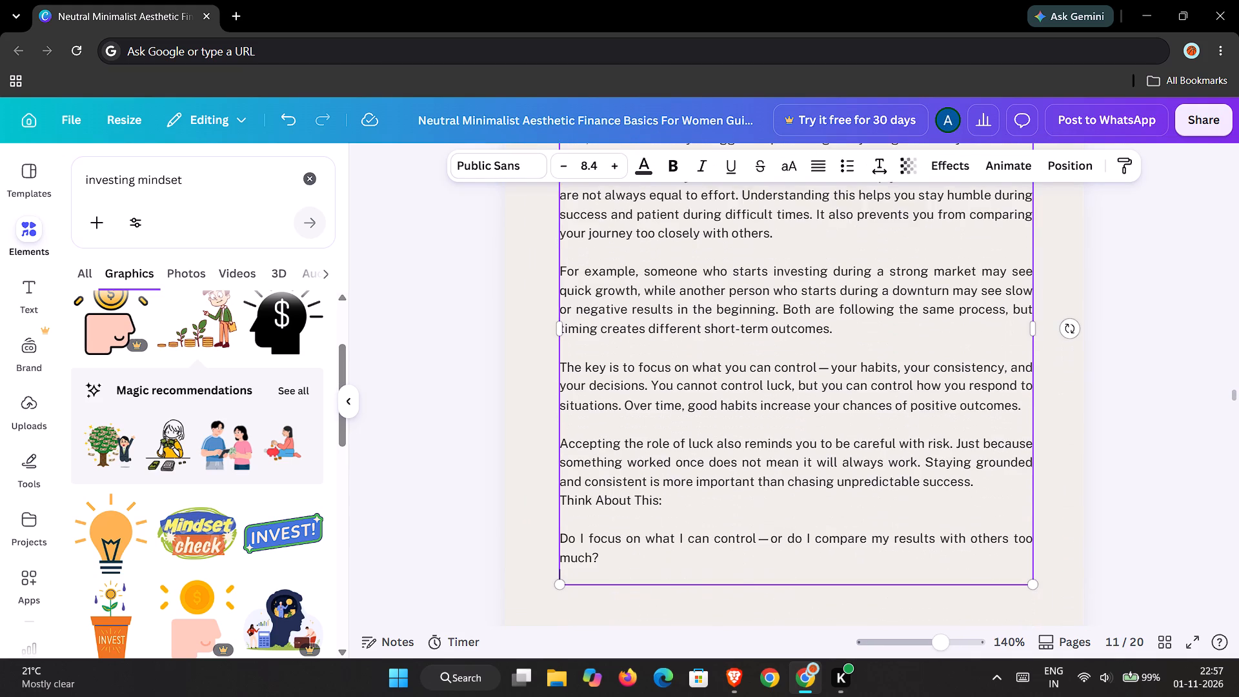
scroll(622, 402, down, 2)
scroll(855, 311, up, 1)
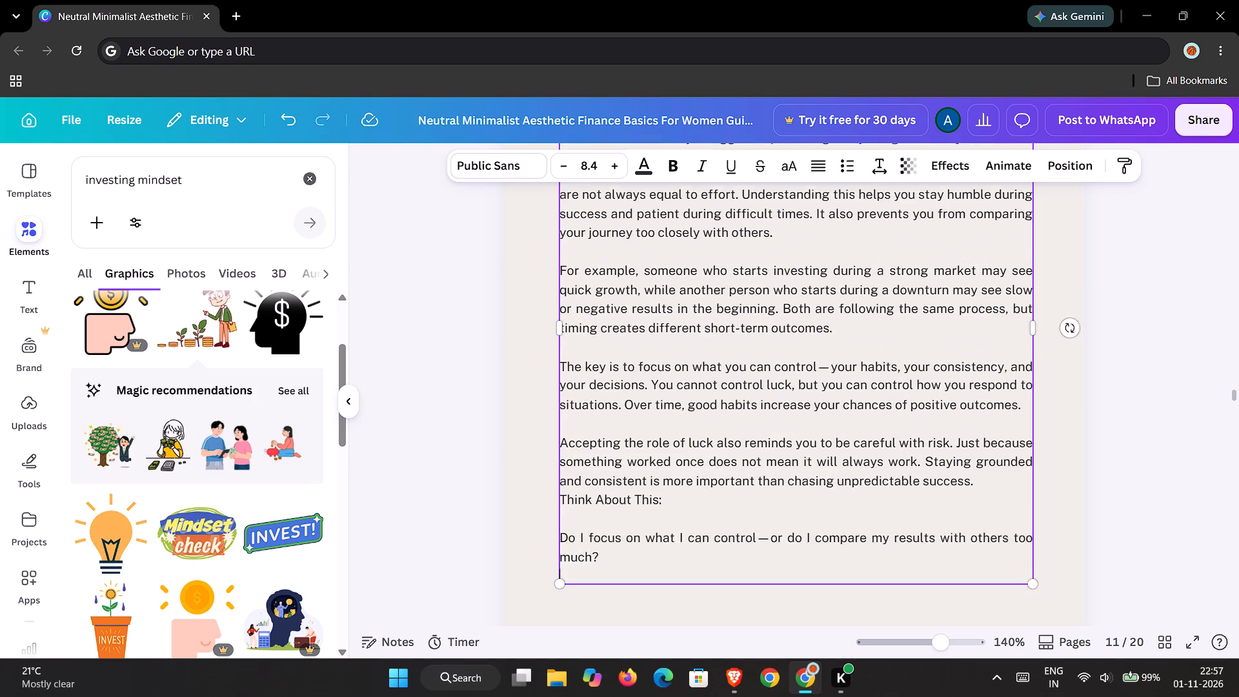
scroll(855, 311, up, 1)
click(800, 308)
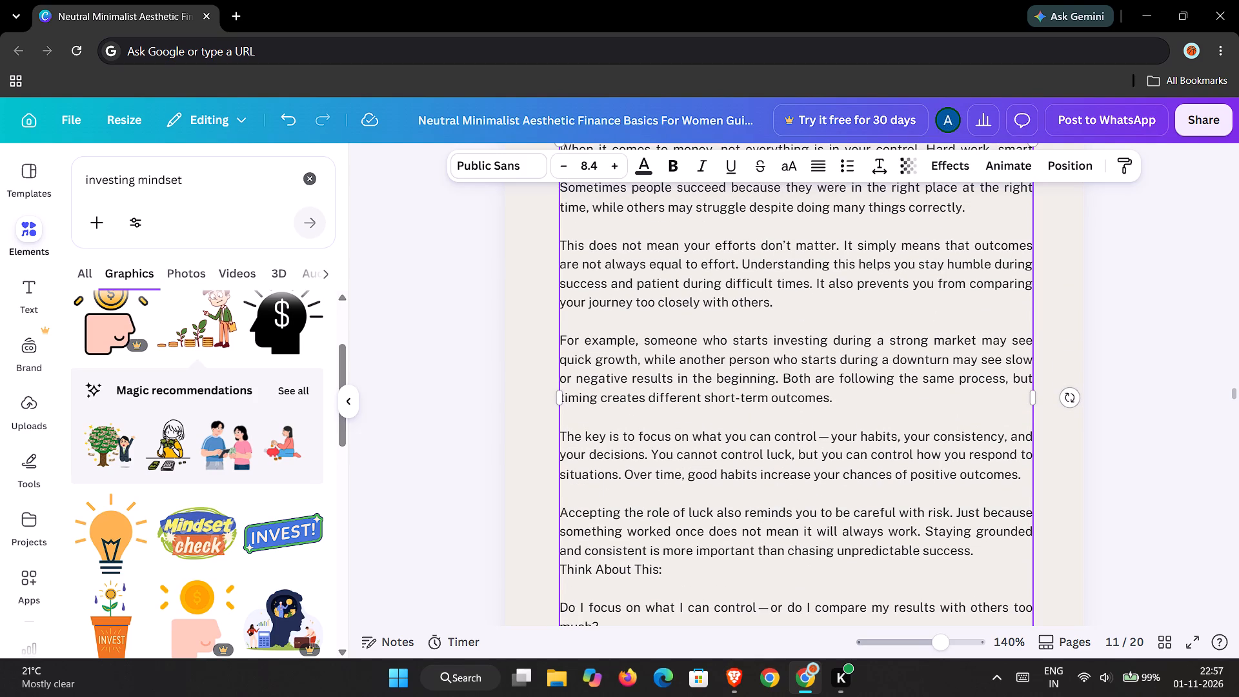
text(Focus)
key(space)
text(on)
key(space)
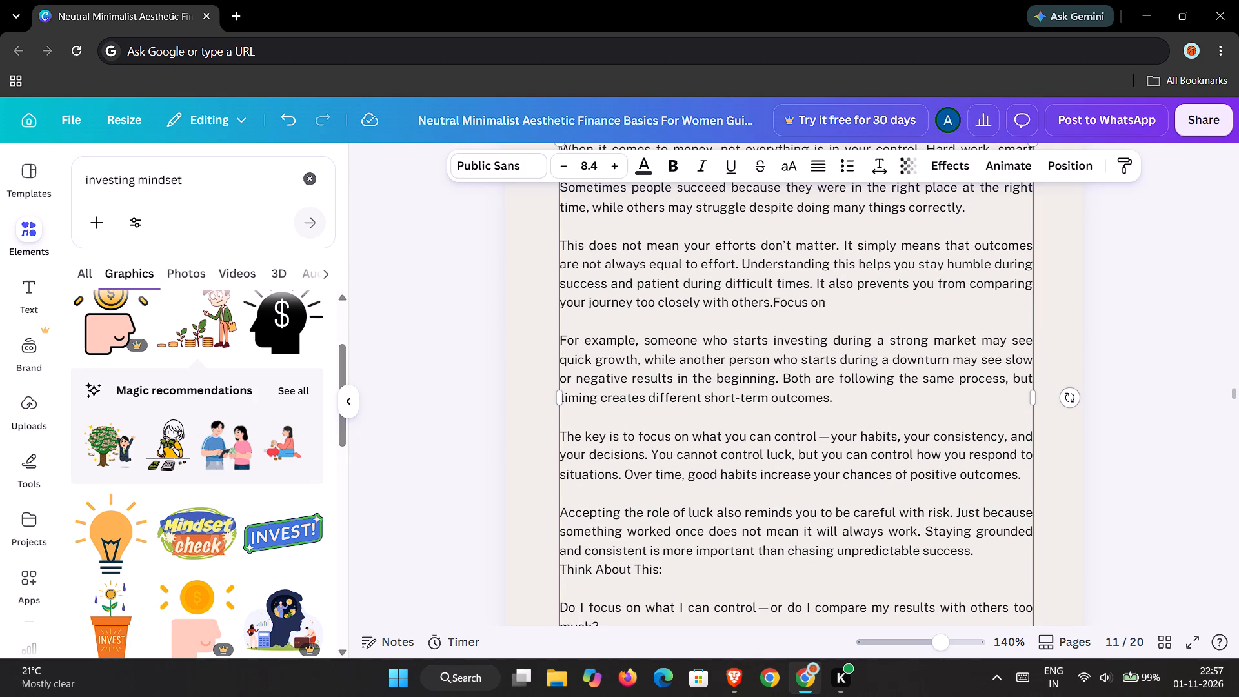
text(what i cna)
key(BackSpace)
key(BackSpace)
text(an control)
key(space)
text(or di)
key(BackSpace)
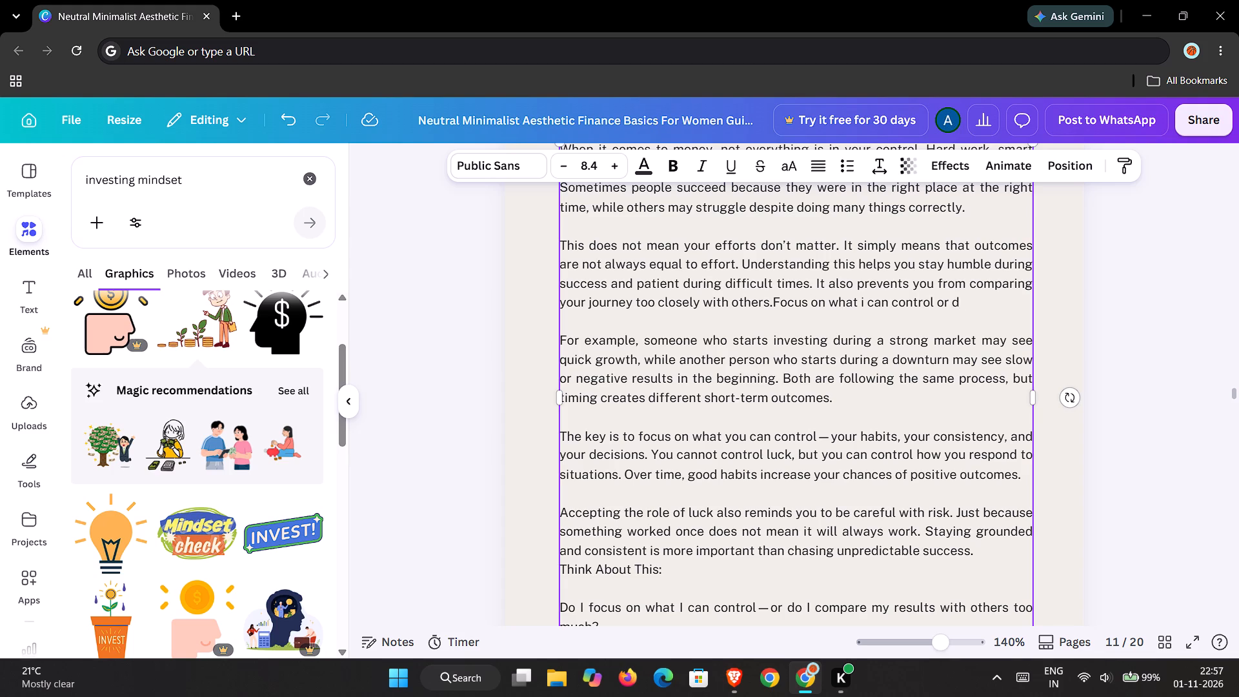
text(o)
key(space)
key(i)
key(BackSpace)
text(I compare)
key(Return)
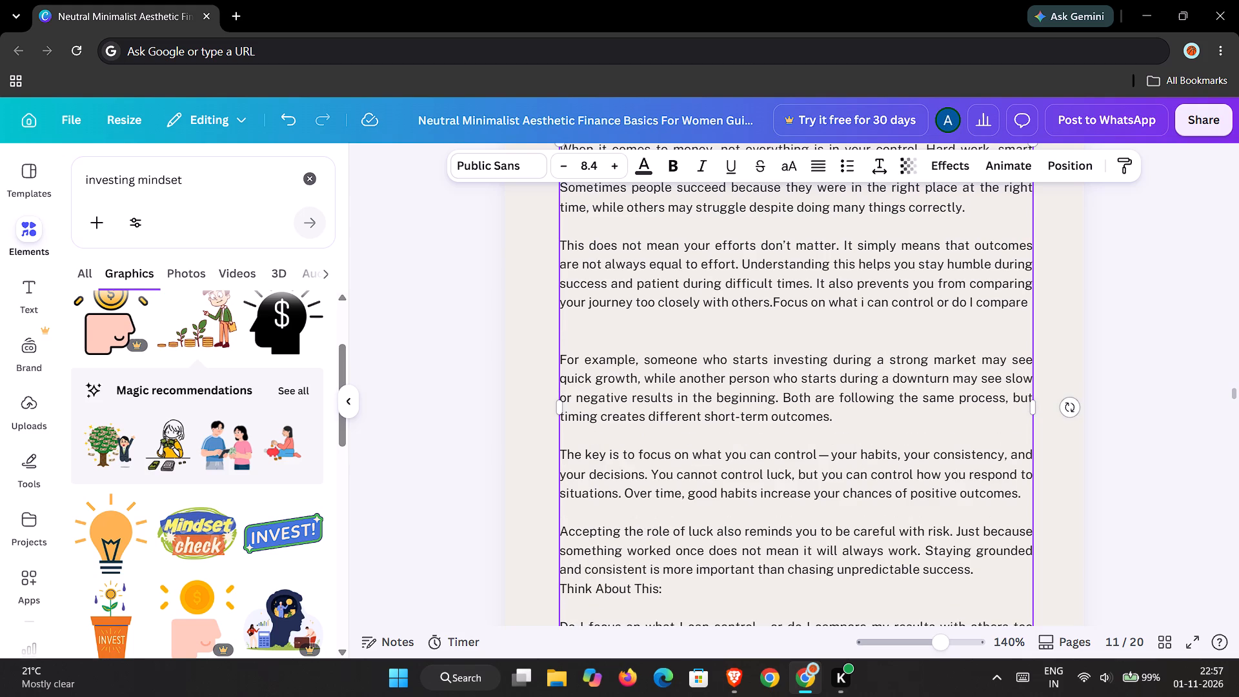
Complete the added sentence in page 11's second paragraph with "my results with others too?" on the new line.
scroll(800, 308, down, 2)
text(my relul)
key(BackSpace)
key(BackSpace)
key(BackSpace)
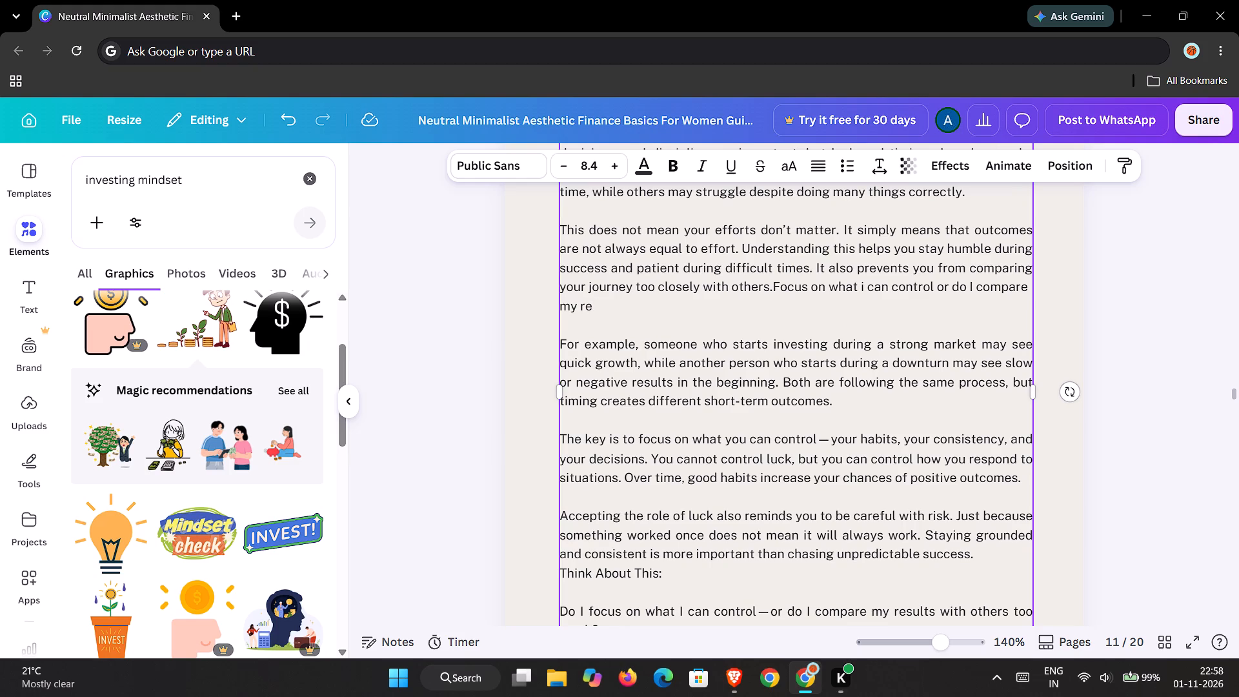
text(sults with others)
key(space)
text(too)
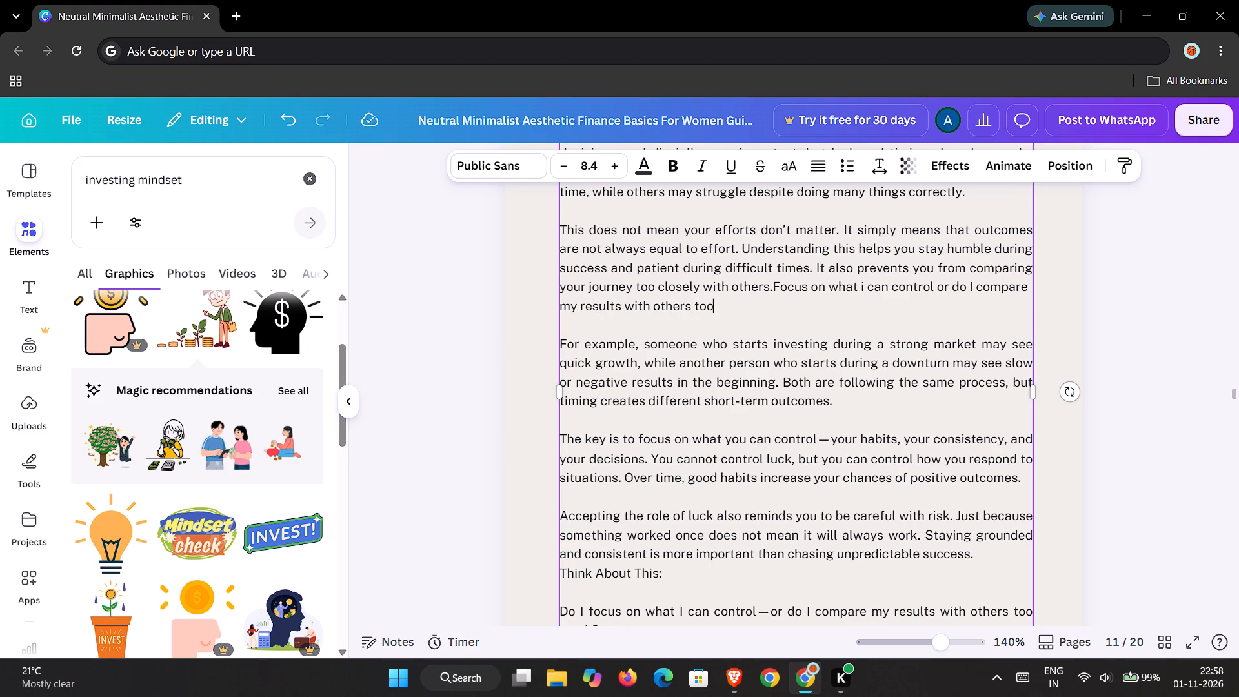
text(??)
key(BackSpace)
Change the second line of the page 11 footer to "By the Stefan Vault".
scroll(800, 308, down, 1)
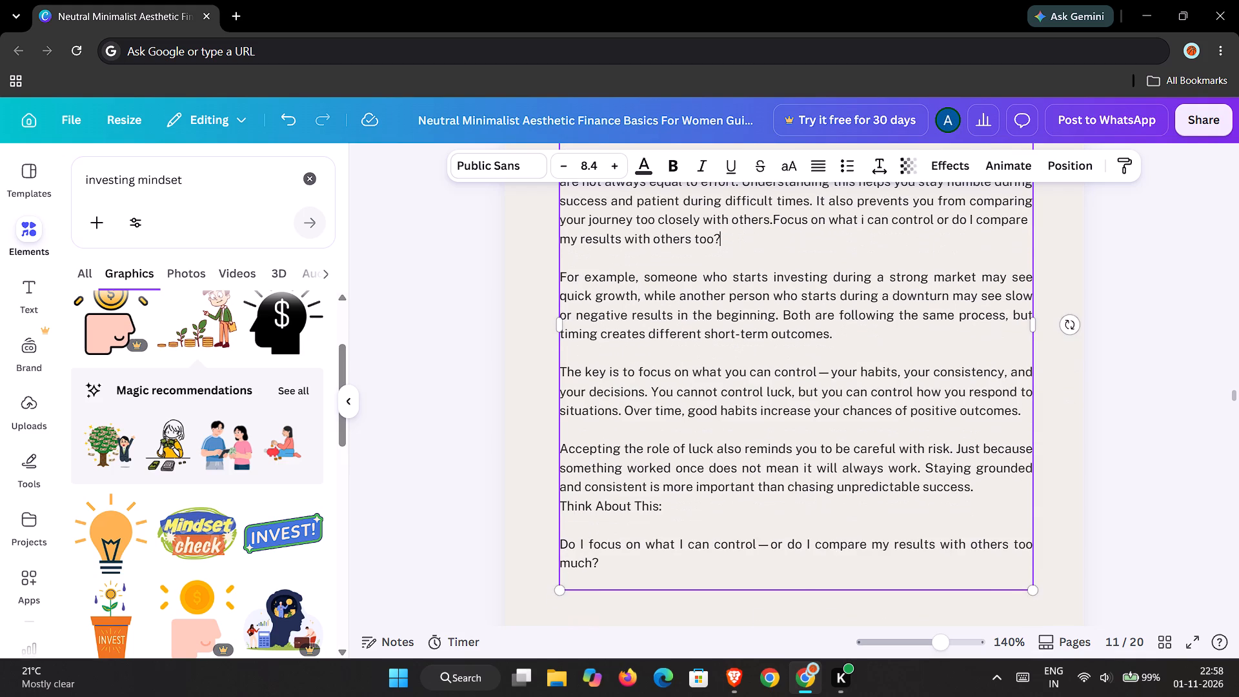
scroll(800, 308, down, 3)
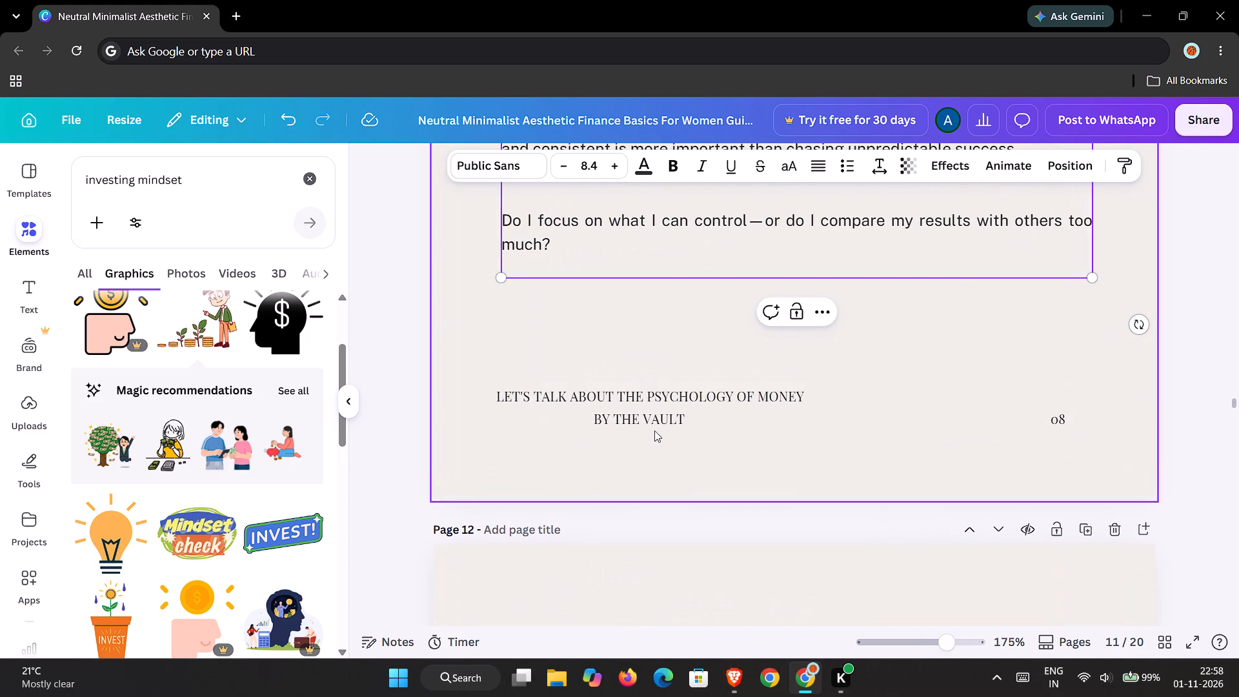
click(648, 419)
click(642, 421)
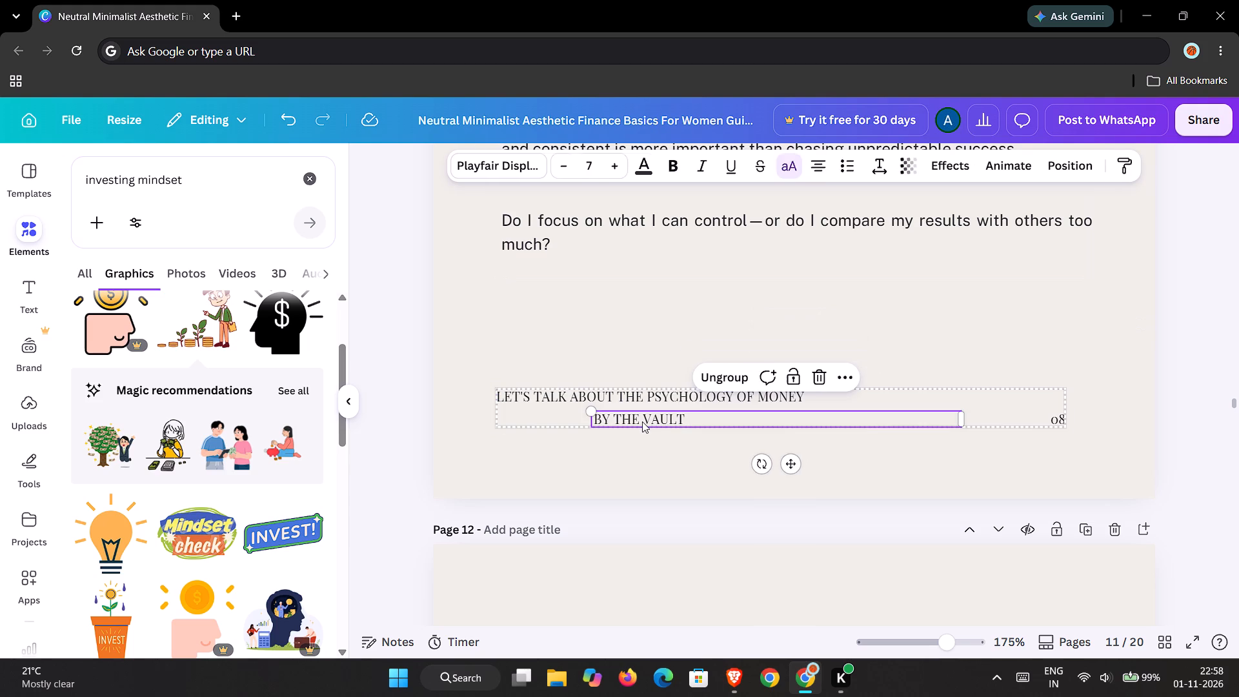
click(646, 419)
click(646, 419)
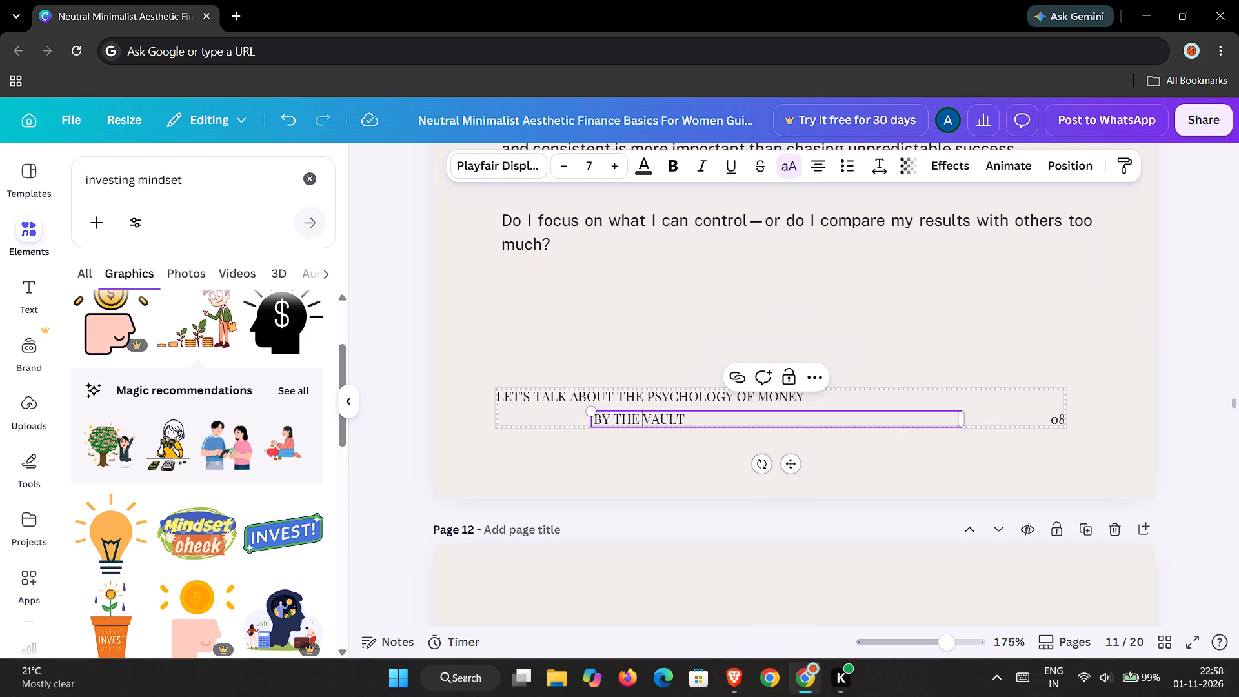
text(ste)
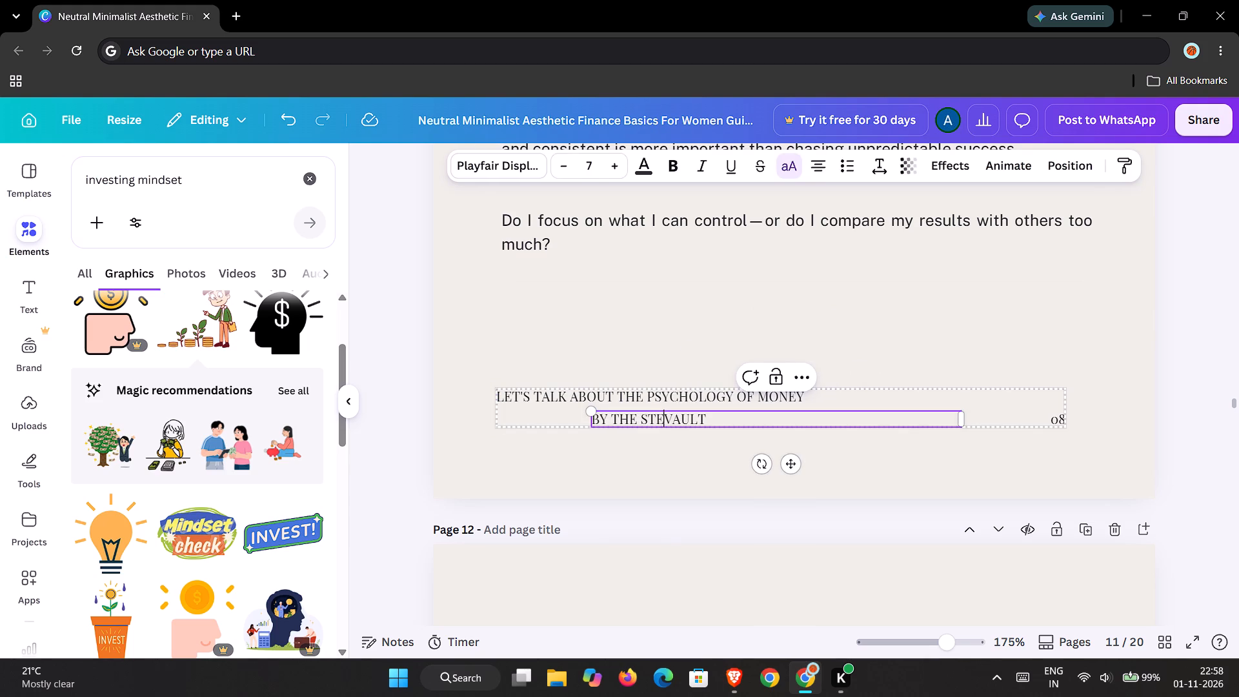
text(fa)
text(n)
key(space)
click(631, 446)
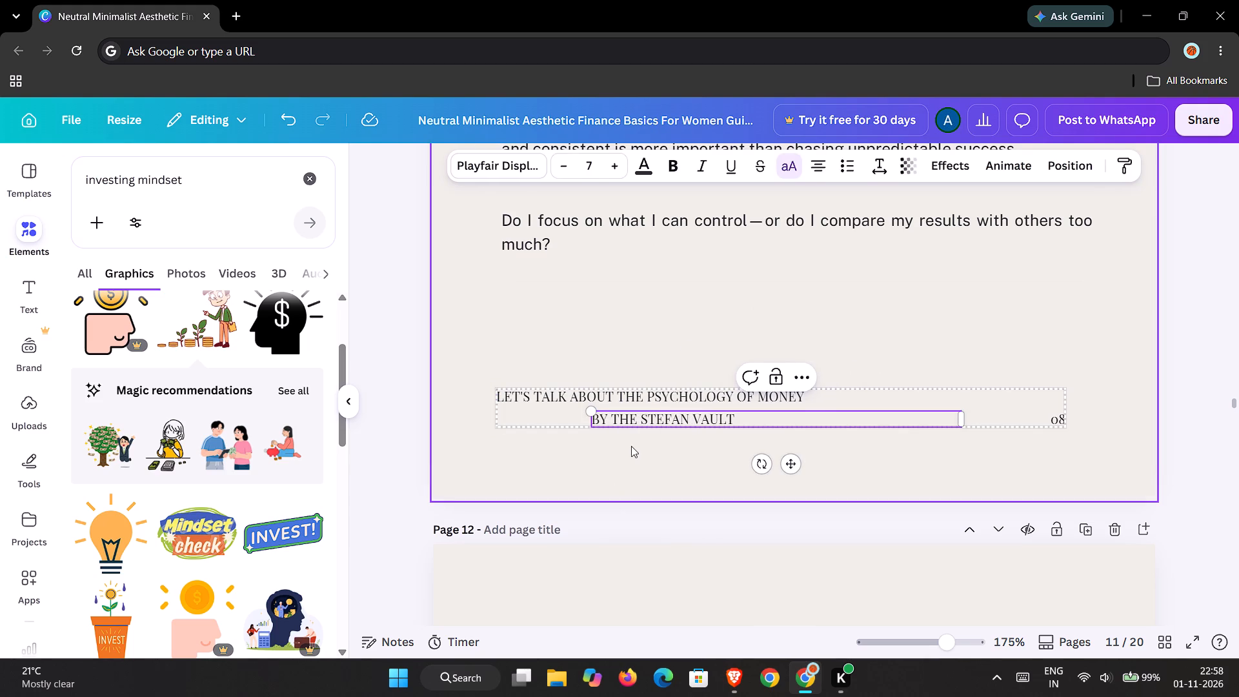
Search the elements library for "luck" and limit the results to graphics.
scroll(631, 446, up, 1)
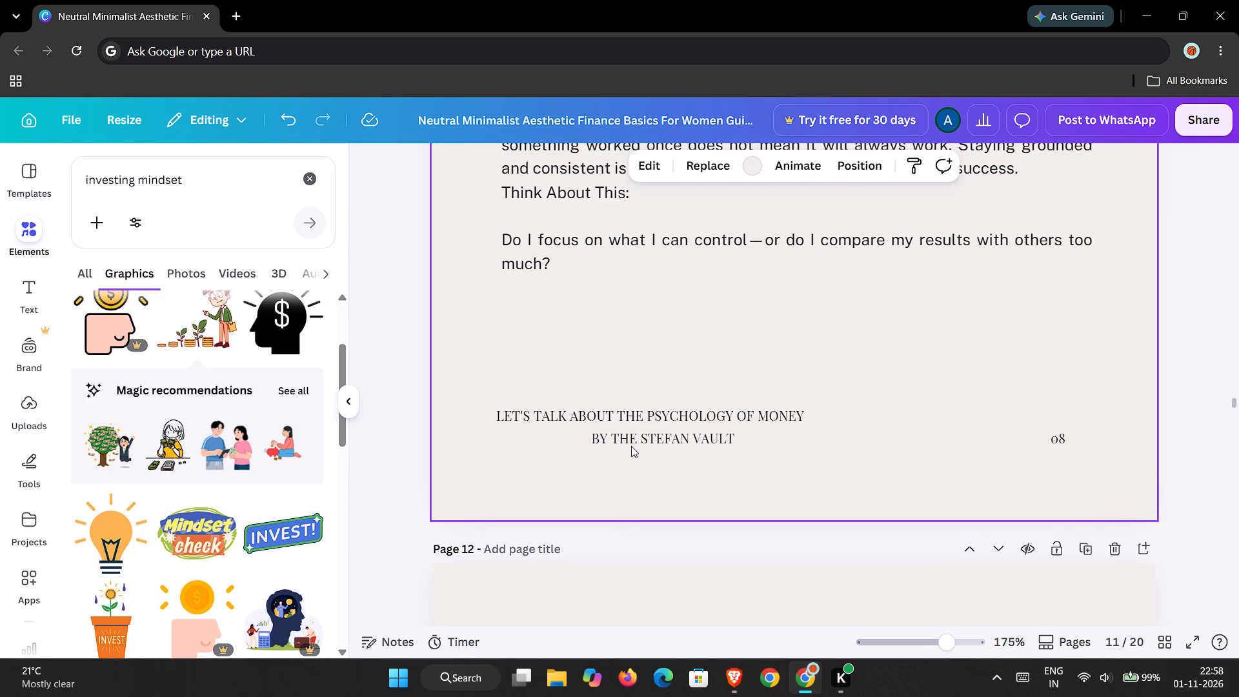
scroll(631, 446, up, 4)
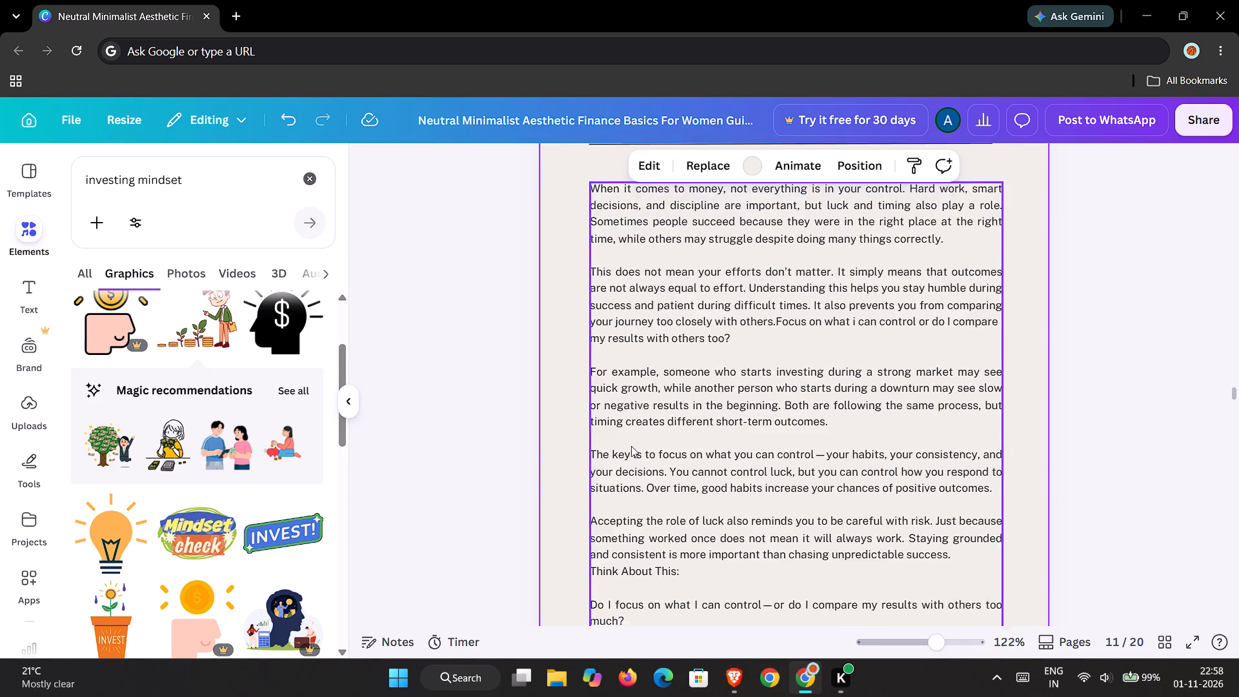
scroll(631, 446, up, 2)
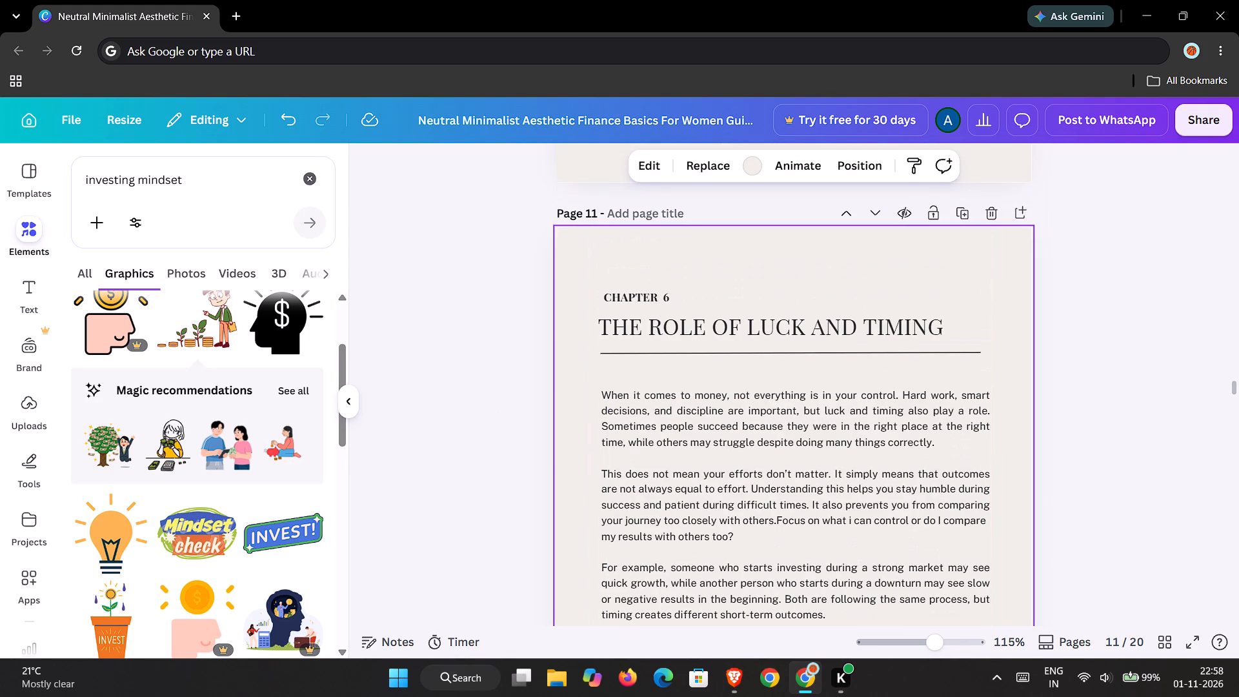
click(312, 180)
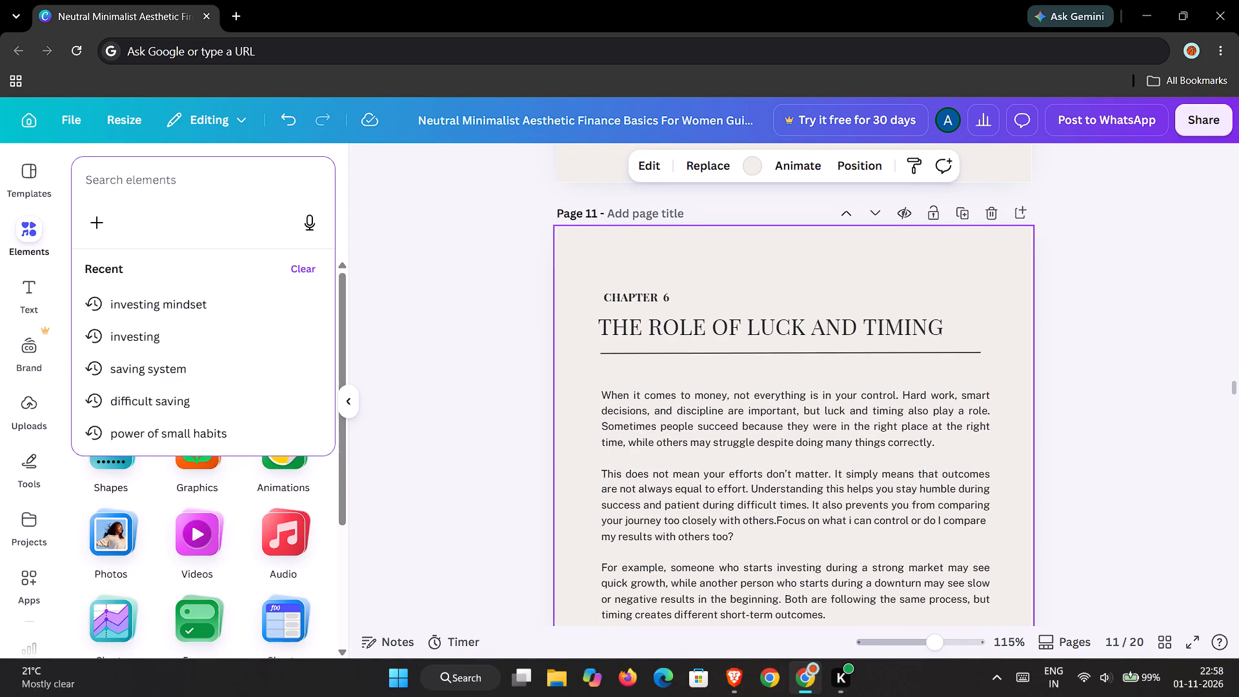
text(luvh)
key(BackSpace)
key(BackSpace)
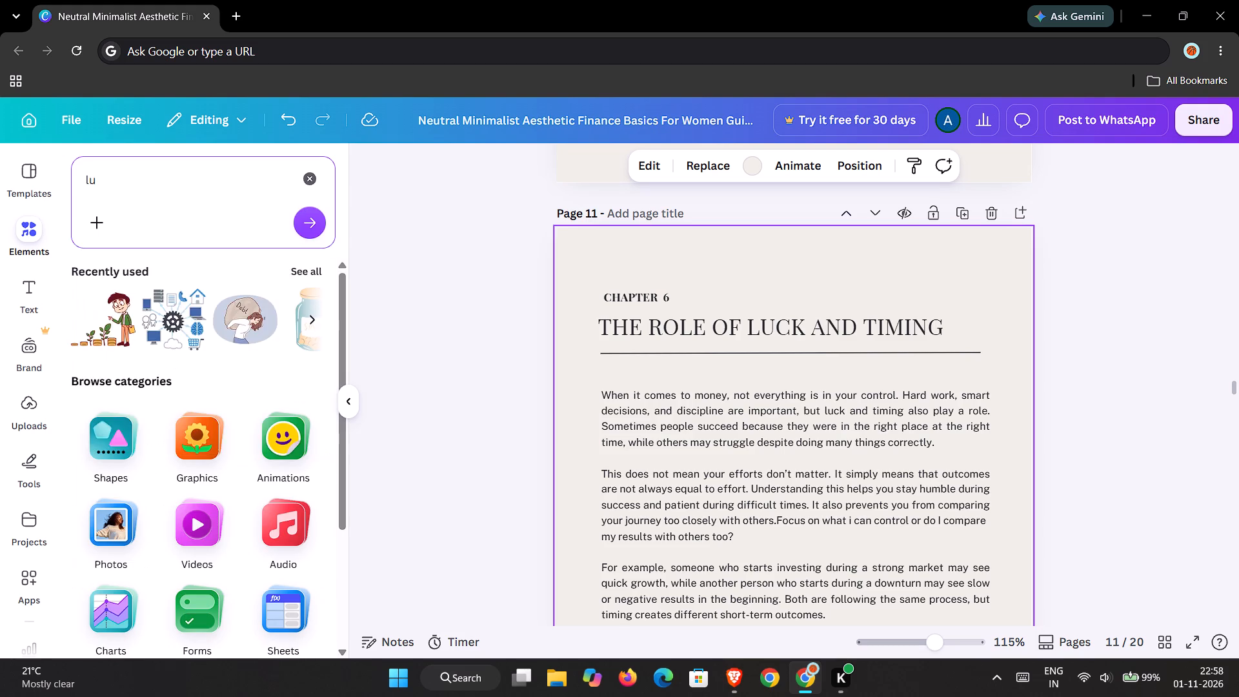
text(vk)
key(BackSpace)
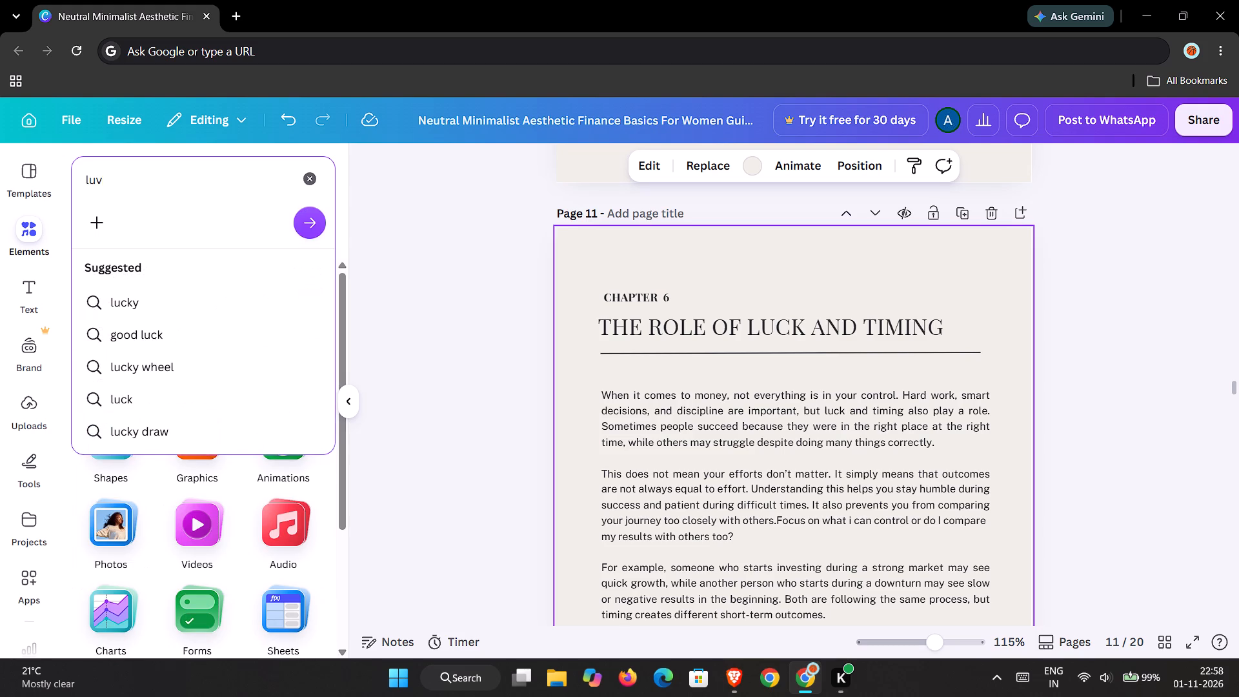
key(BackSpace)
text(ck)
key(Return)
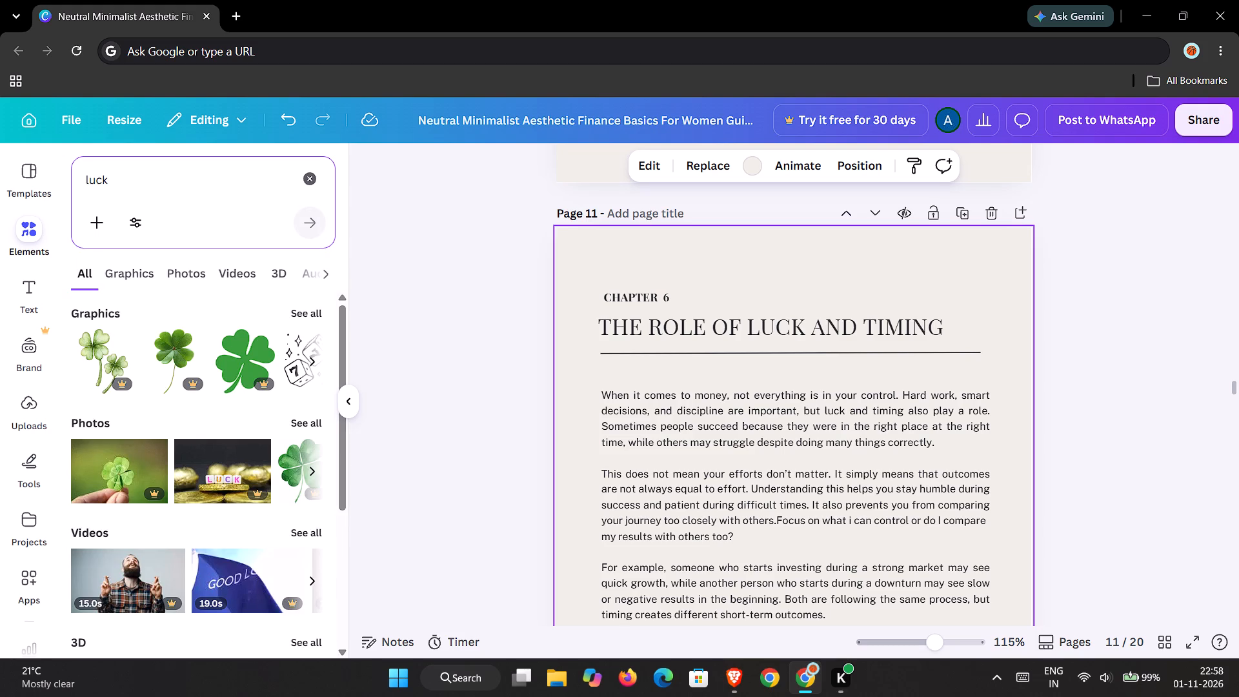
click(136, 282)
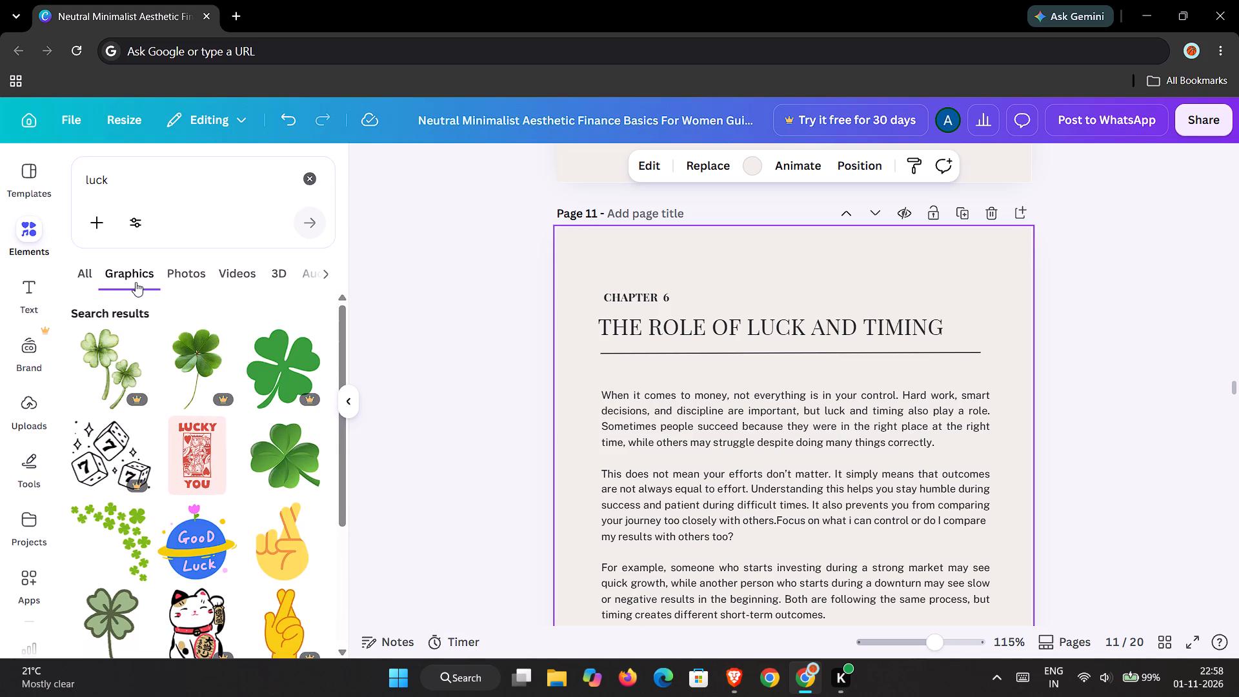
Browse the luck graphics for an illustration suited to page 11, "The Role of Luck and Timing".
scroll(226, 487, down, 2)
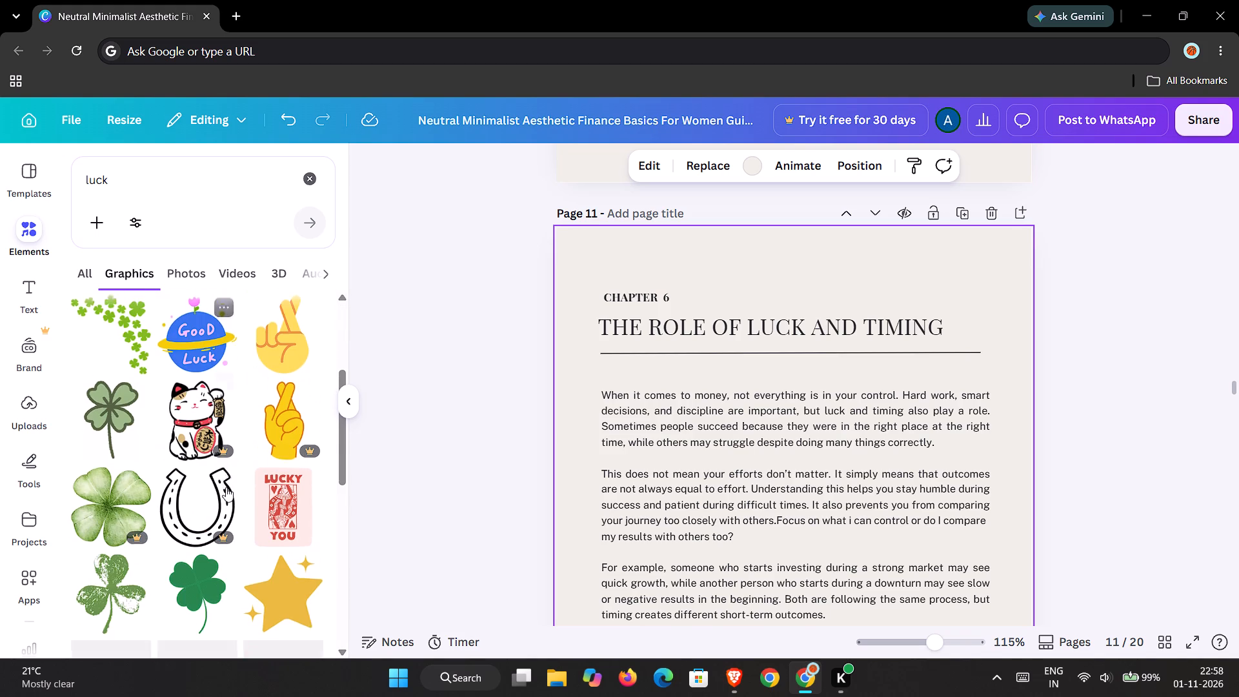
scroll(226, 487, down, 2)
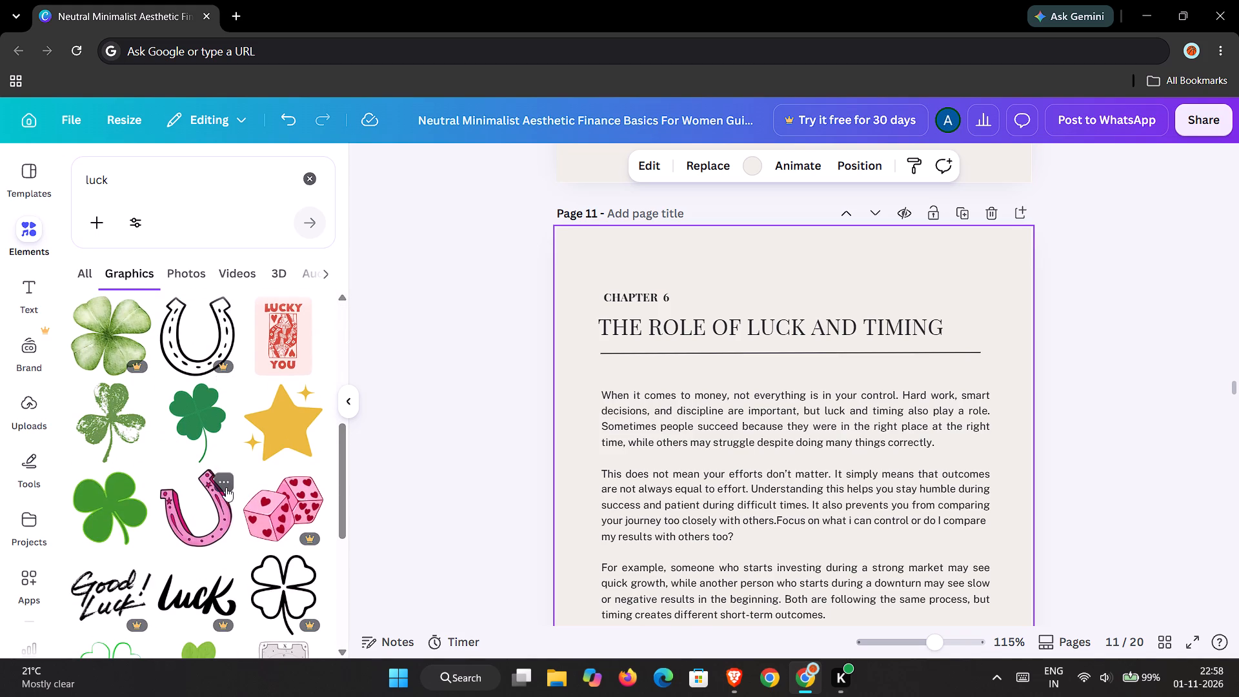
scroll(226, 487, down, 3)
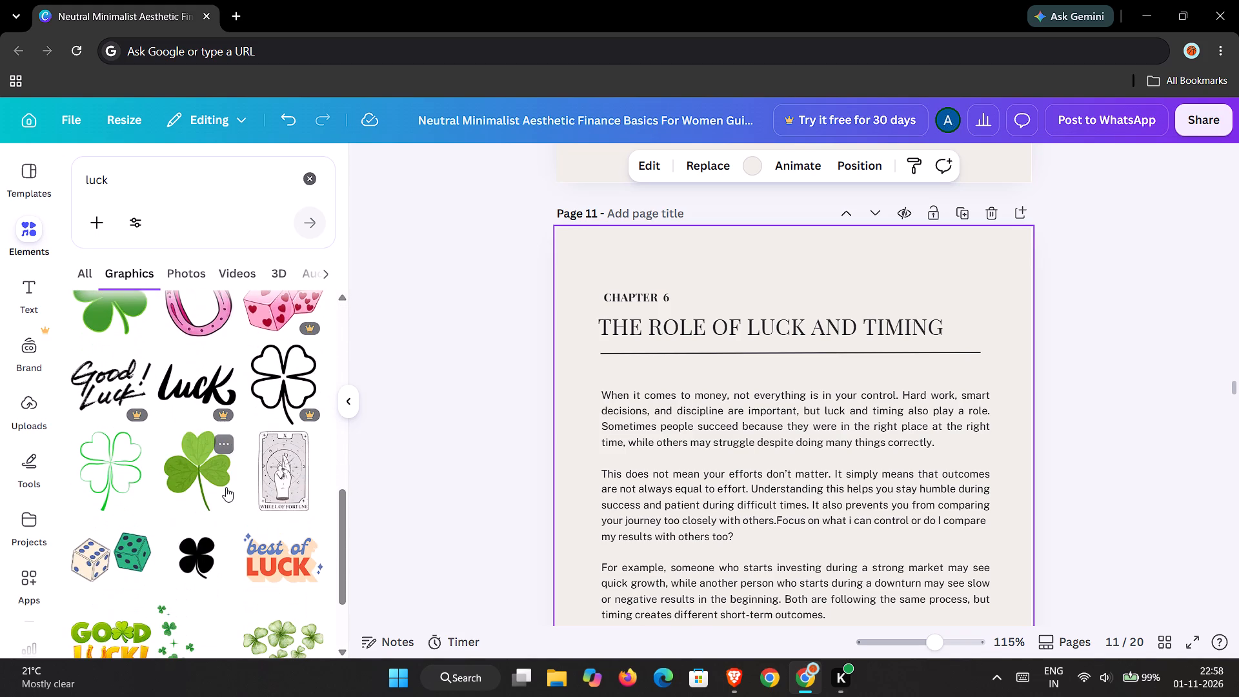
scroll(226, 487, down, 1)
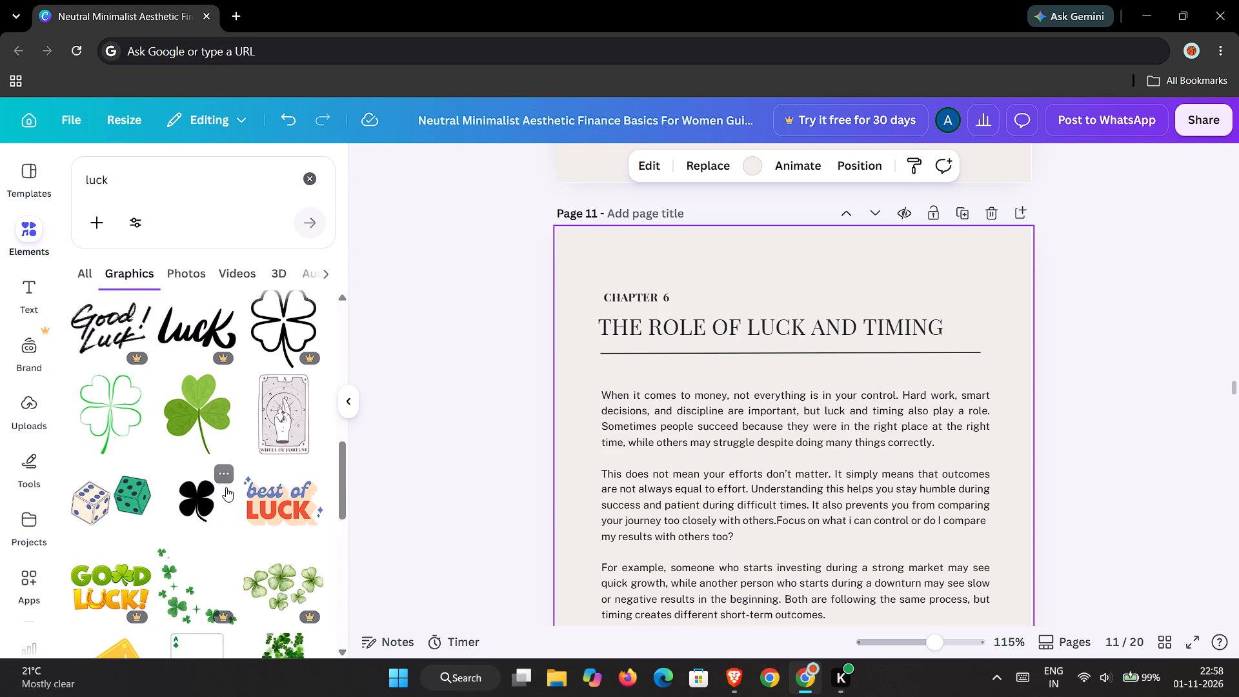
scroll(226, 487, right, 2)
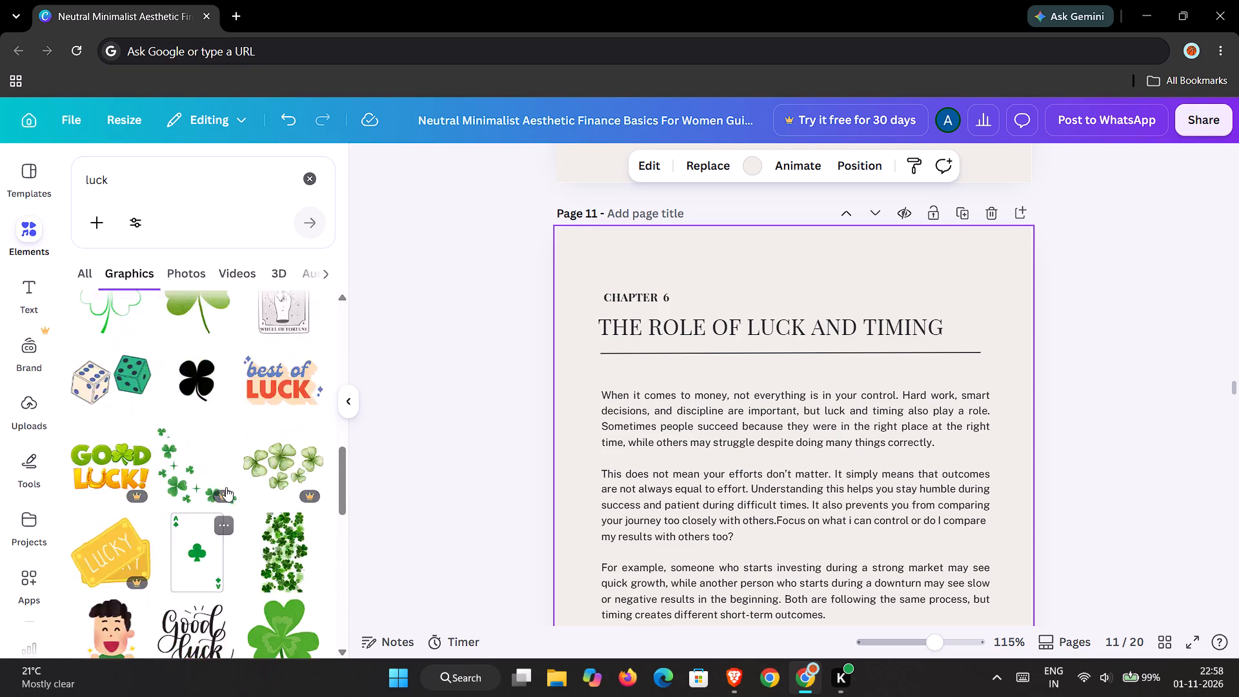
scroll(226, 487, right, 1)
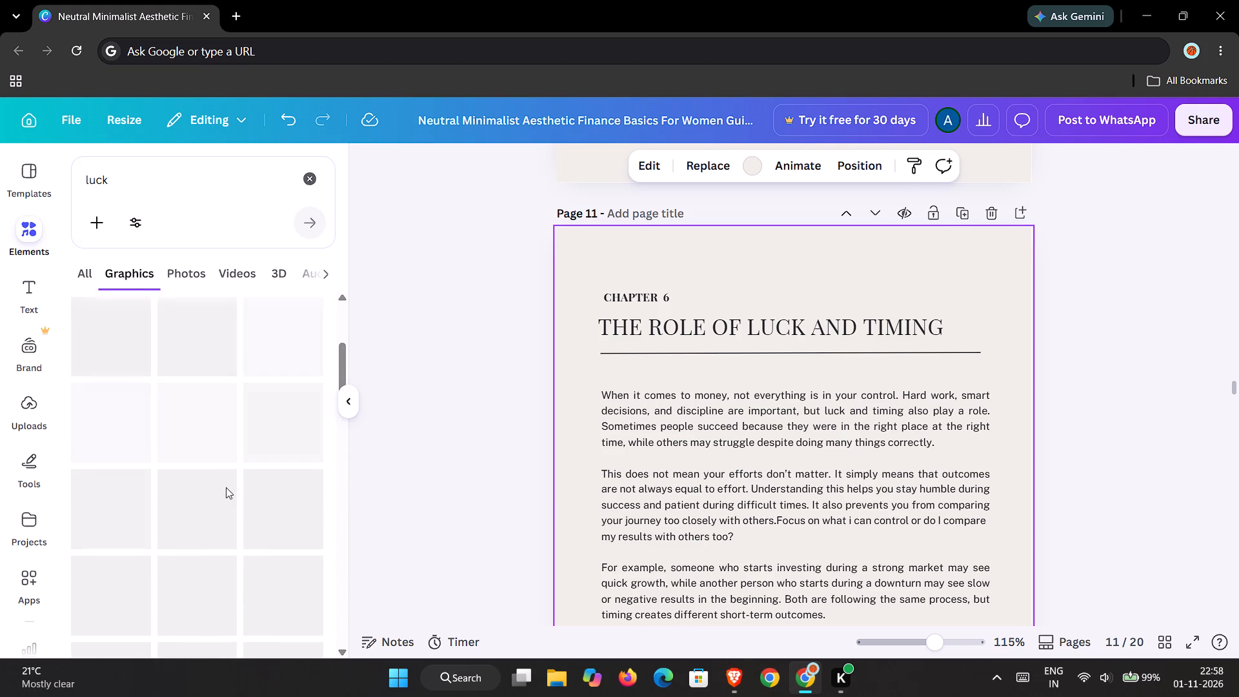
scroll(226, 487, up, 3)
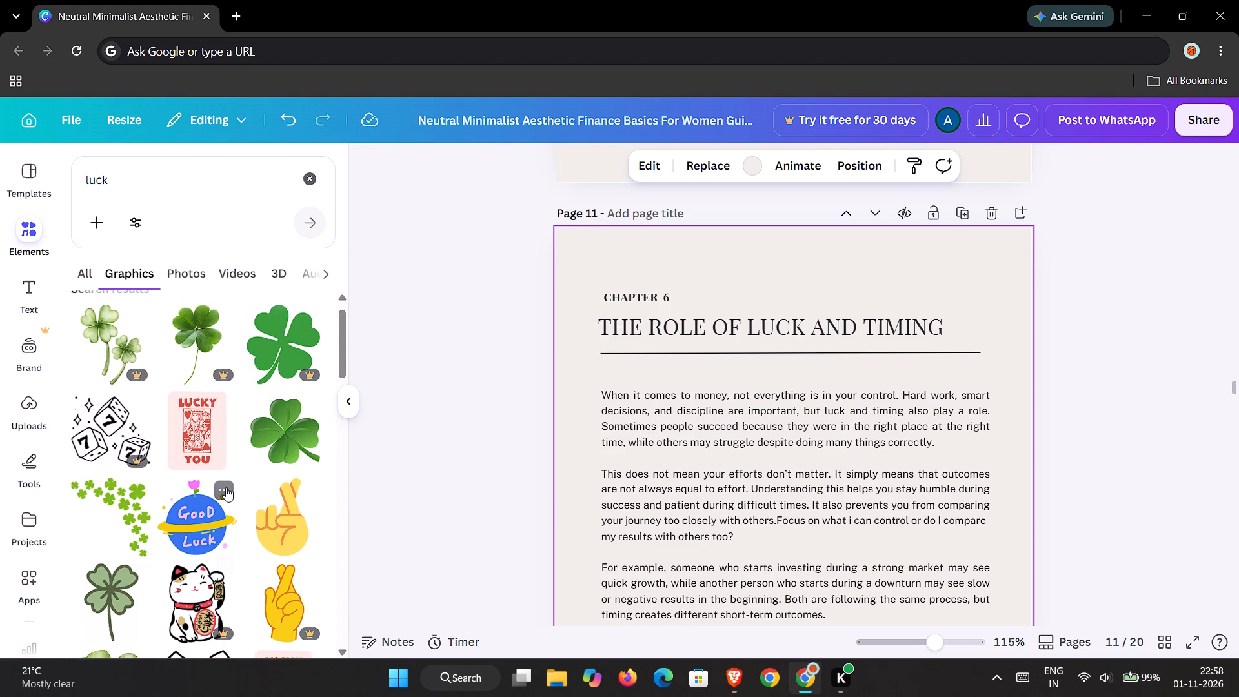
scroll(226, 487, up, 2)
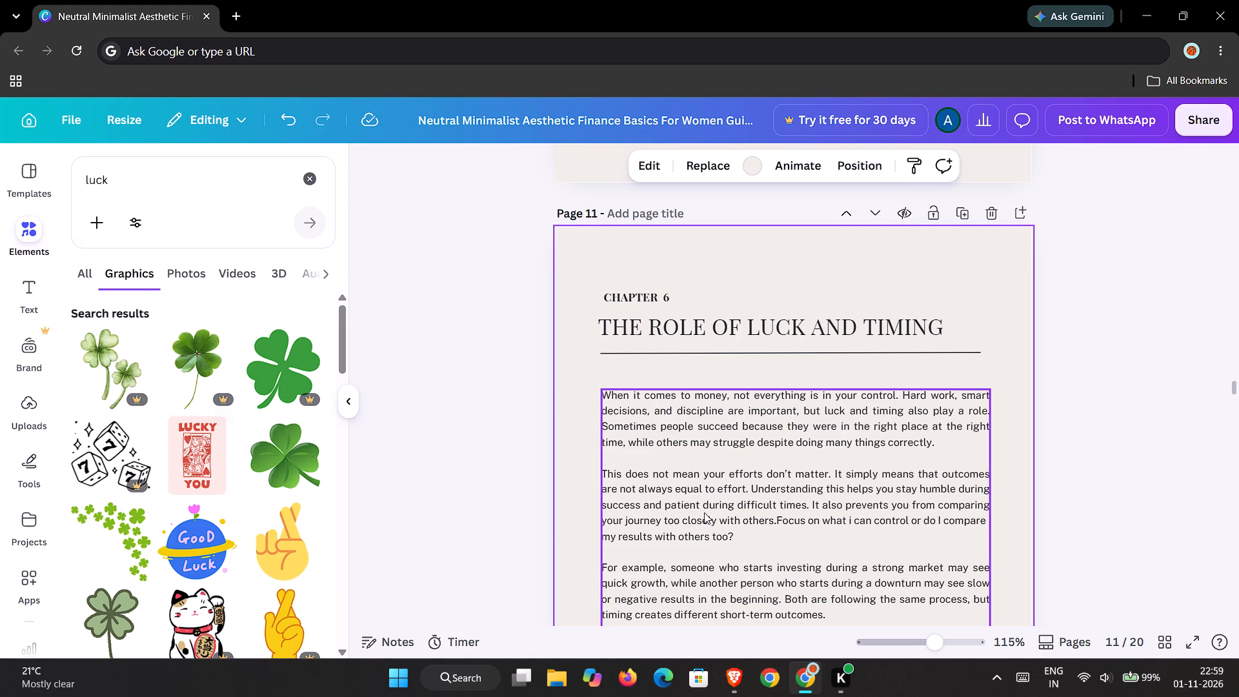
scroll(703, 512, down, 2)
scroll(703, 512, up, 1)
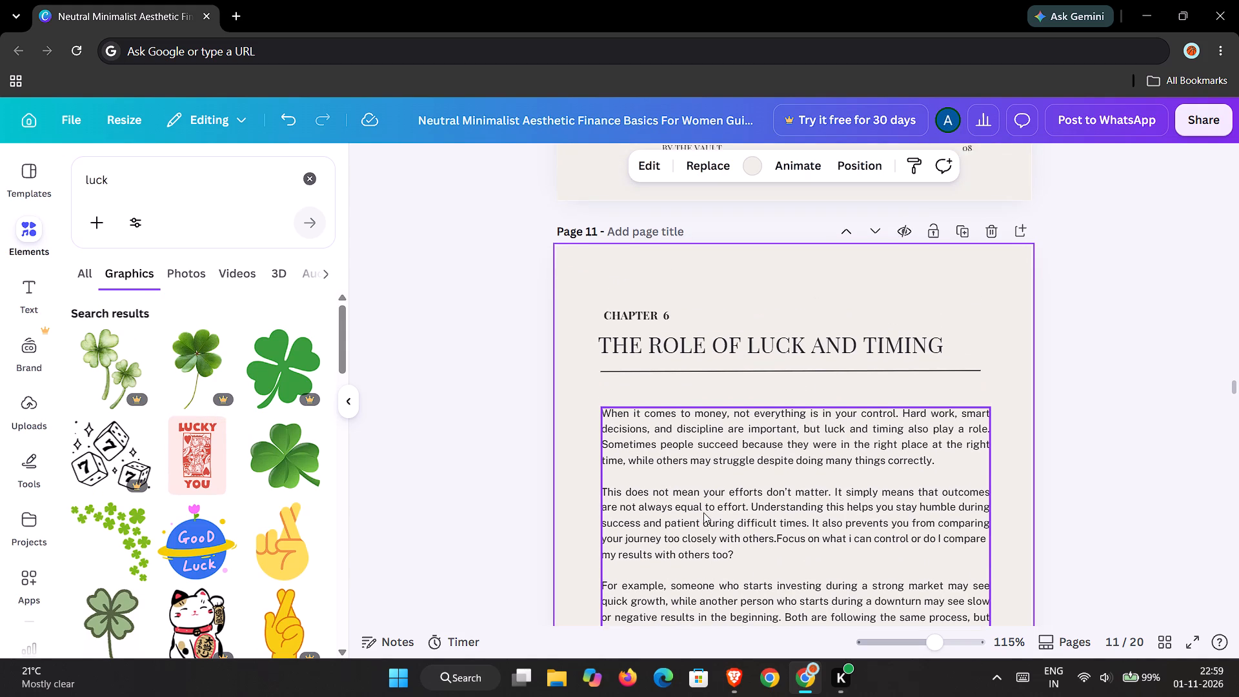
scroll(703, 512, up, 1)
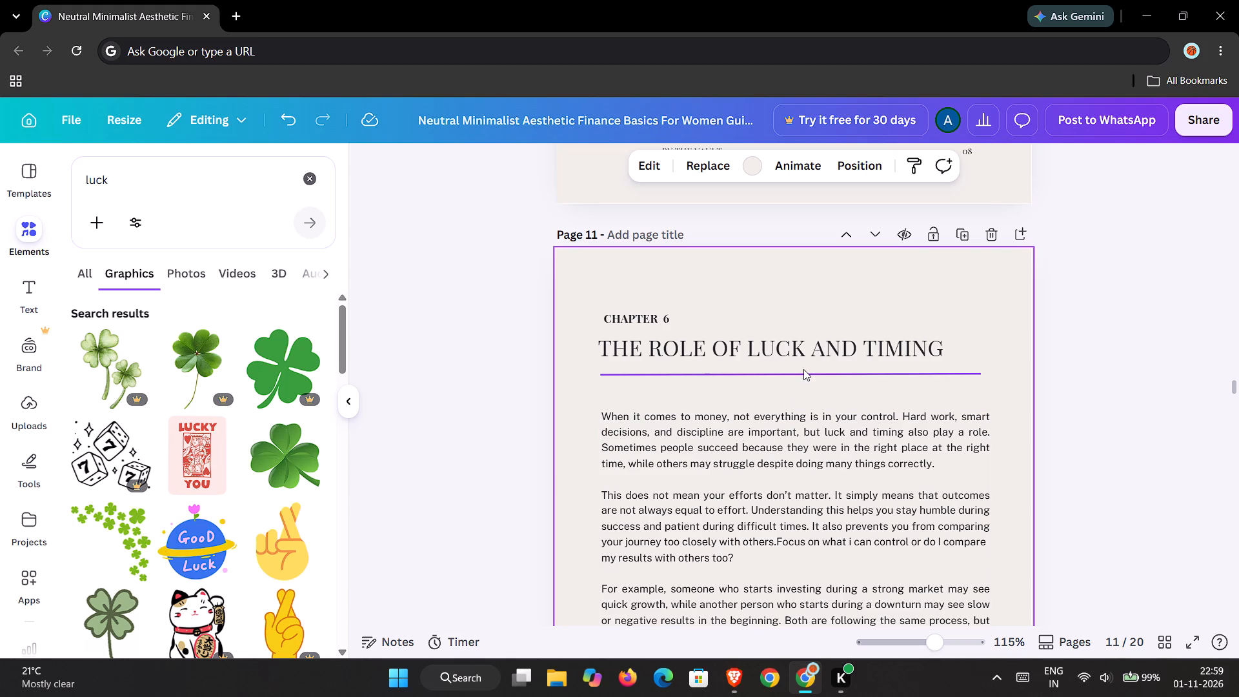
Preview the Featured and General page animation styles on page 11, from Sleek through Block, without applying one.
click(796, 161)
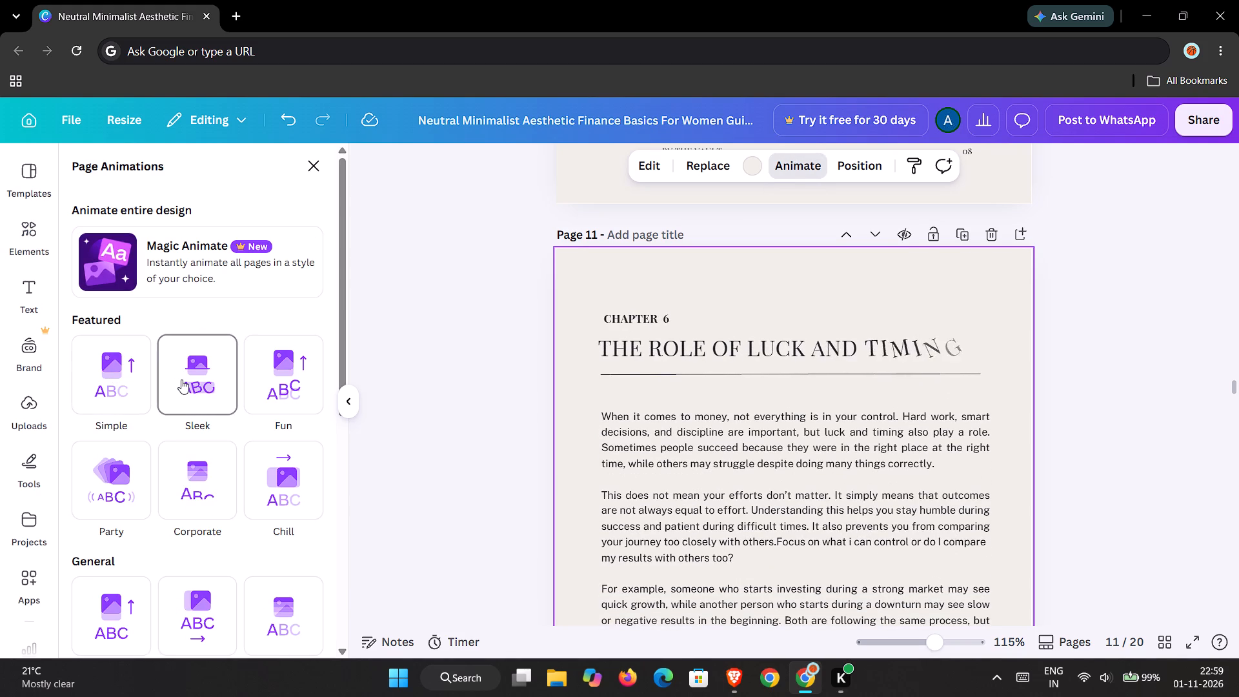
scroll(576, 409, down, 1)
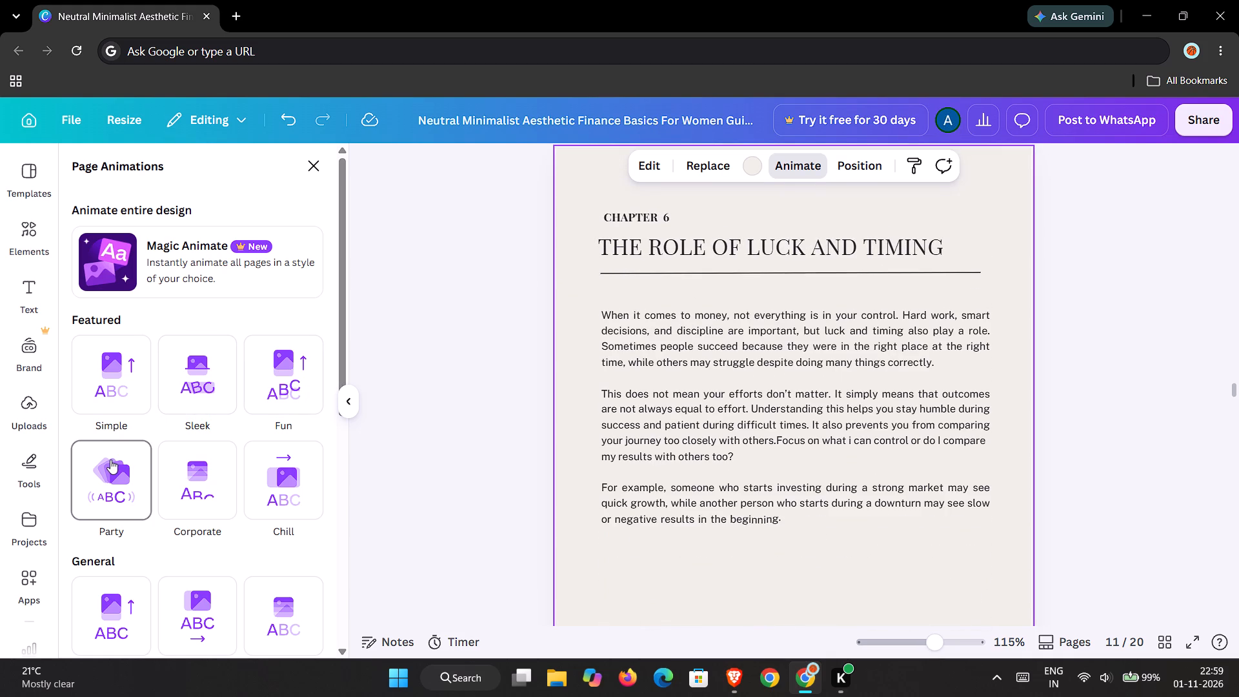
scroll(588, 391, down, 2)
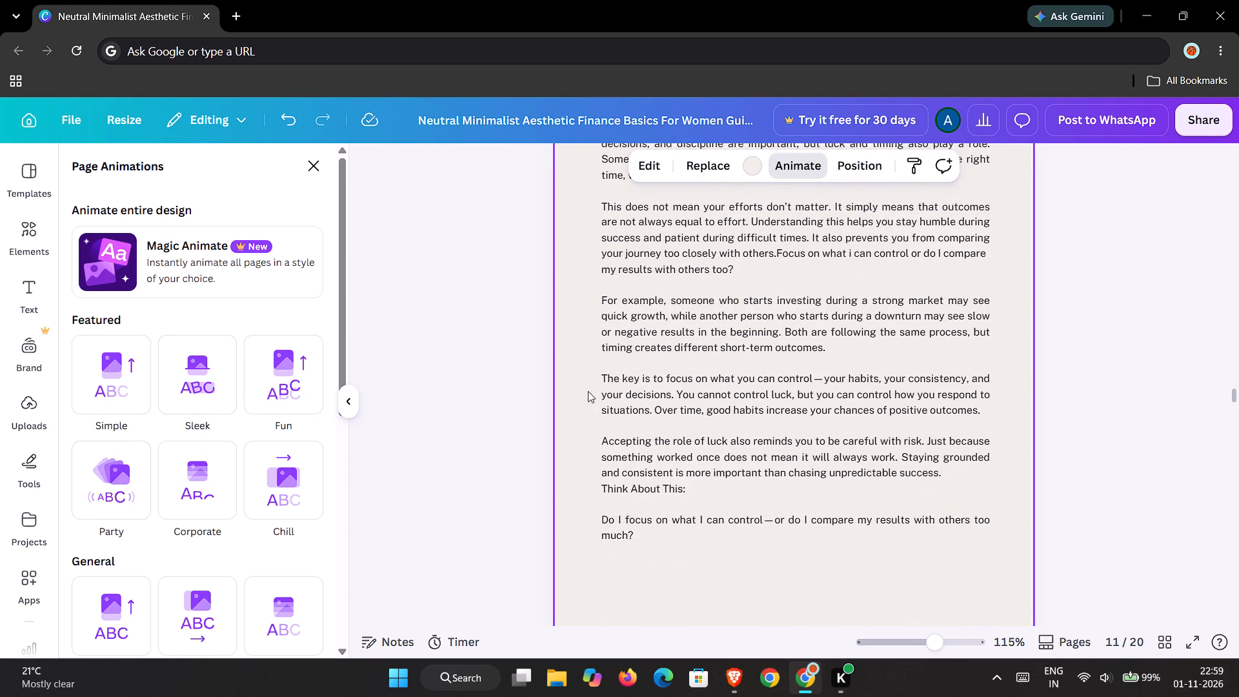
scroll(588, 391, up, 2)
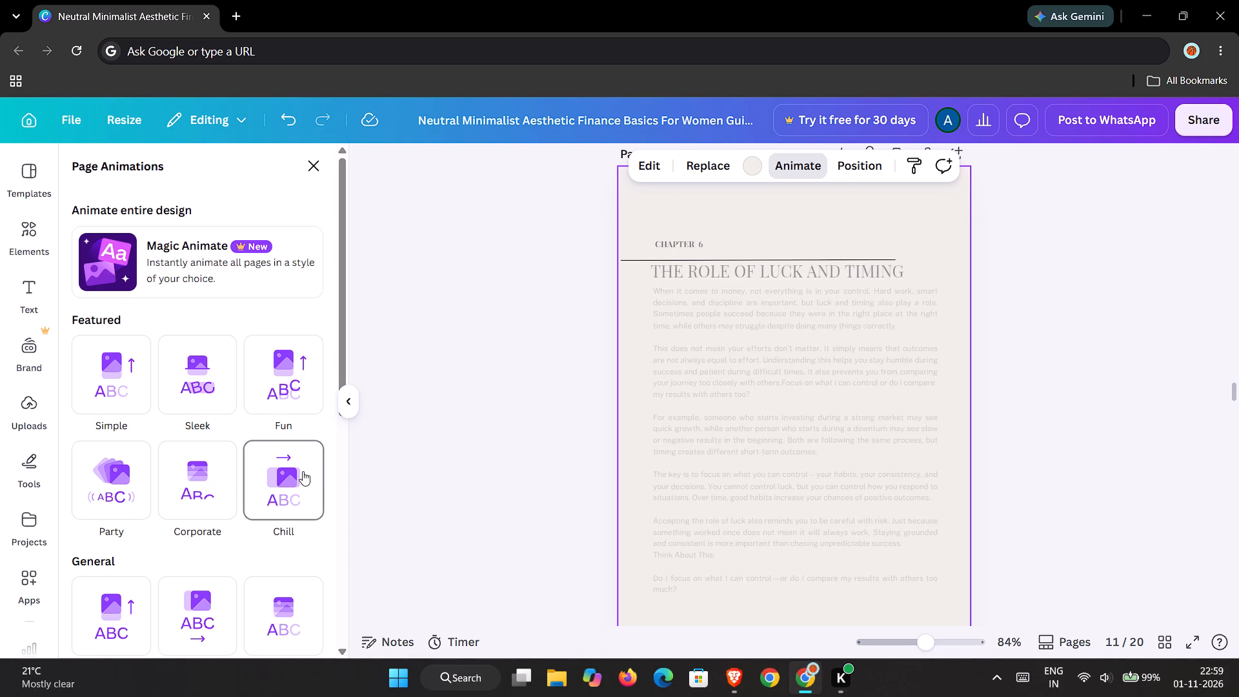
scroll(303, 471, down, 1)
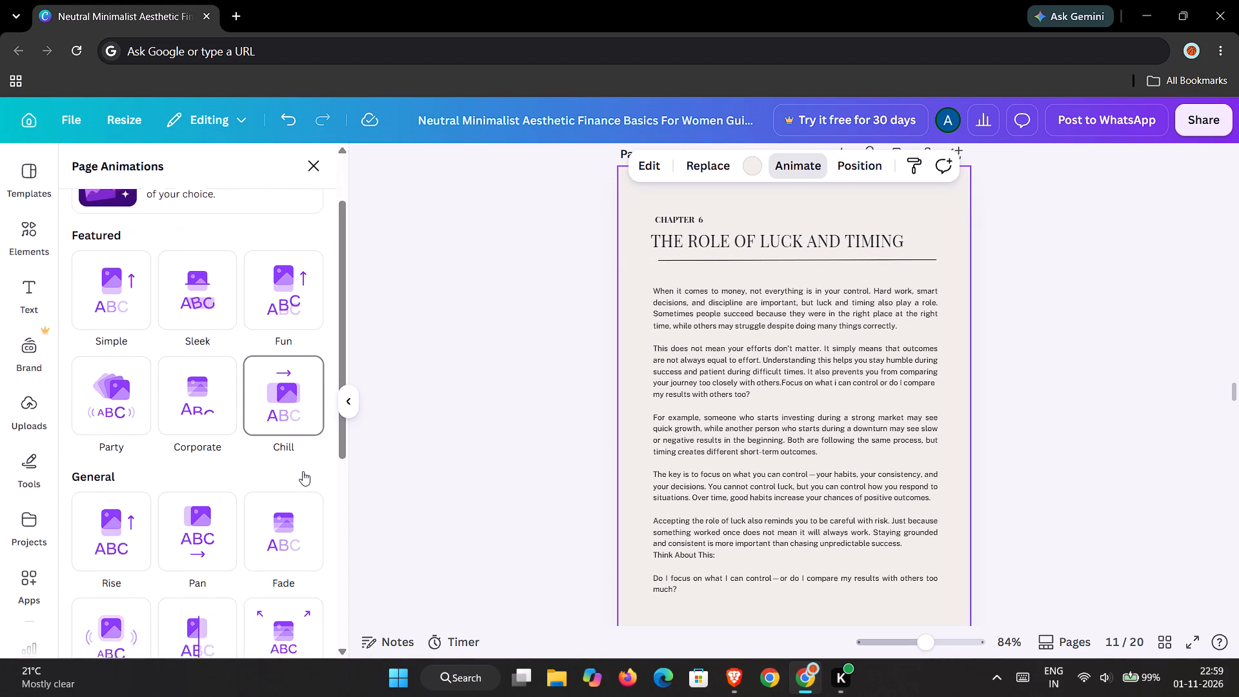
scroll(303, 471, down, 1)
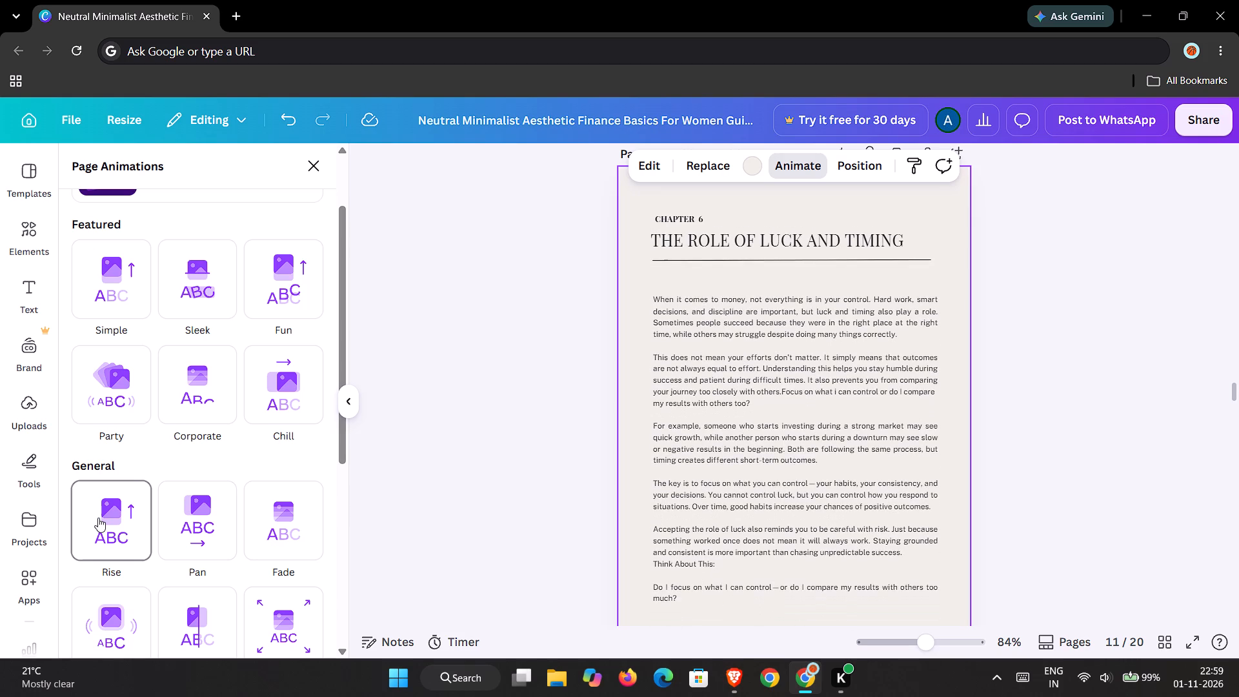
scroll(98, 518, down, 1)
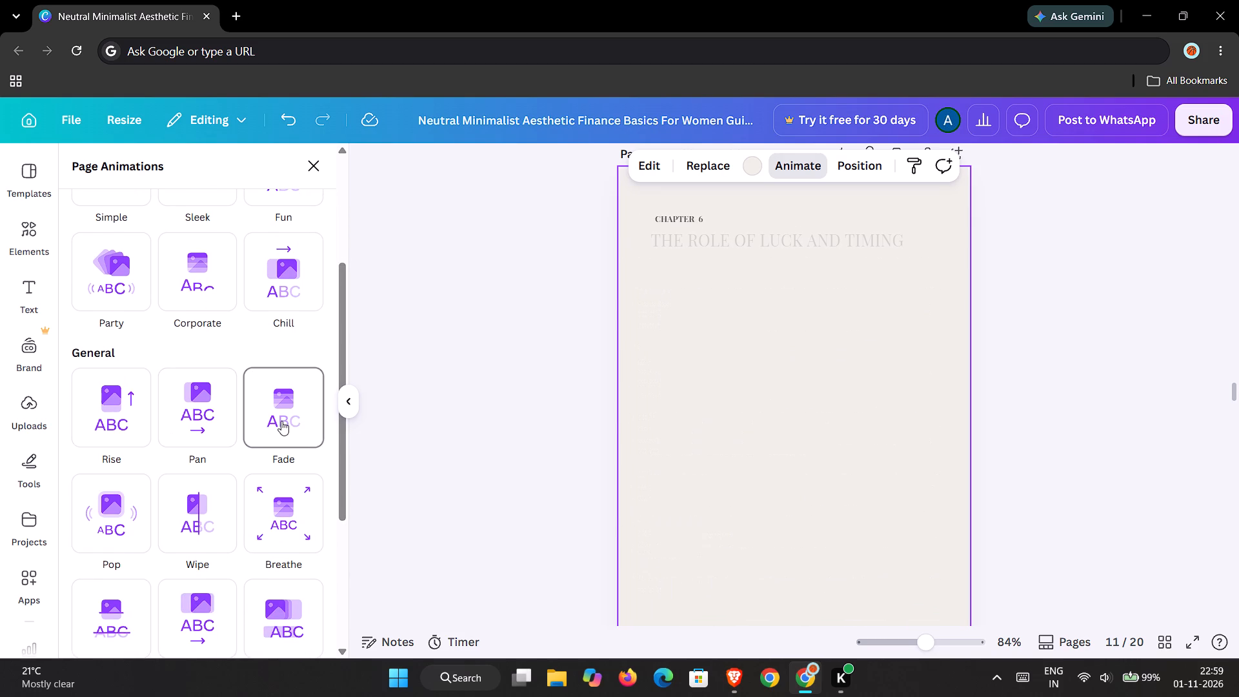
scroll(281, 421, down, 1)
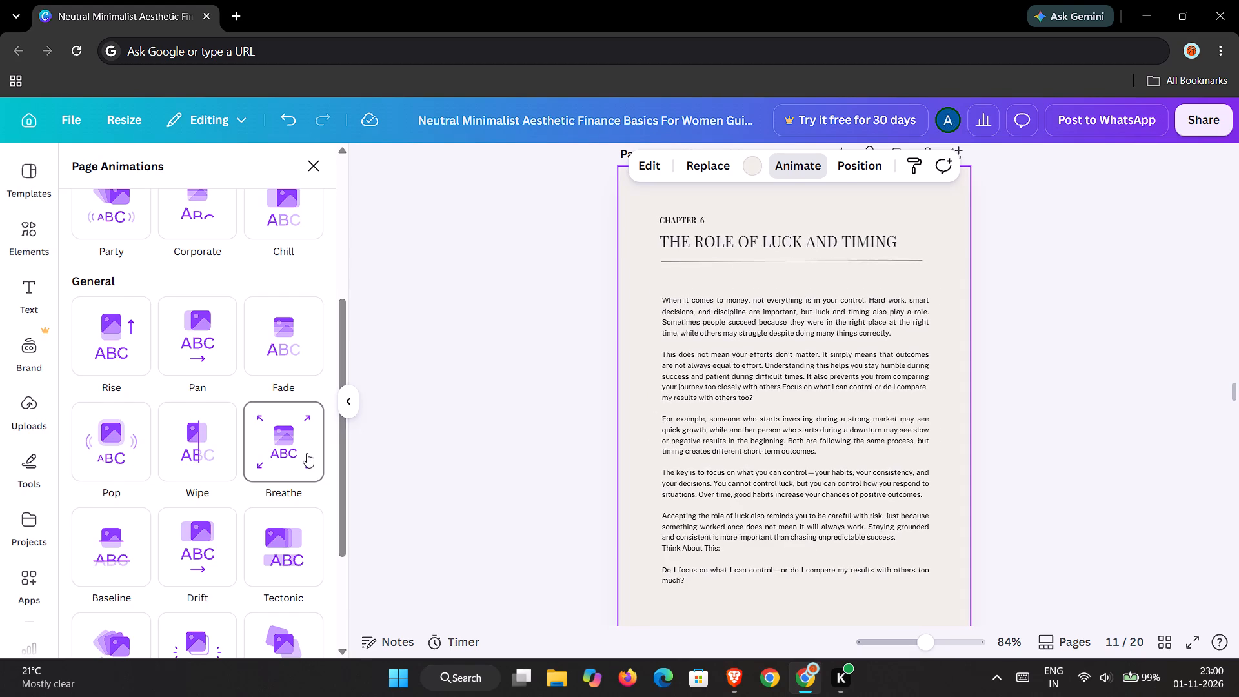
scroll(307, 453, down, 2)
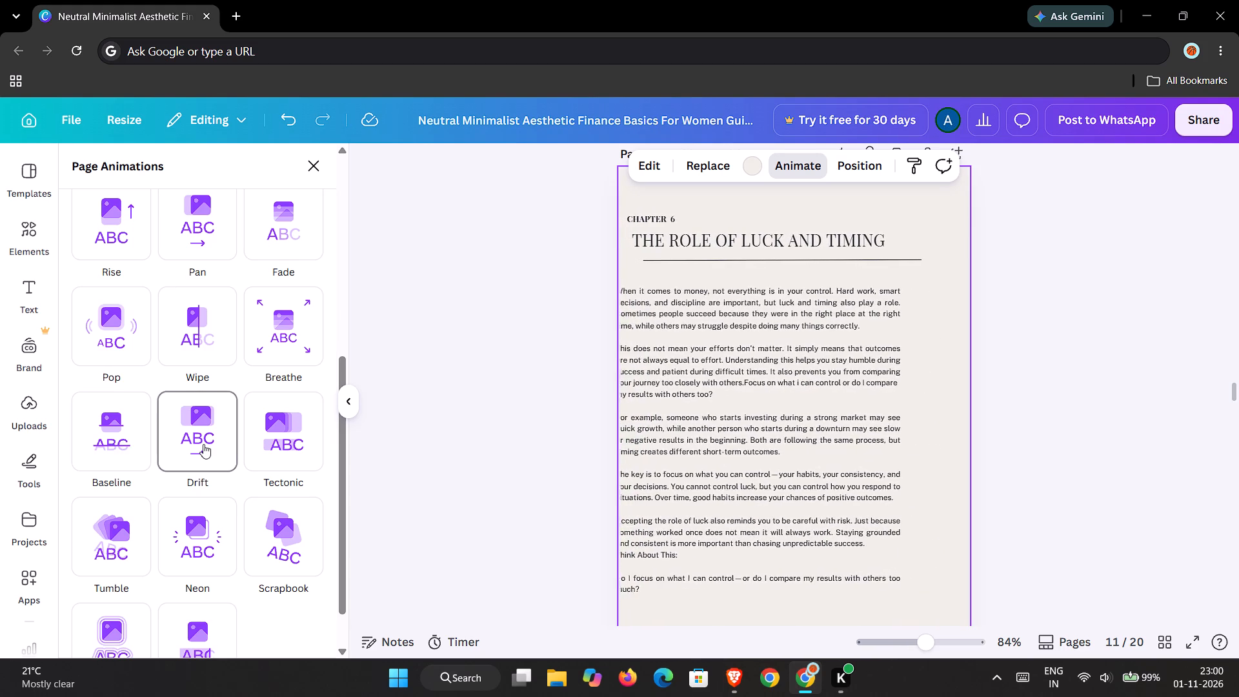
scroll(203, 444, down, 1)
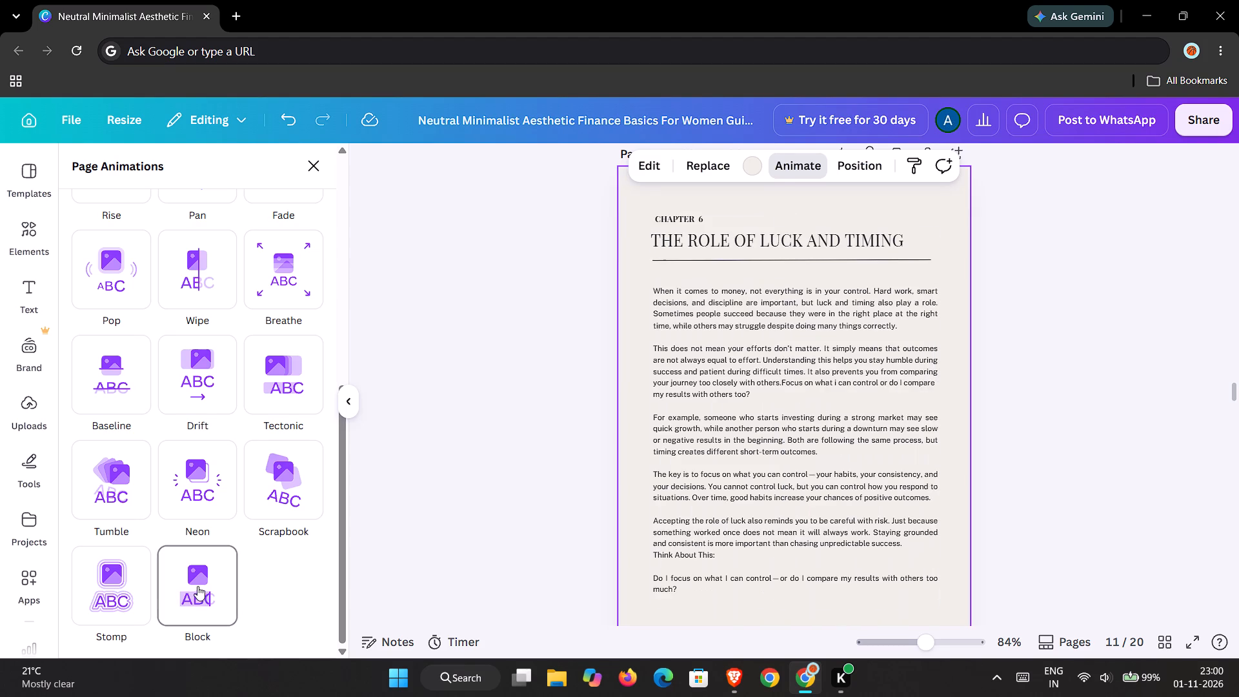
Look over the chapter pages around page 11, from page 13's opening back to the end of page 10.
scroll(769, 530, down, 4)
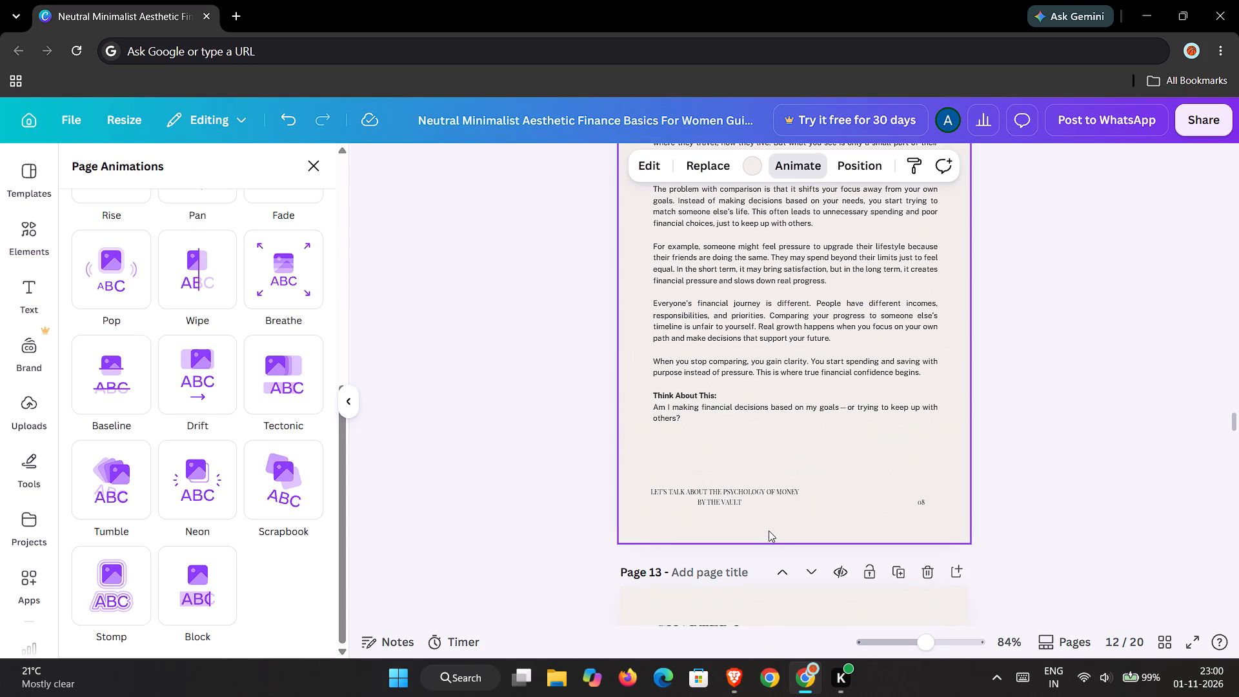
scroll(283, 405, down, 2)
scroll(283, 405, up, 6)
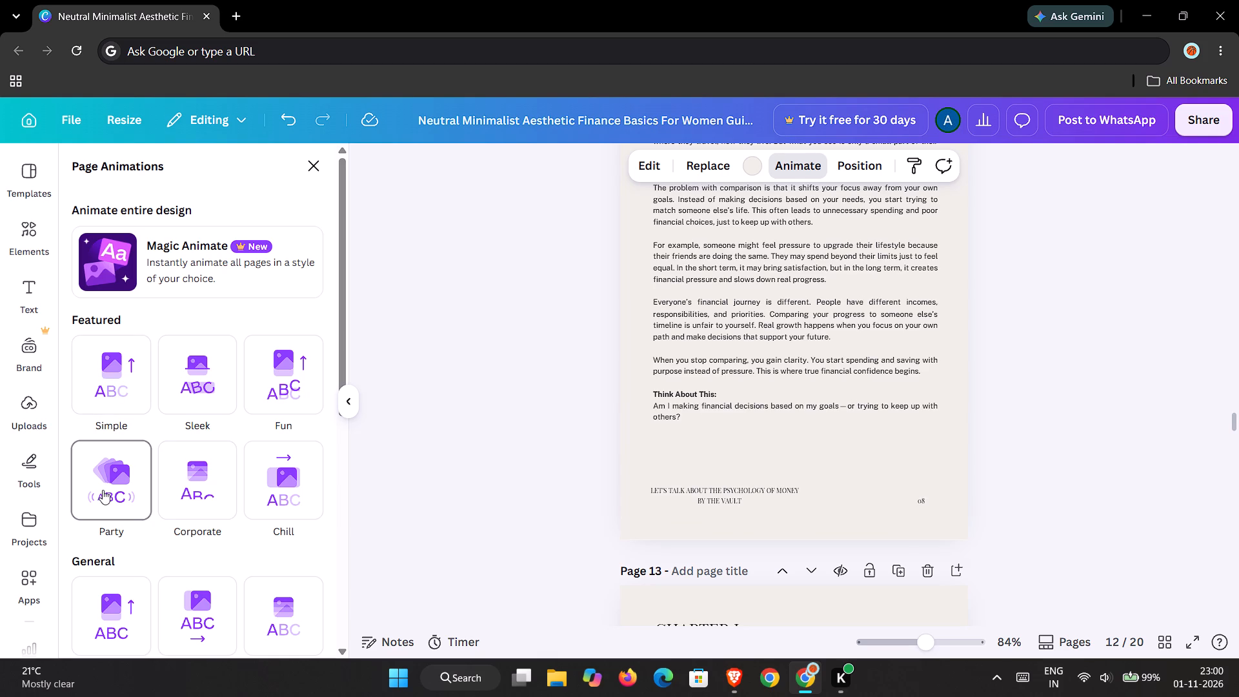
scroll(461, 336, down, 1)
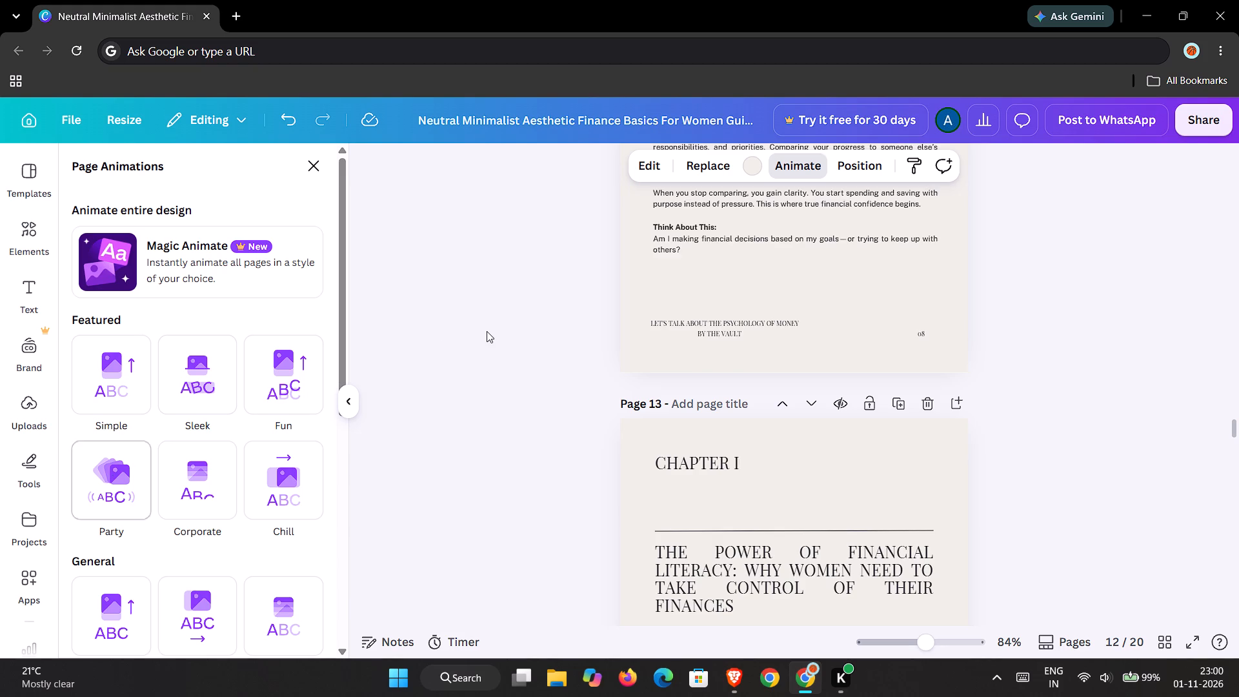
scroll(487, 331, up, 4)
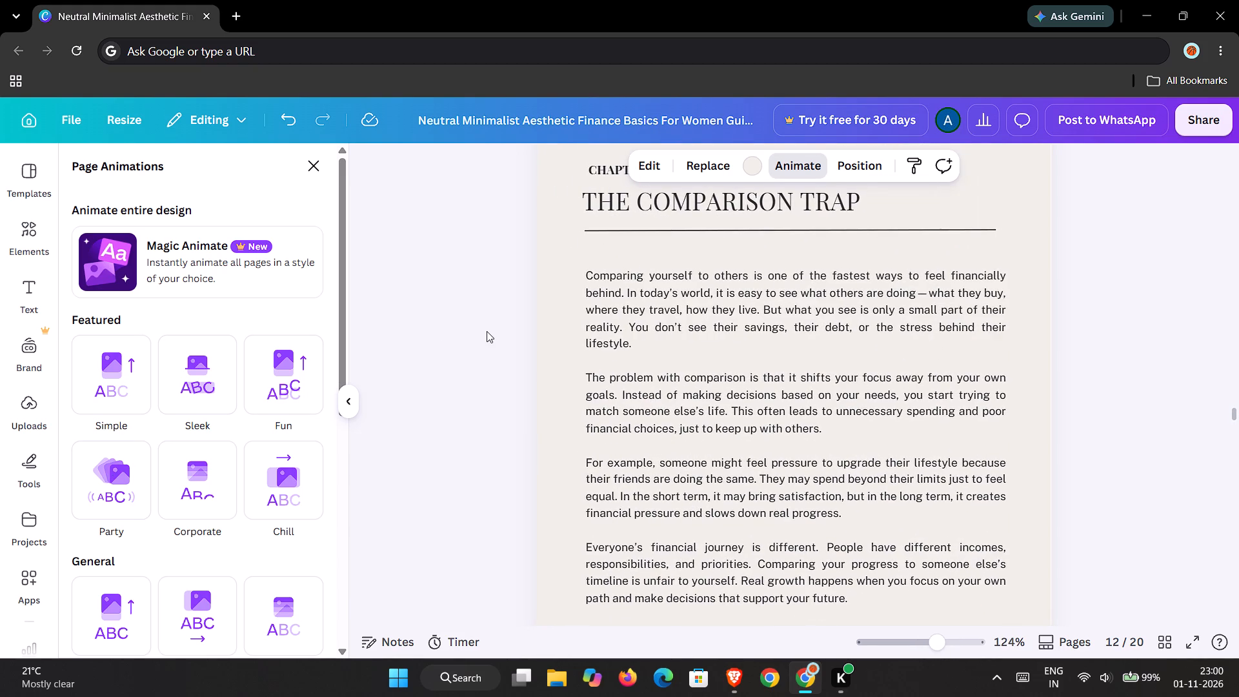
scroll(487, 331, up, 4)
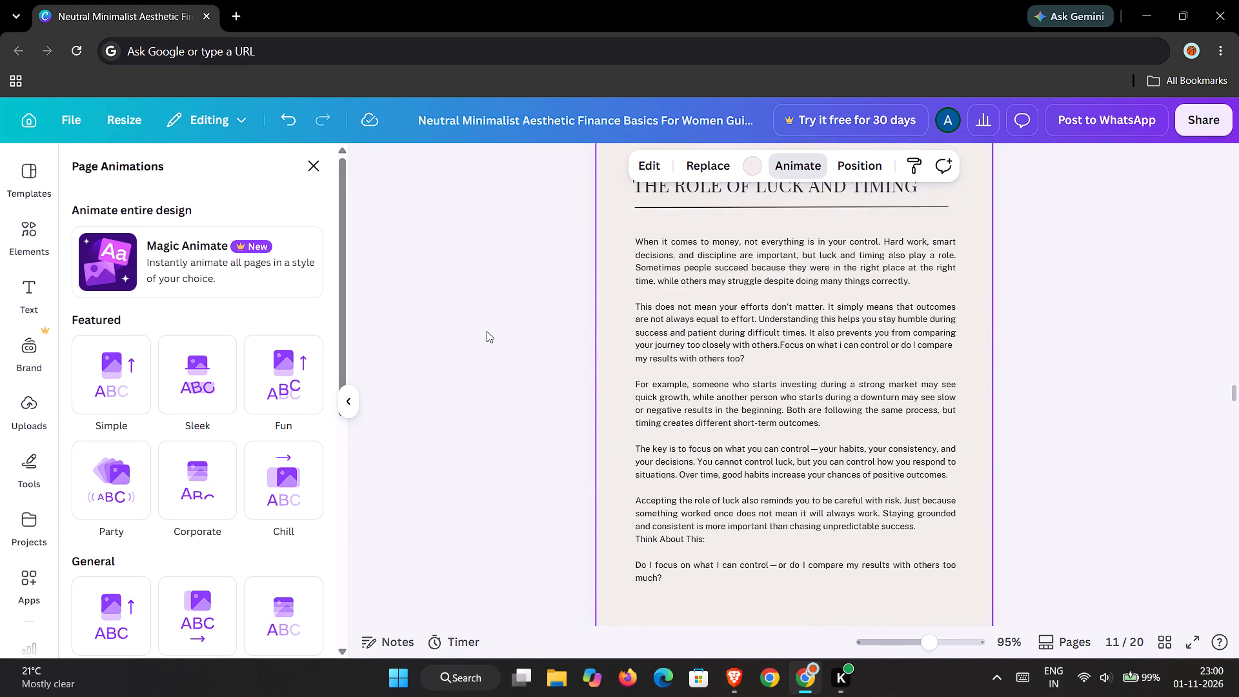
scroll(487, 331, up, 1)
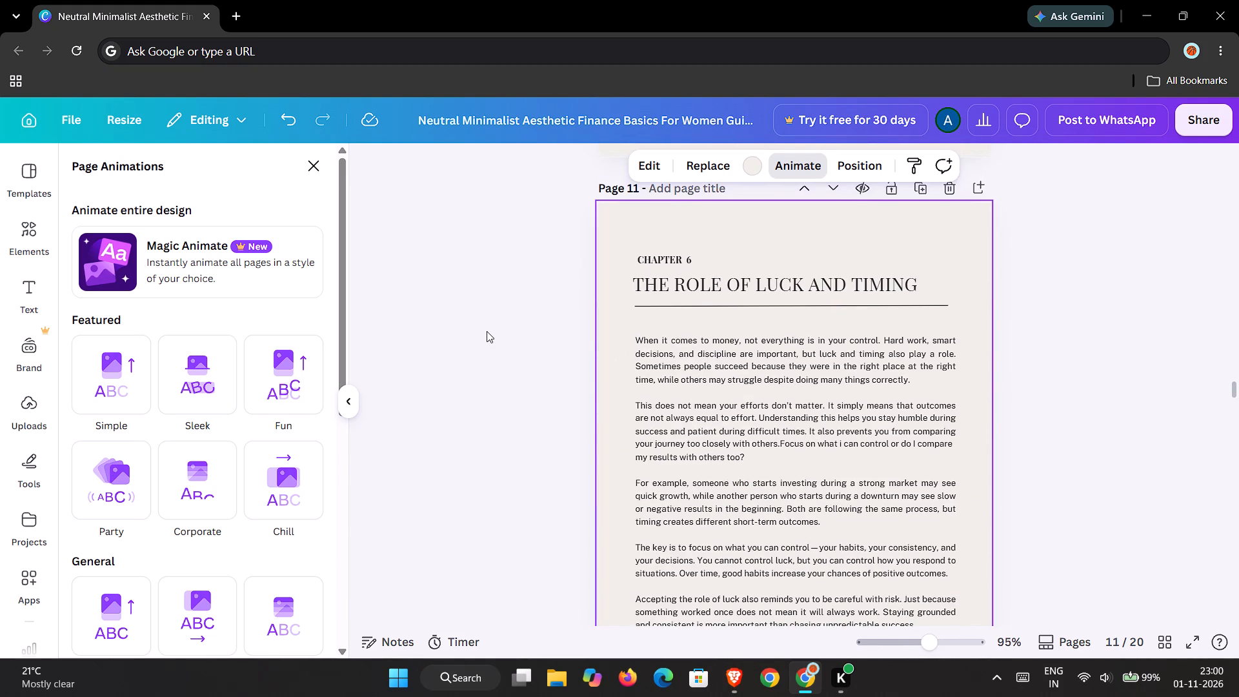
scroll(487, 331, up, 3)
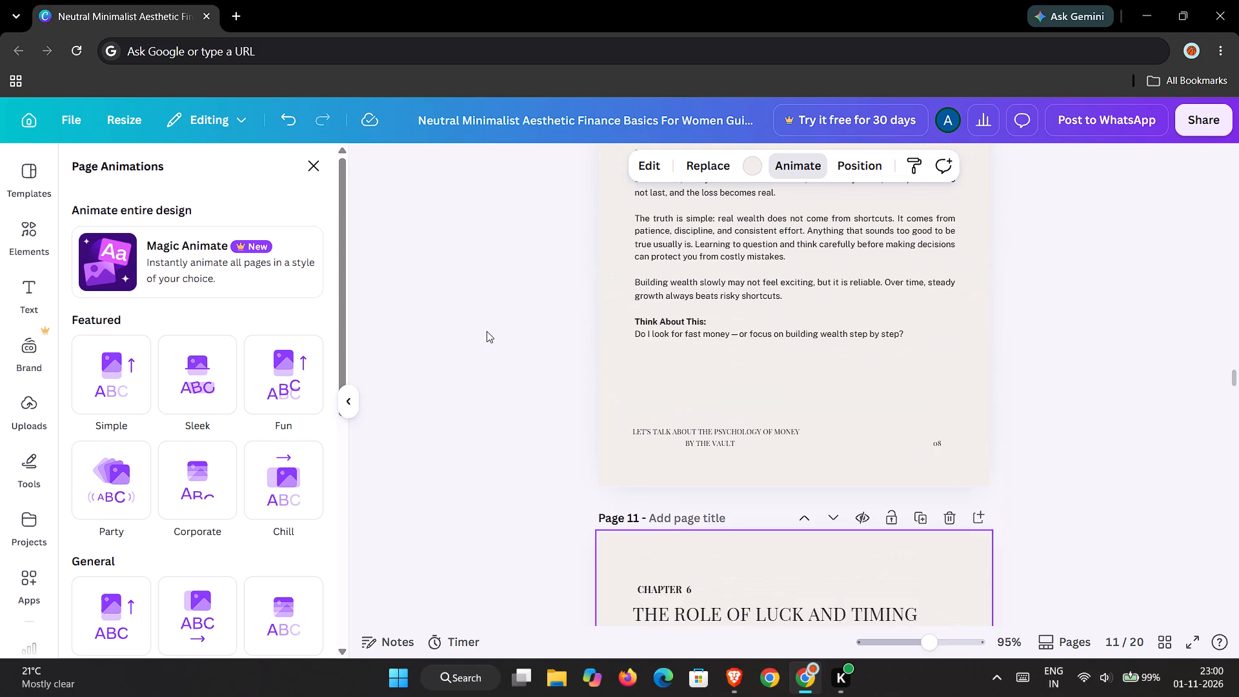
Look over page 10, "The Trap of Quick-Rich Schemes", and the end of page 9.
scroll(487, 331, up, 2)
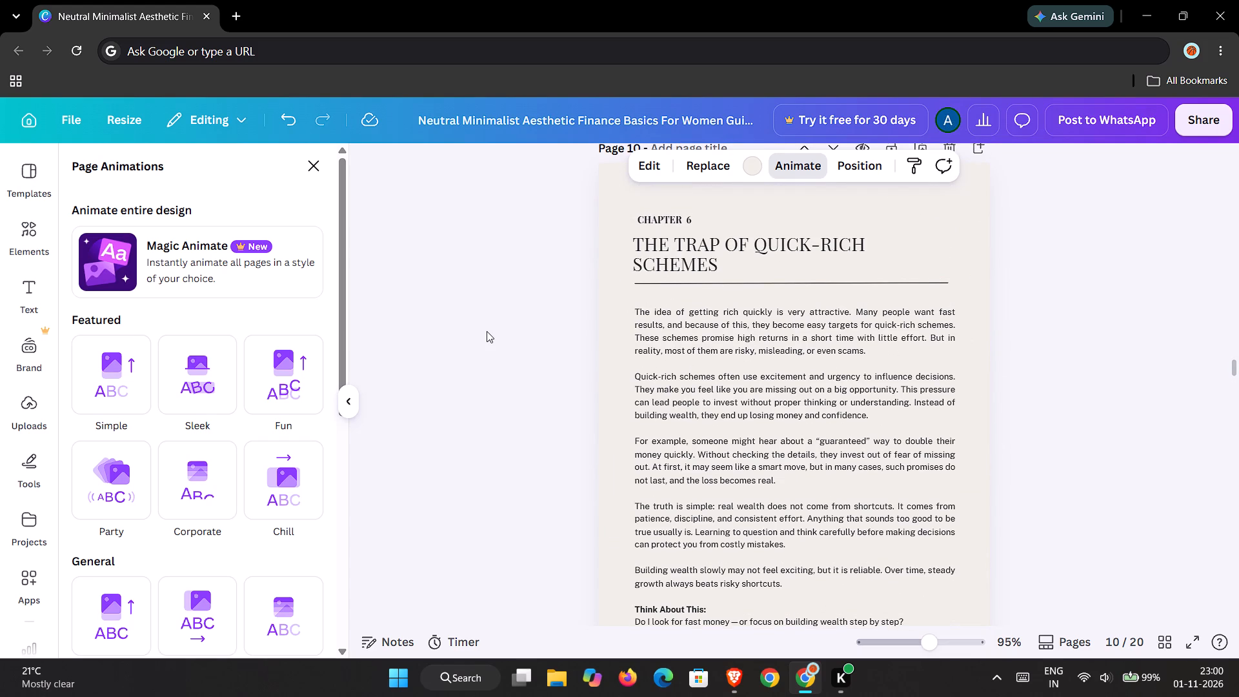
scroll(487, 331, up, 1)
scroll(487, 331, down, 2)
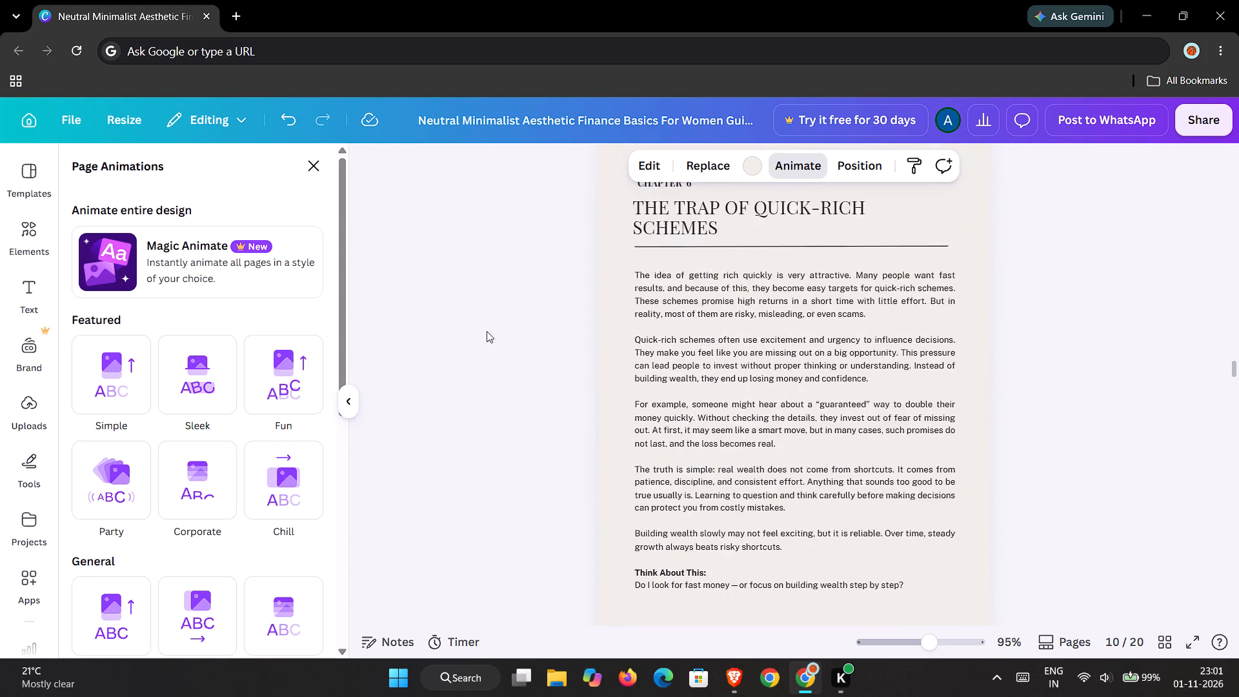
scroll(487, 331, down, 4)
scroll(487, 331, up, 1)
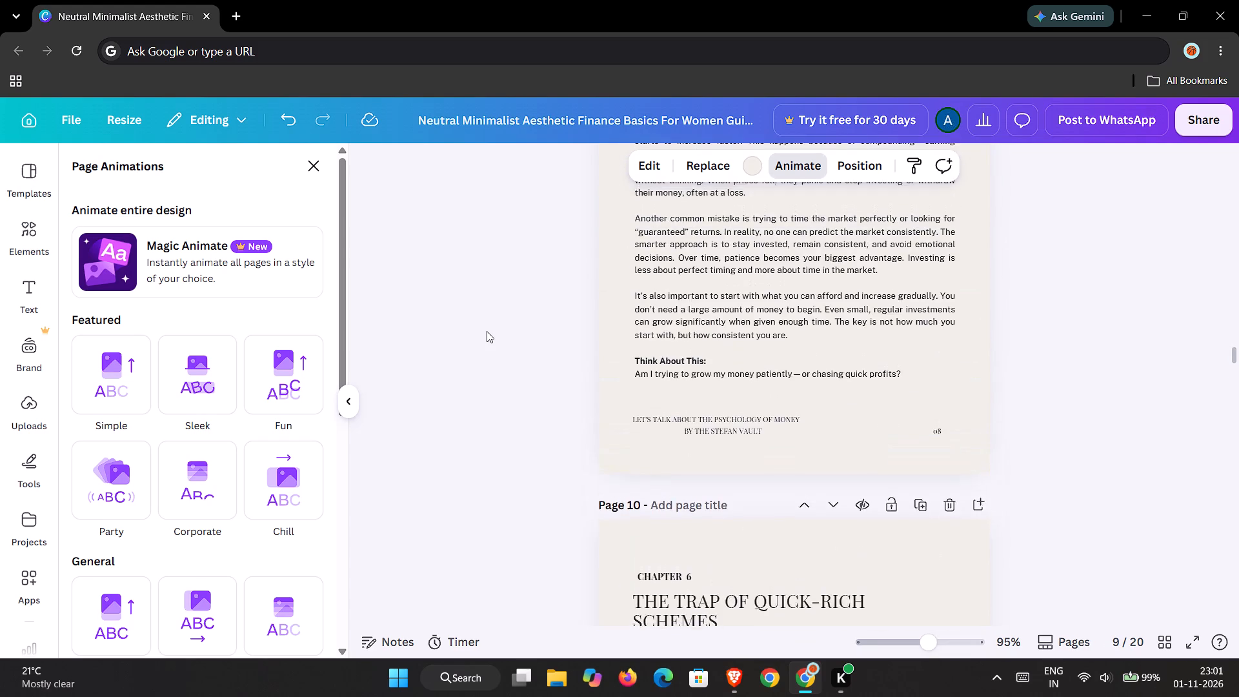
scroll(487, 331, up, 2)
scroll(487, 331, down, 4)
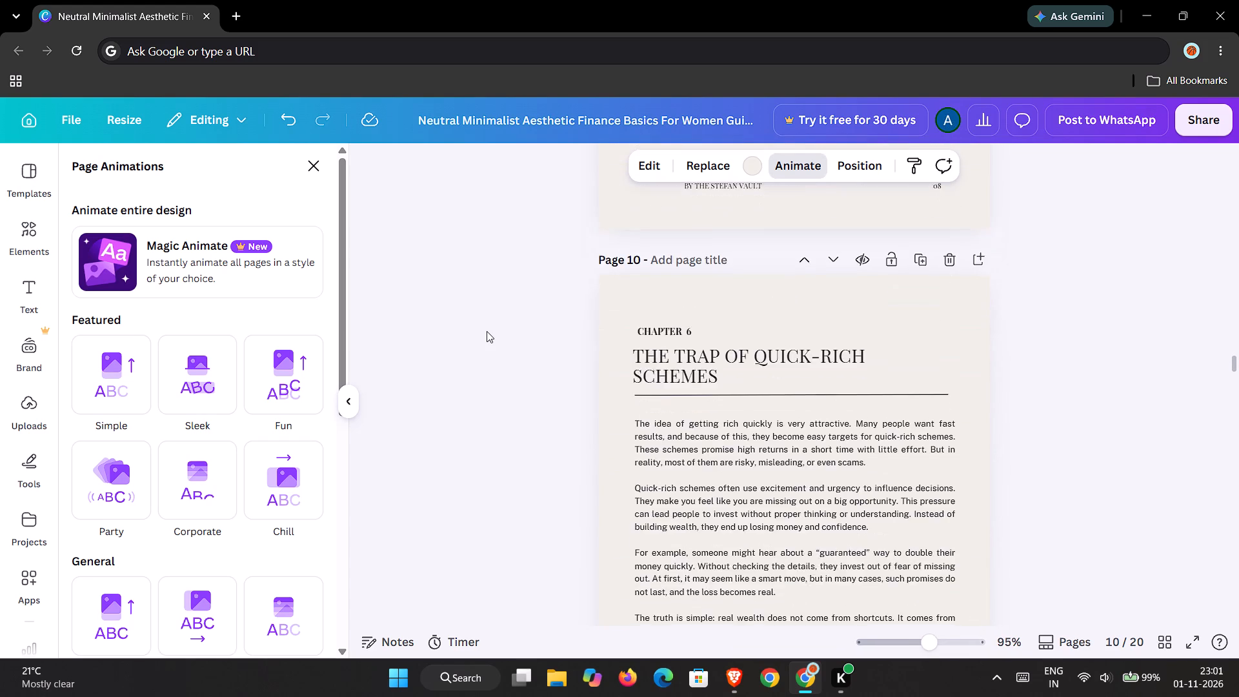
scroll(487, 331, down, 2)
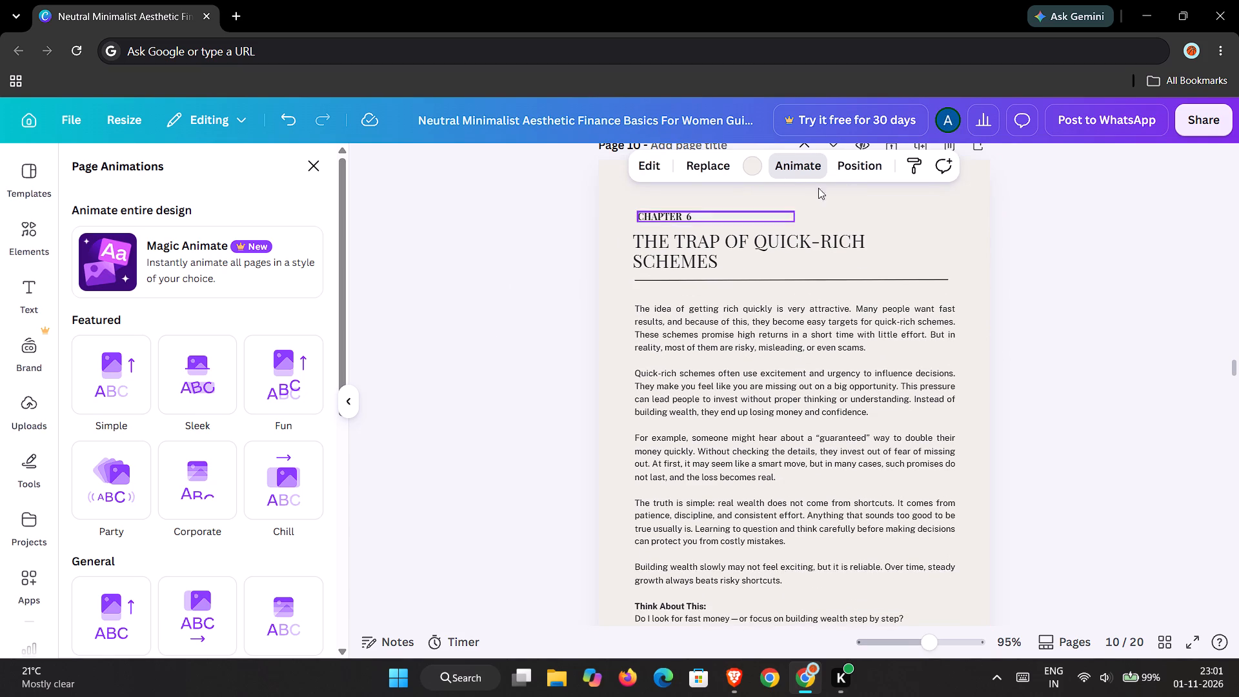
Search the elements library graphics for "schemes" and refine the search to "rich schemes".
click(809, 168)
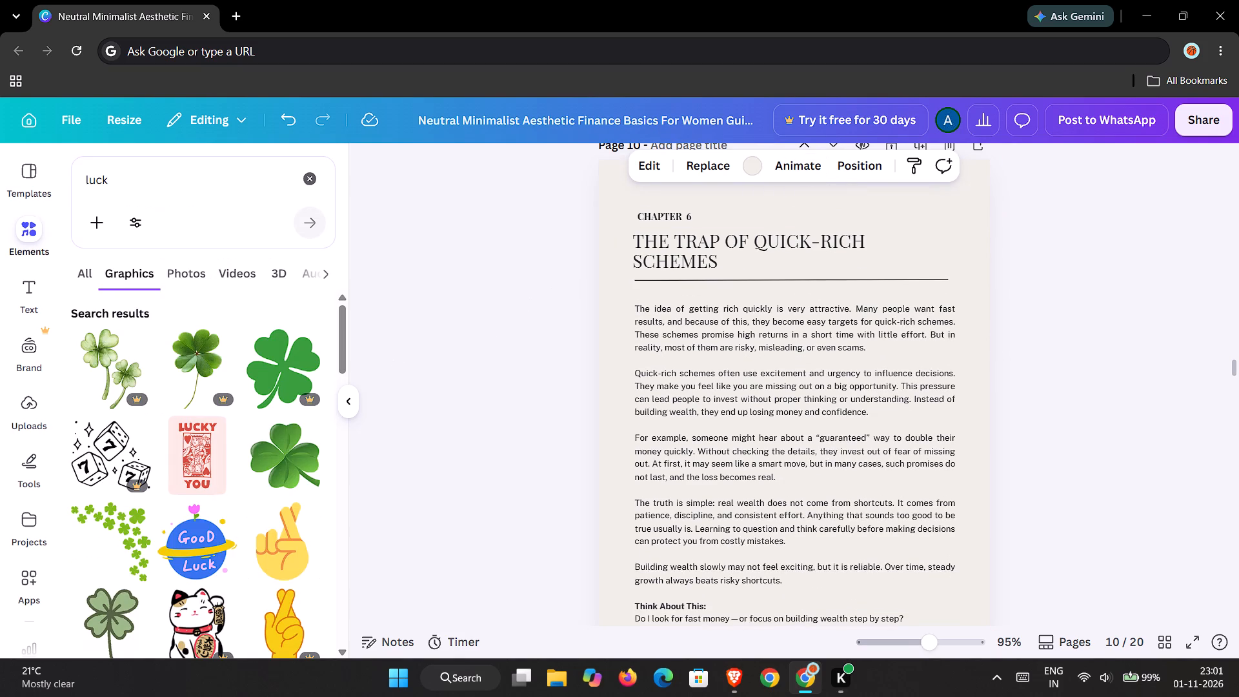
click(310, 179)
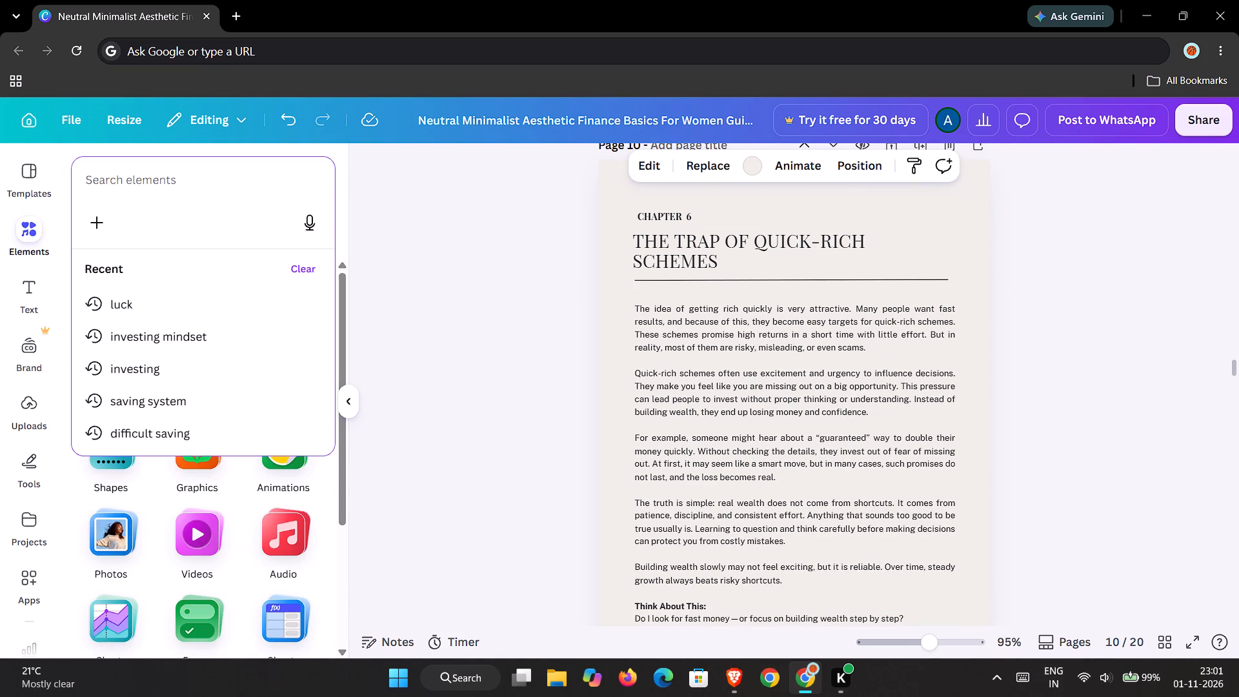
text(scea)
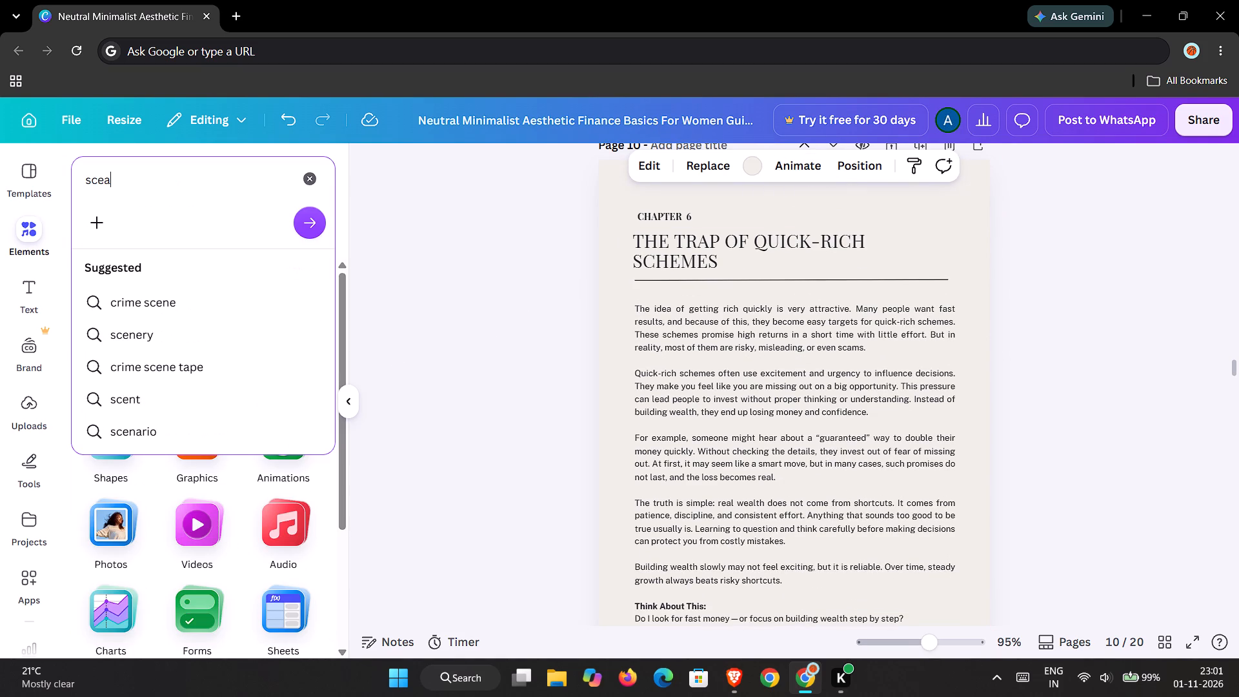
key(BackSpace)
key(BackSpace)
text(hea)
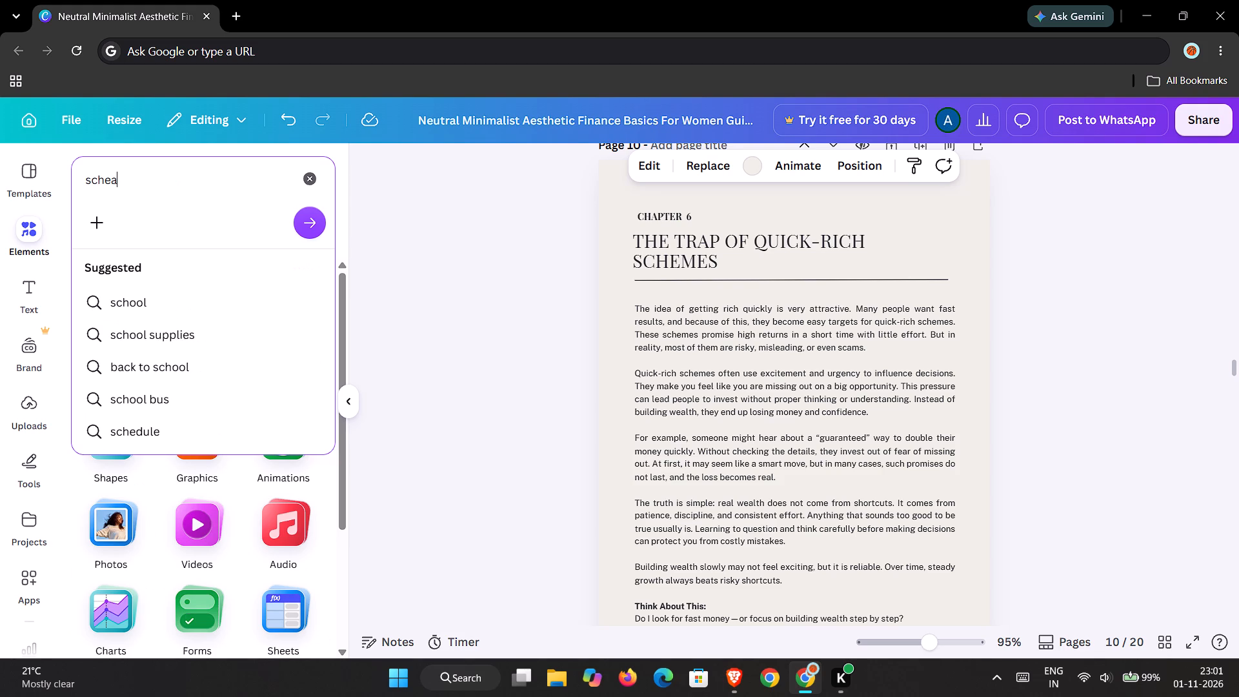
key(BackSpace)
text(mes)
key(Return)
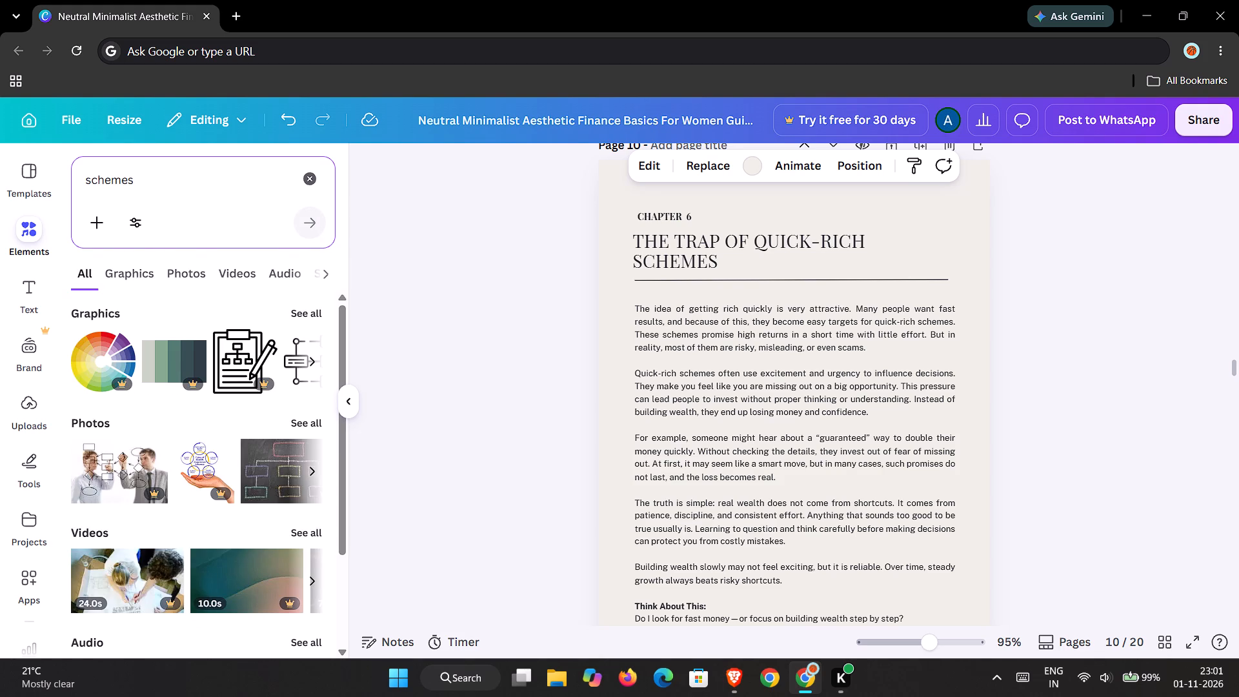
click(136, 261)
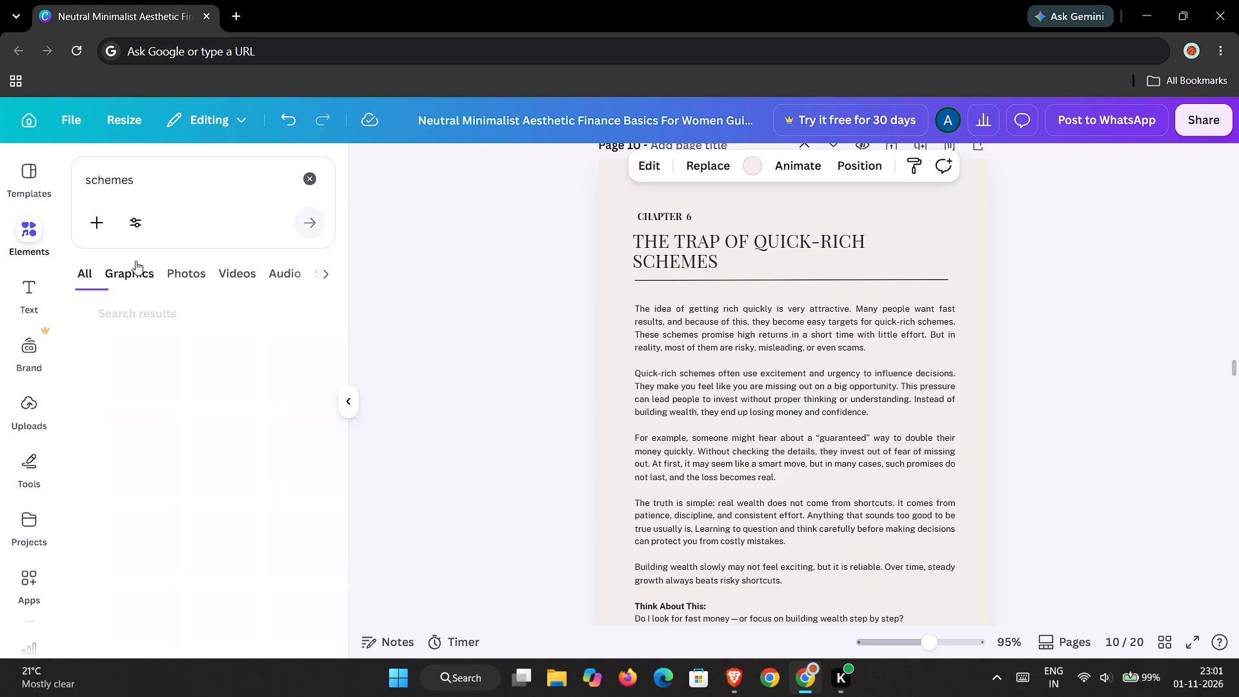
click(84, 174)
text(rich)
key(space)
key(Return)
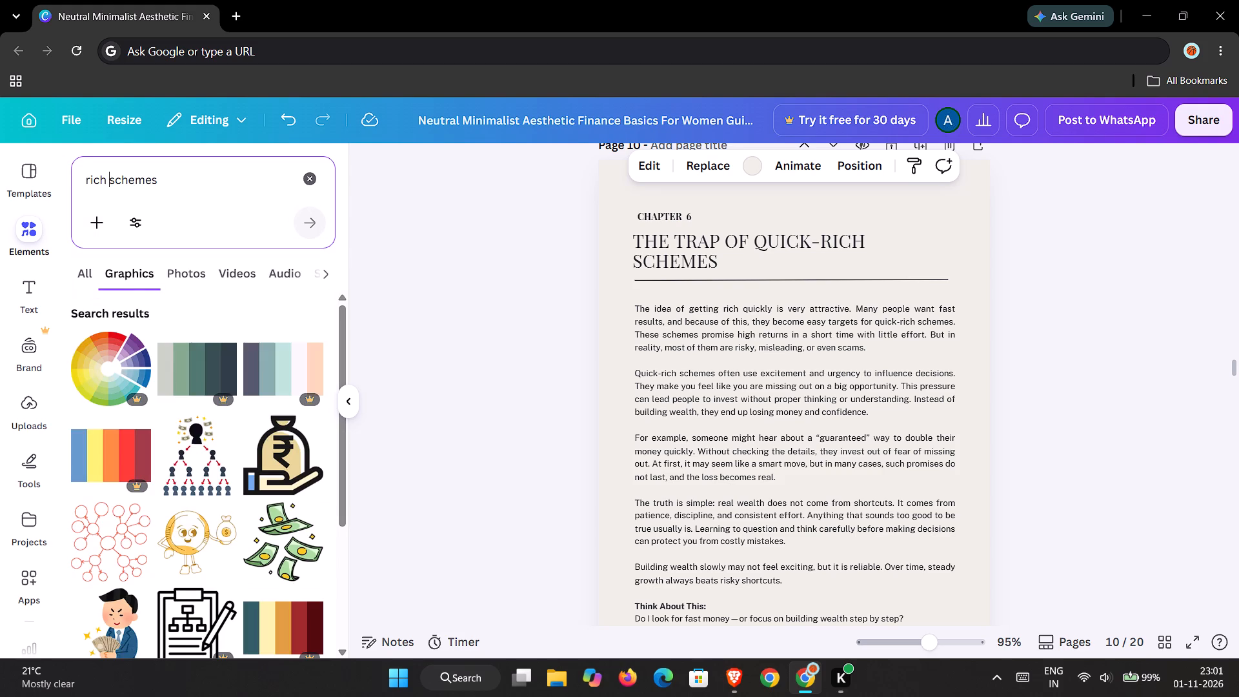
Add the black line drawing of a seated man in a top hat to page 10.
scroll(84, 395, down, 3)
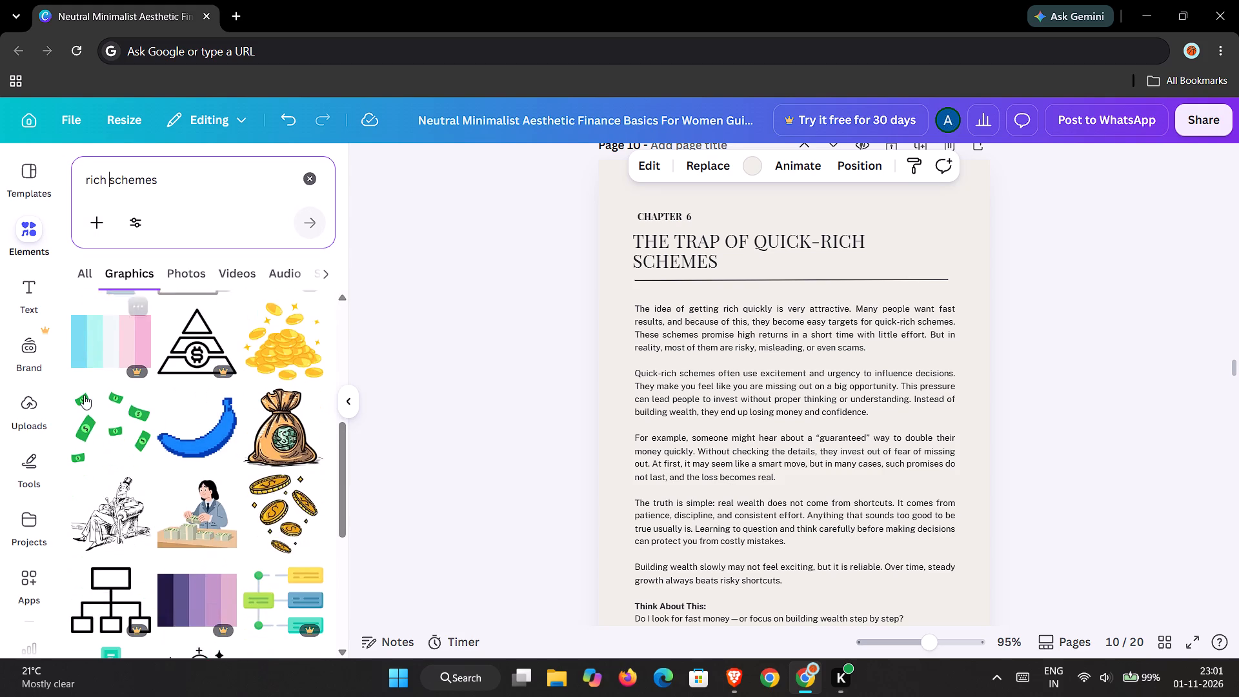
scroll(84, 395, down, 2)
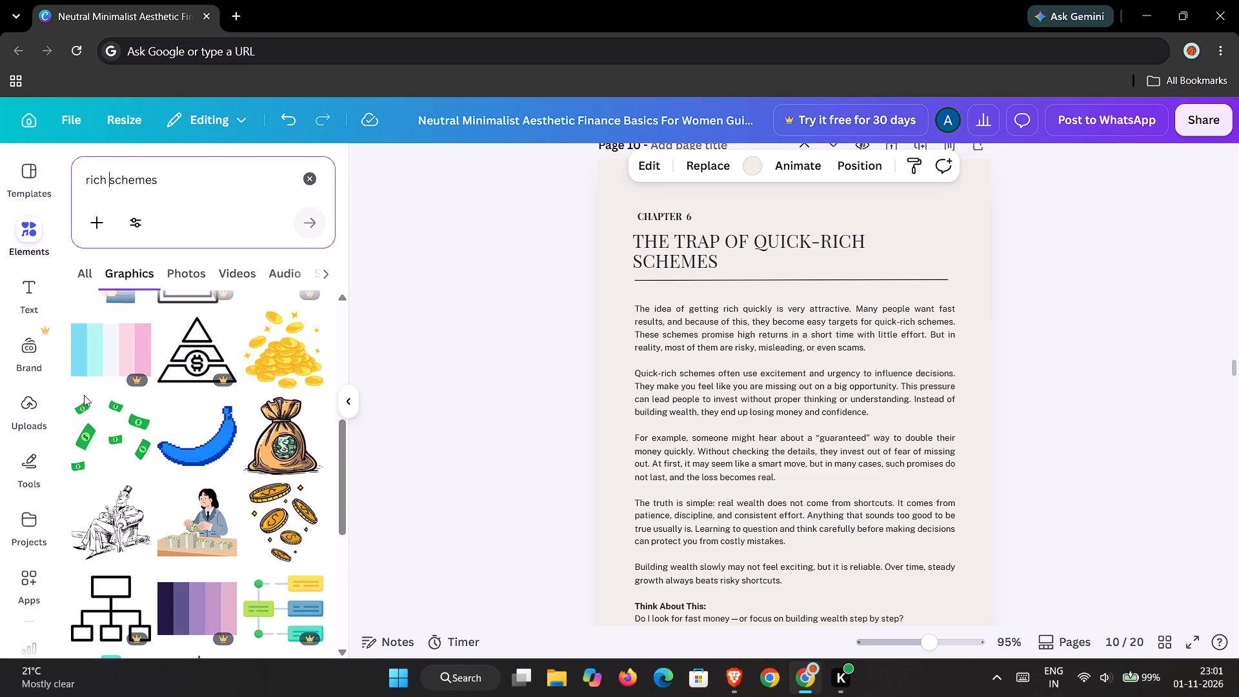
scroll(84, 395, down, 1)
click(108, 419)
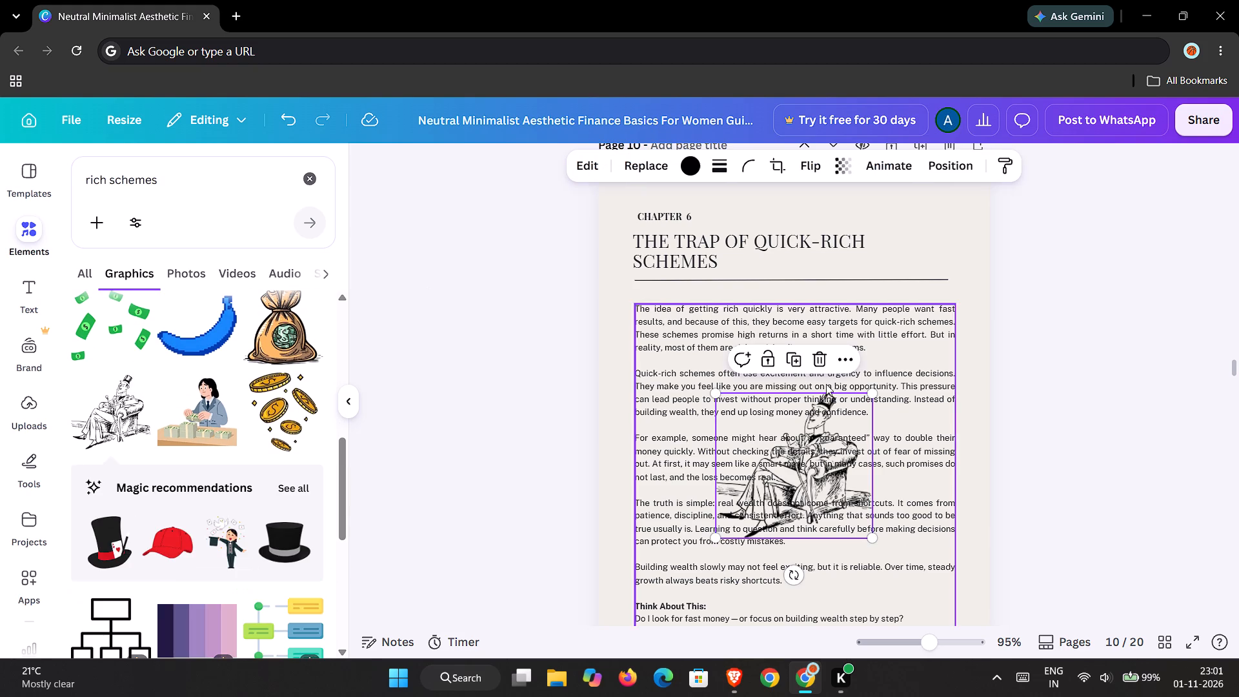
Enlarge the seated man drawing to the width of page 10's body text and position it just below the heading line.
drag(717, 394, 716, 392)
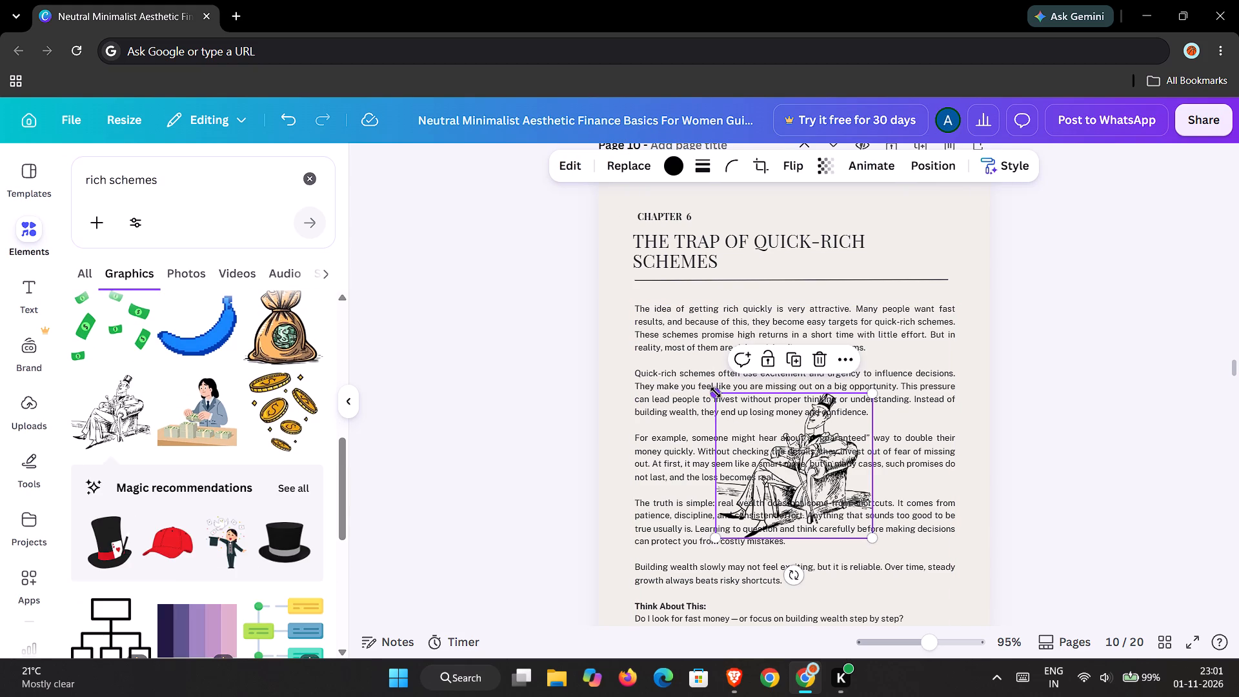
drag(716, 392, 655, 302)
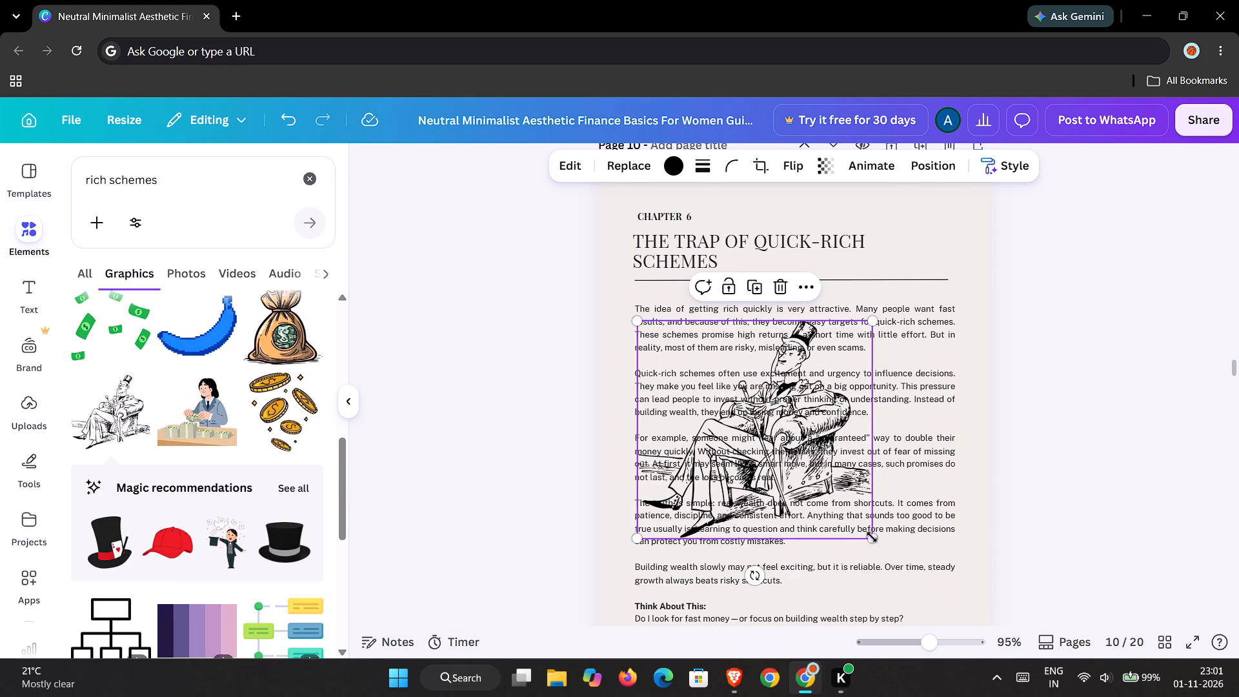
drag(876, 540, 983, 574)
drag(831, 480, 848, 450)
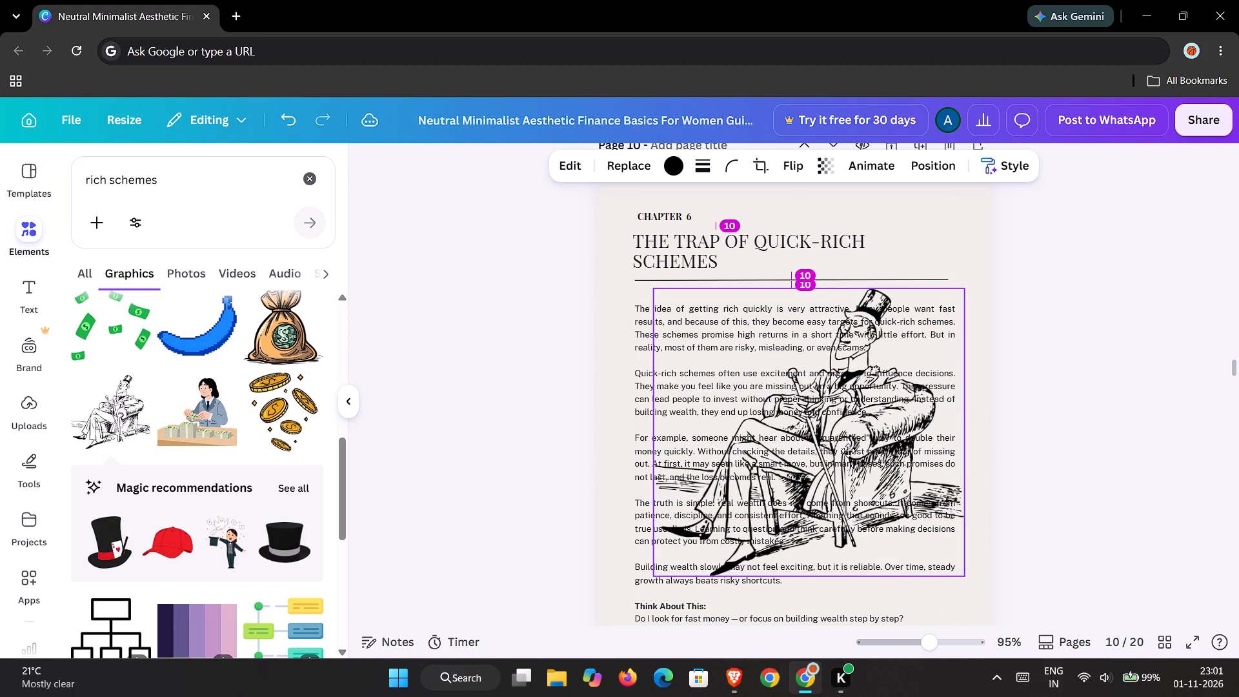
drag(848, 450, 832, 452)
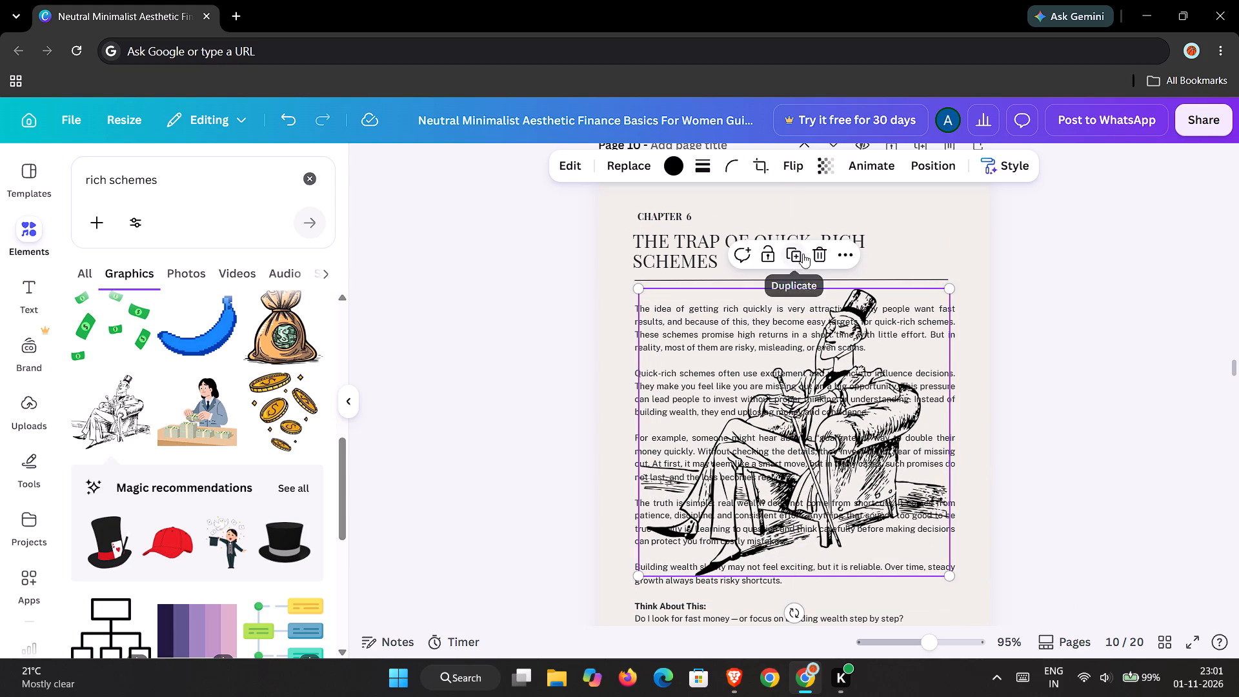
Lower the seated man drawing's transparency value to about 24 so it sits faintly behind the body text.
click(831, 172)
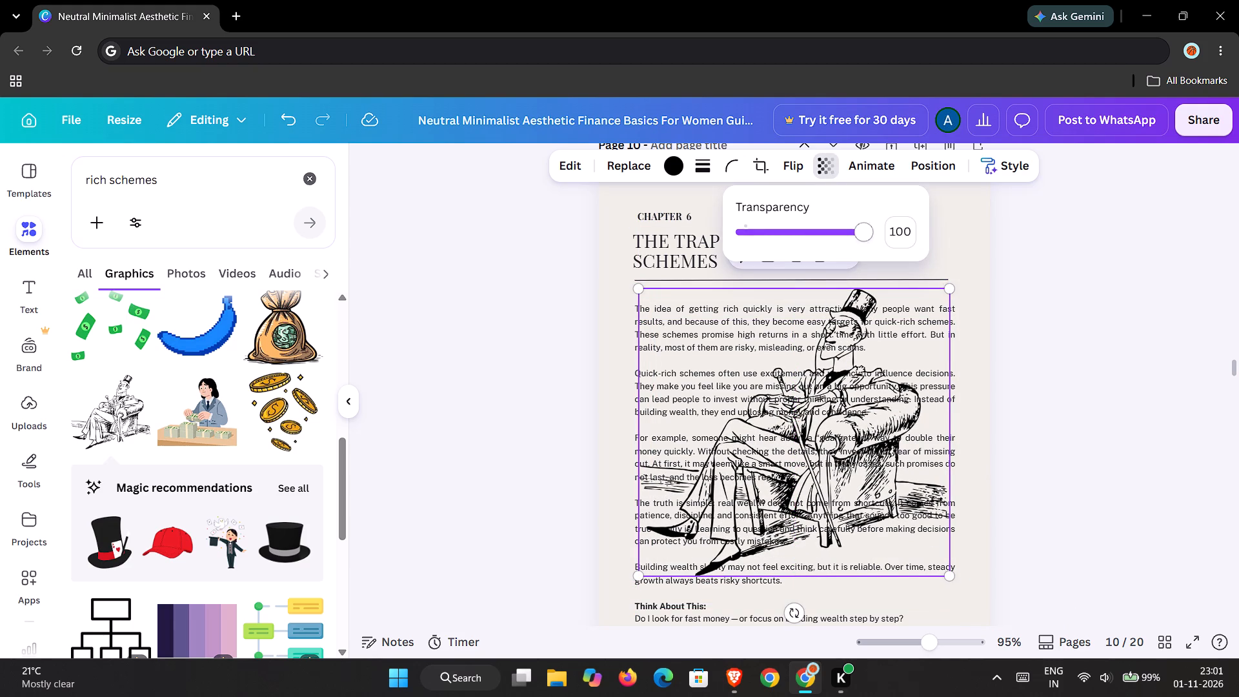
drag(854, 235, 772, 241)
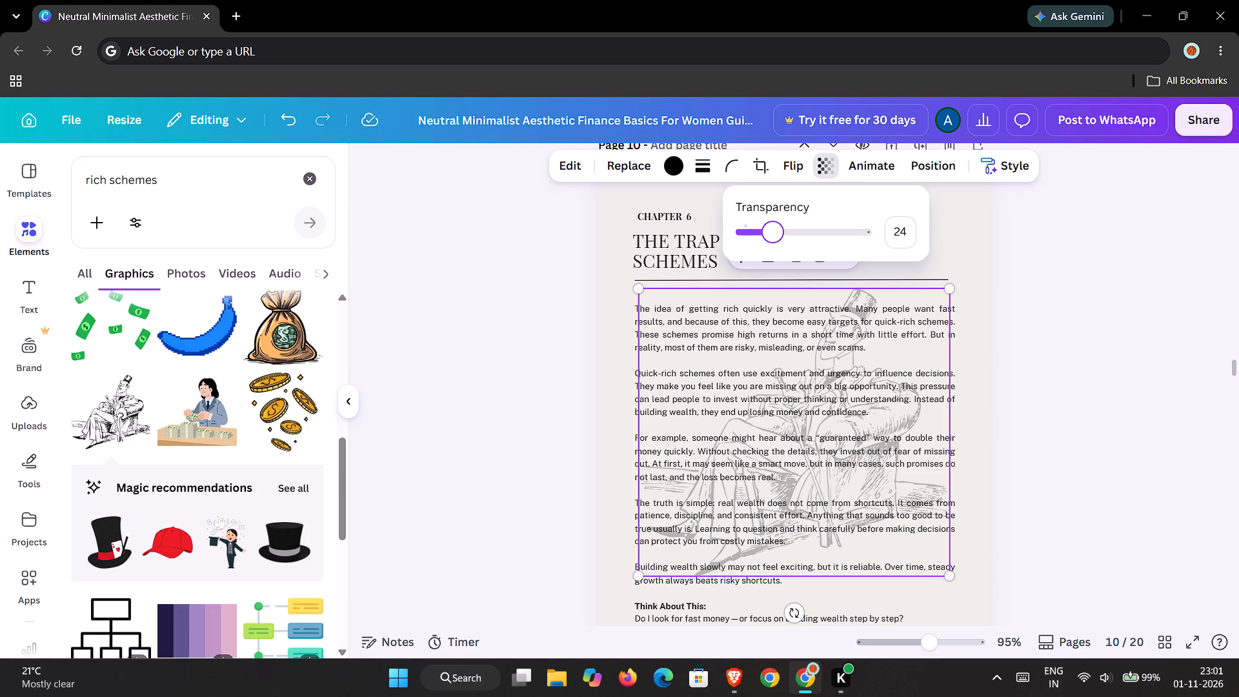
drag(772, 241, 770, 242)
click(994, 268)
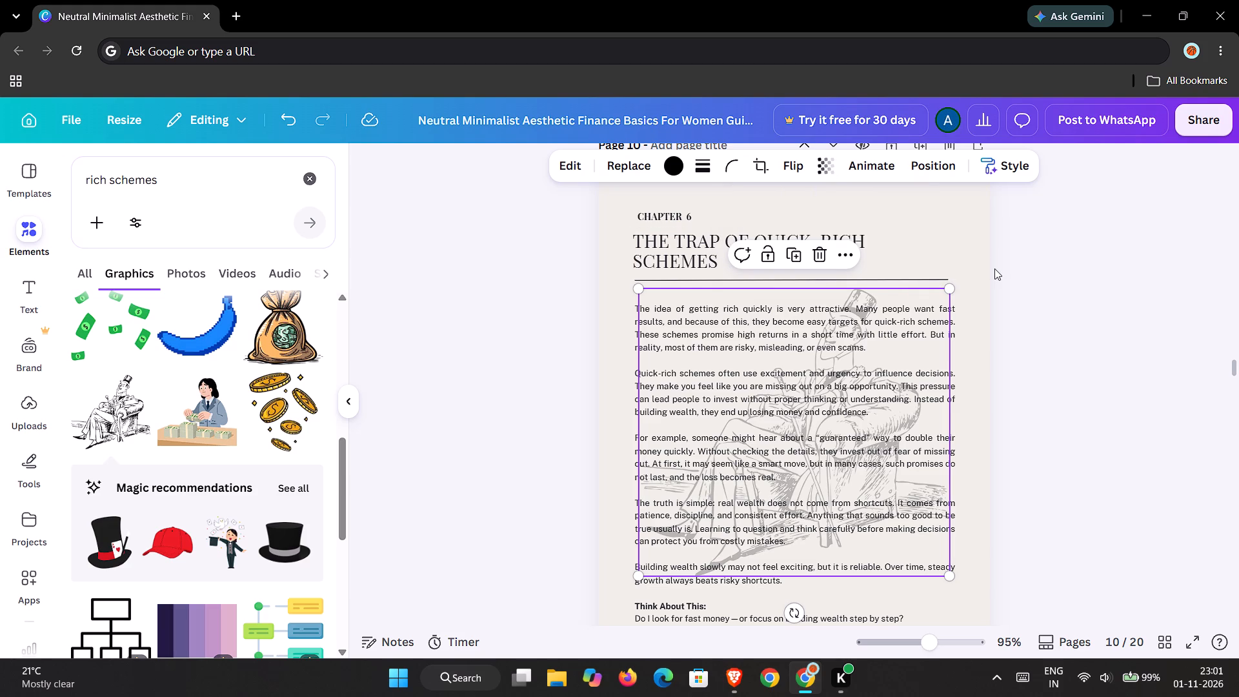
click(933, 252)
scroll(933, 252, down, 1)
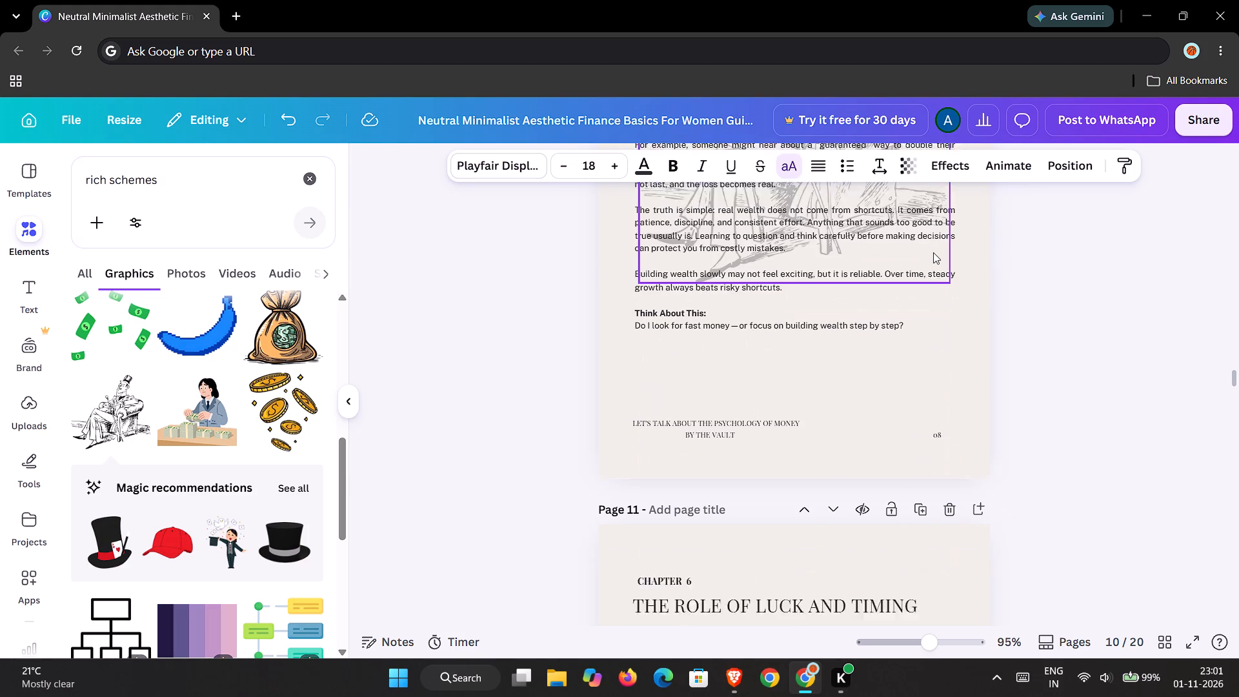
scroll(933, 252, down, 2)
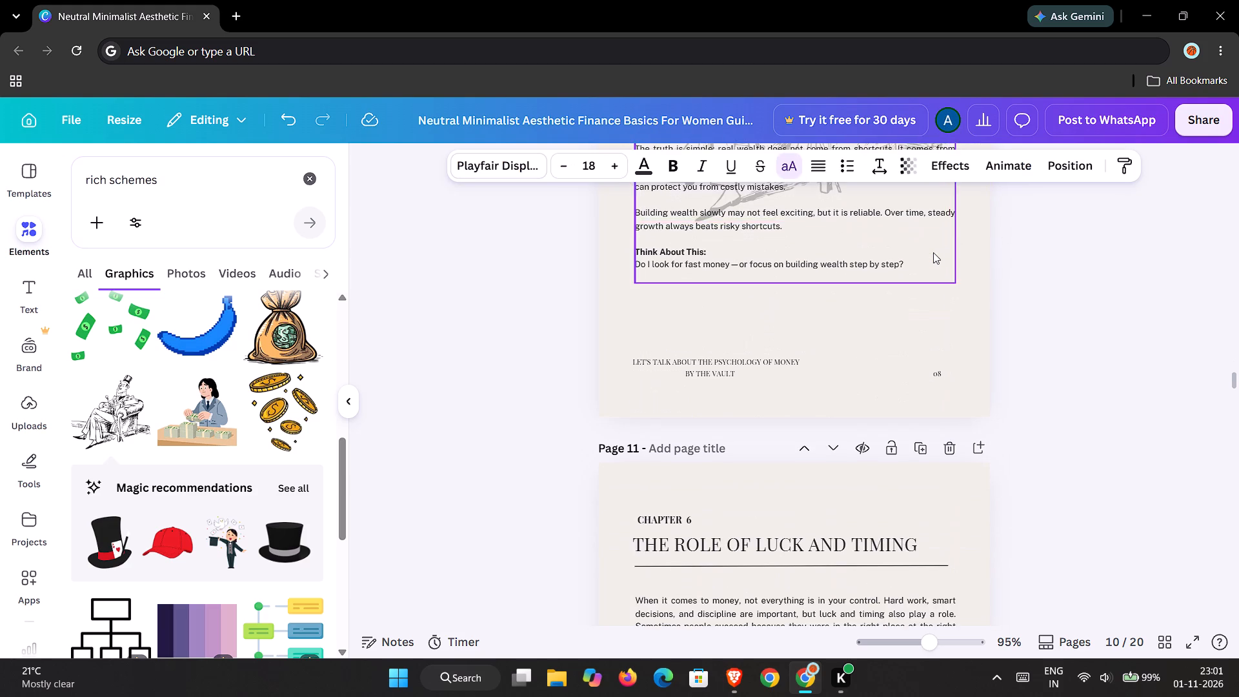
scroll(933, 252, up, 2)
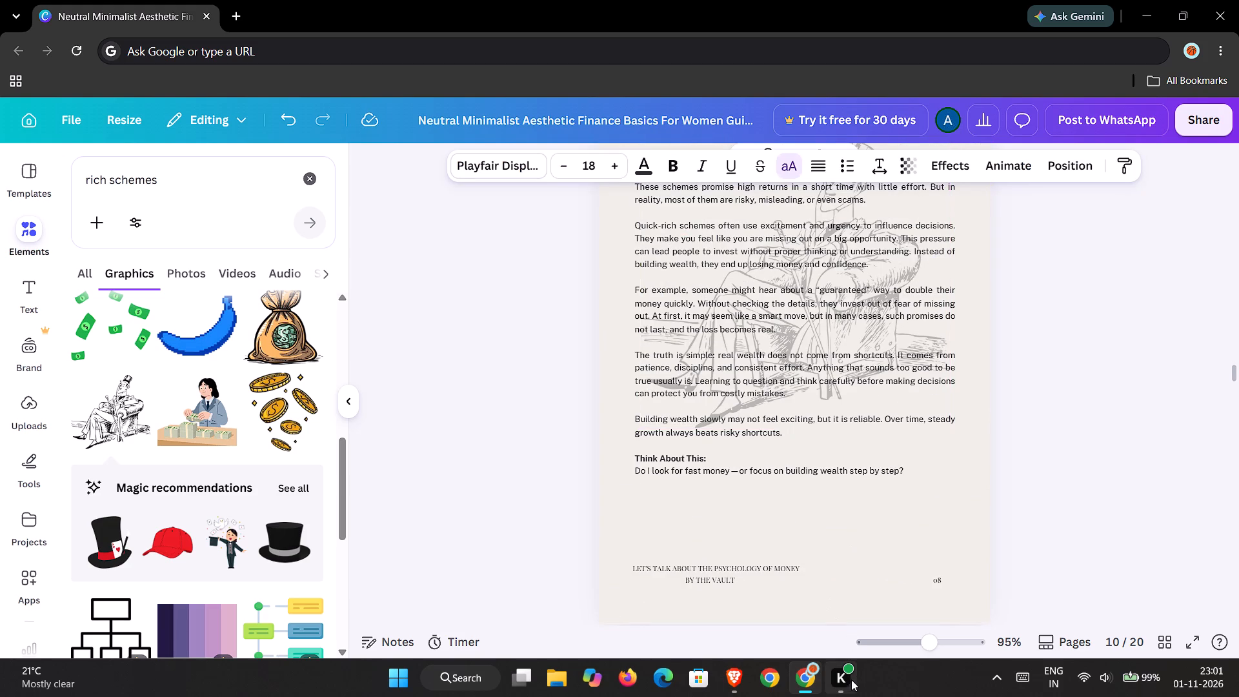